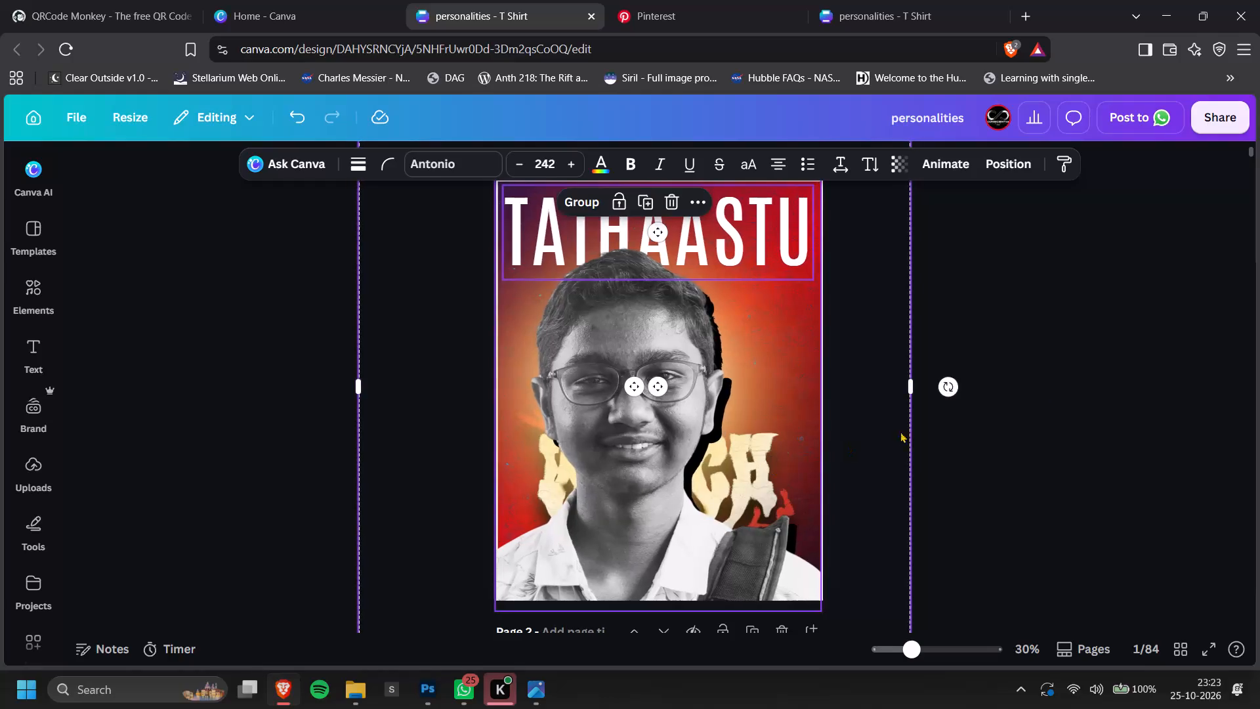
Bring the TATHAASTU text layer above the portrait on page 1 and replace its wording with "merch is MYTH".
double_click(1068, 392)
key(alt+1)
click(224, 372)
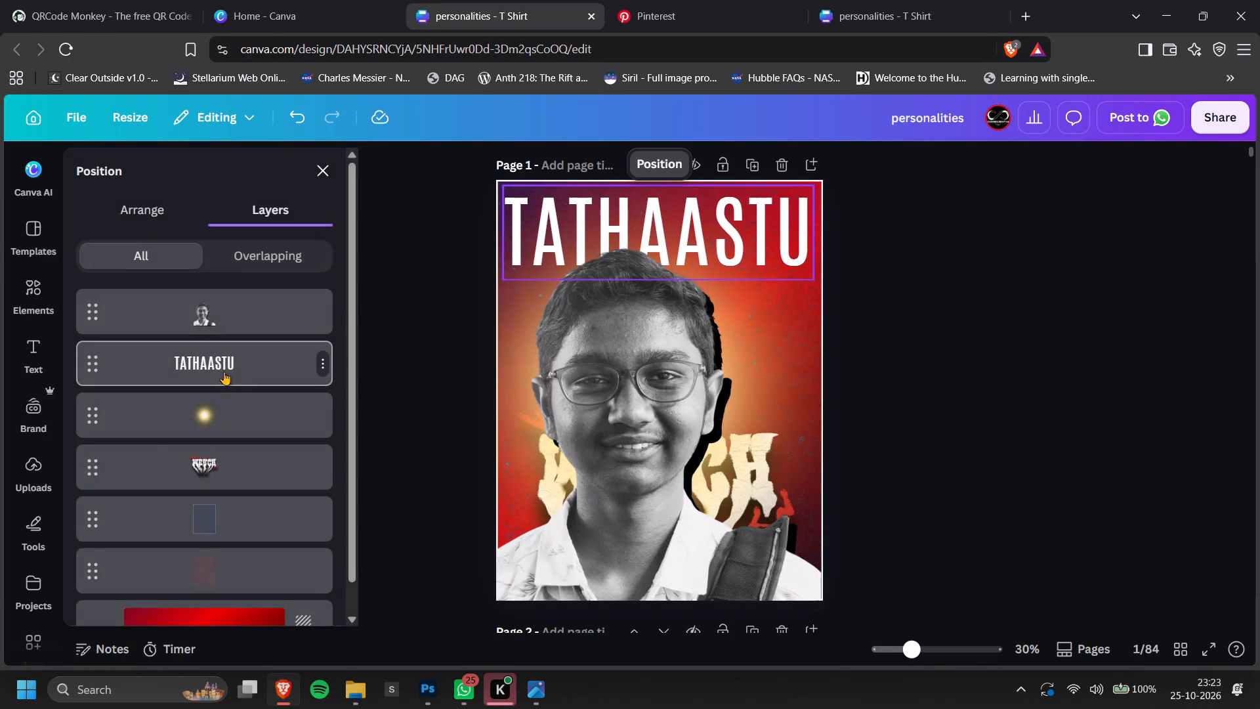
drag(261, 386, 255, 340)
click(634, 261)
text(mer)
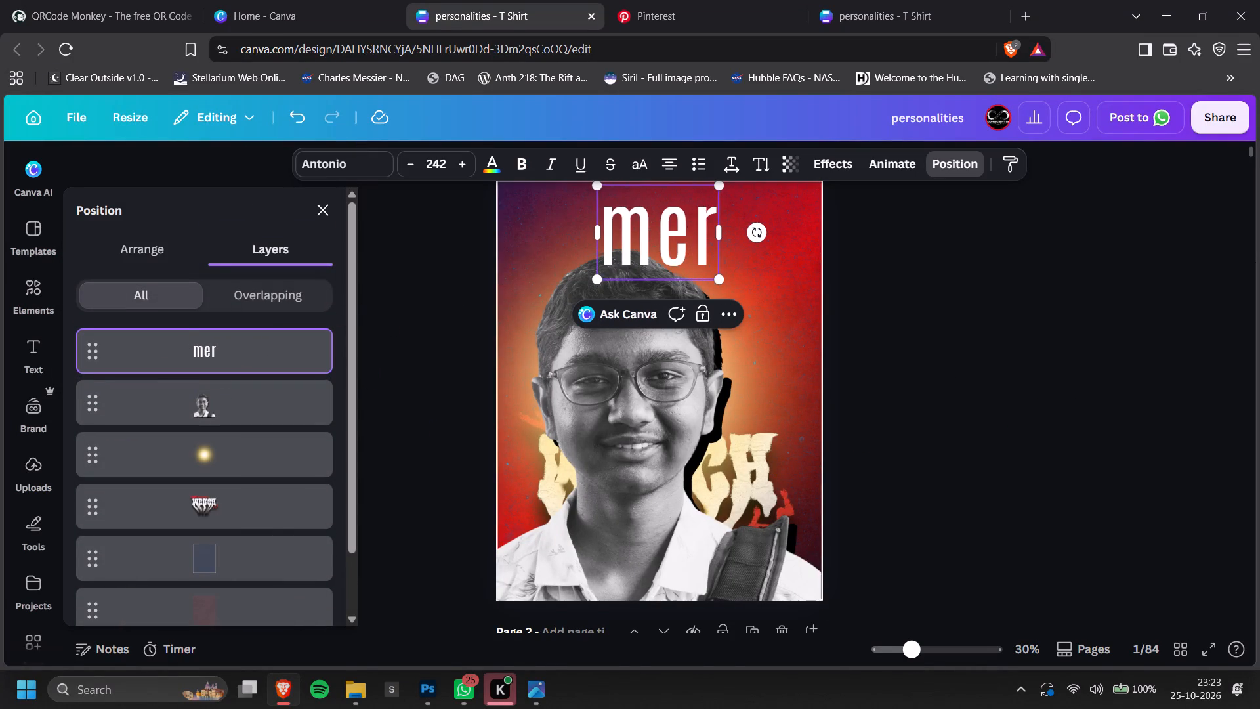
text(ch is MYTH)
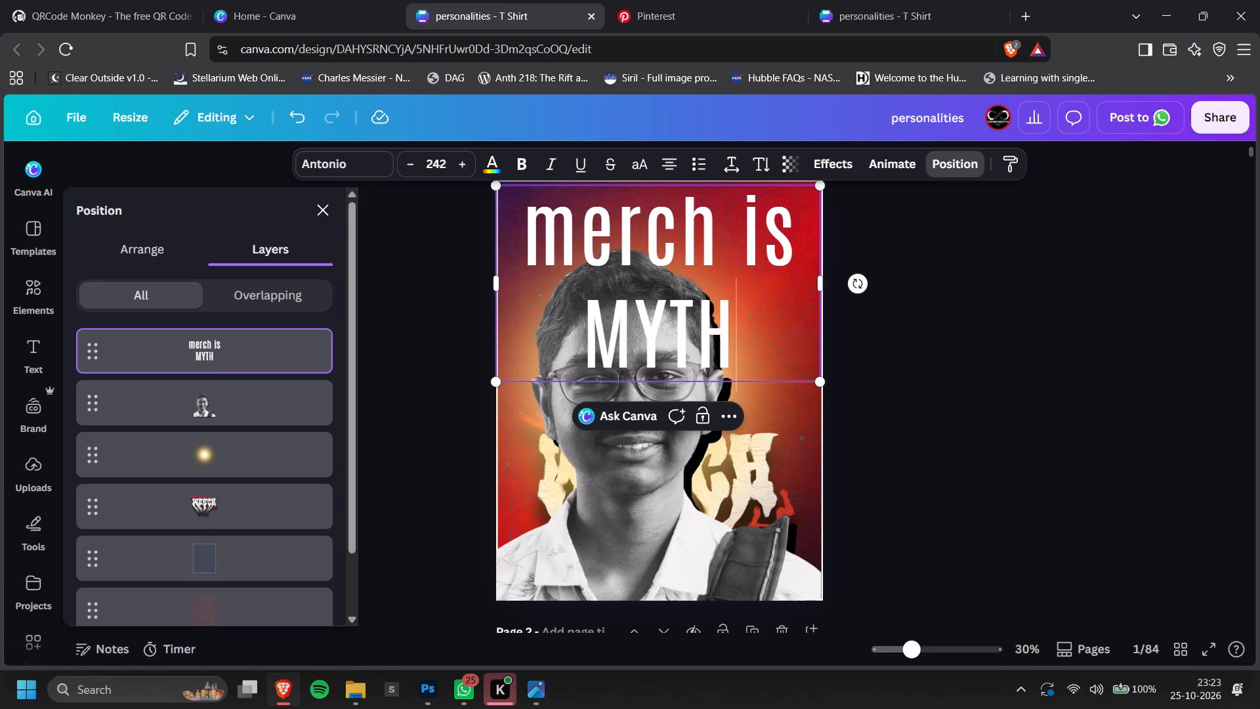
Right-align the "merch is MYTH" text.
click(1047, 255)
click(569, 341)
key(space)
key(space)
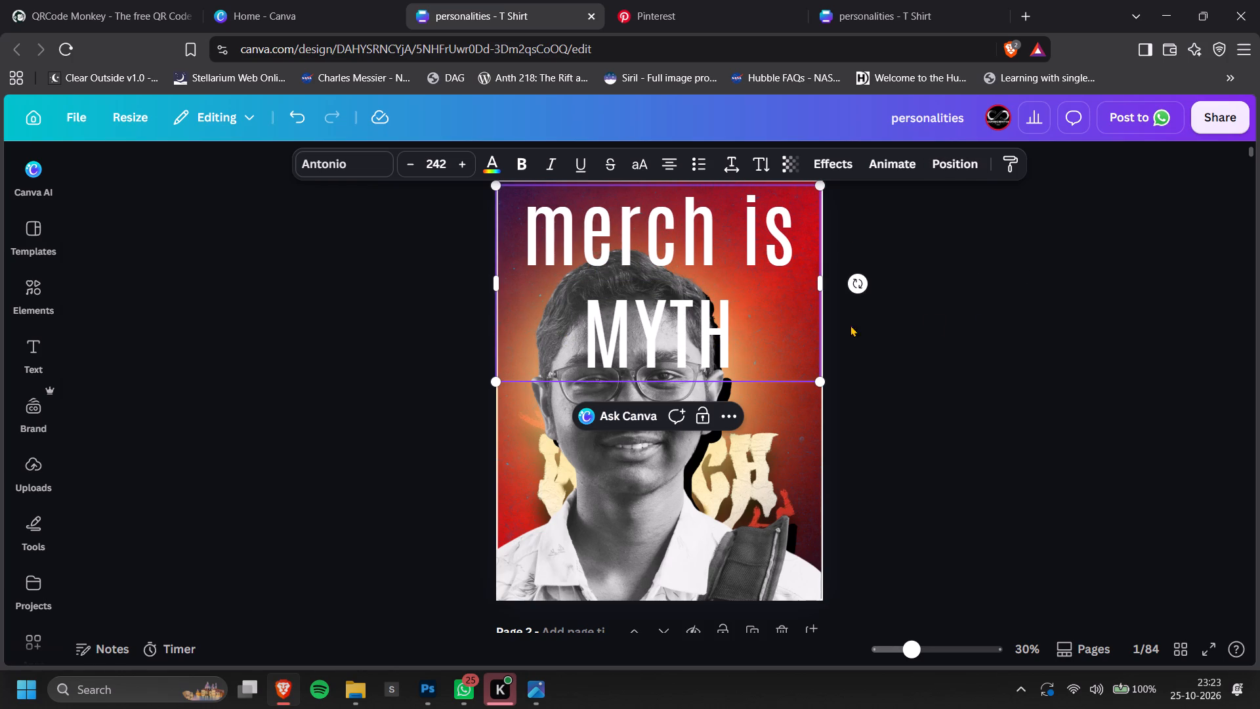
click(982, 315)
click(711, 268)
click(664, 165)
click(664, 165)
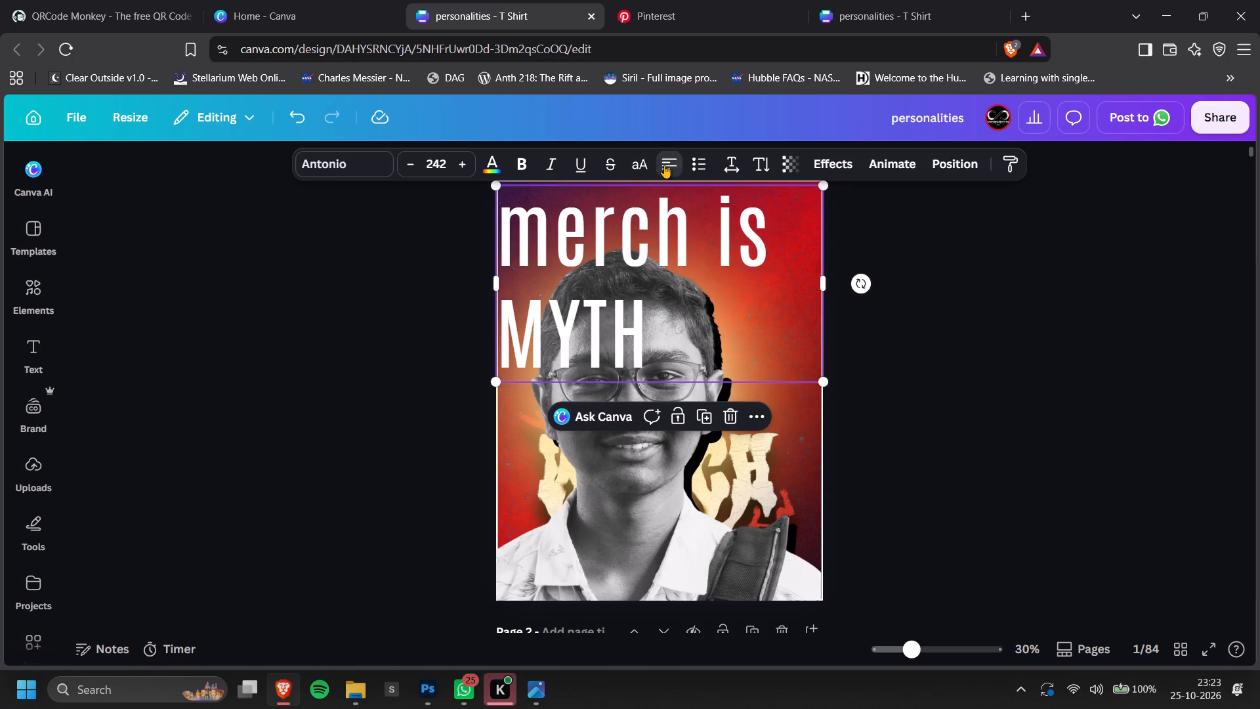
click(664, 165)
click(1018, 326)
Send the "merch is MYTH" text two layers back, behind the portrait, and scale it to about font size 198 at the page's upper-right corner.
click(723, 293)
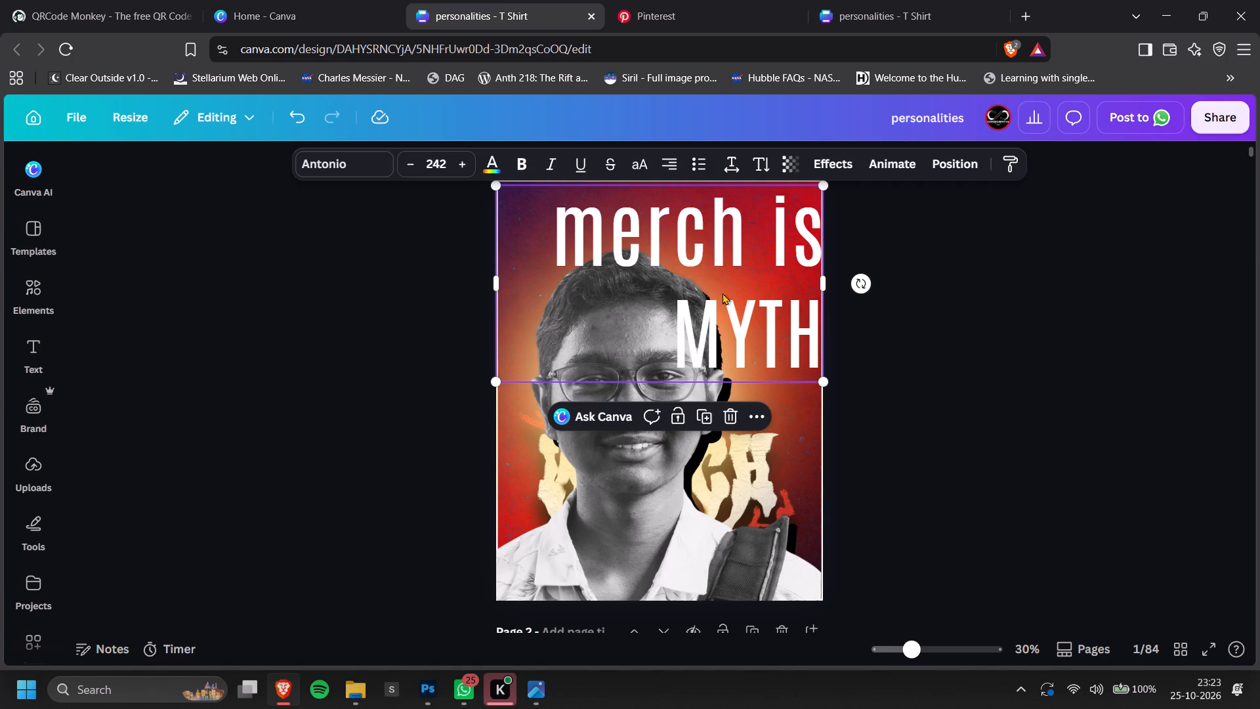
key(ctrl+bracketleft)
key(ctrl+bracketleft)
scroll(723, 293, up, 1)
drag(782, 302, 780, 282)
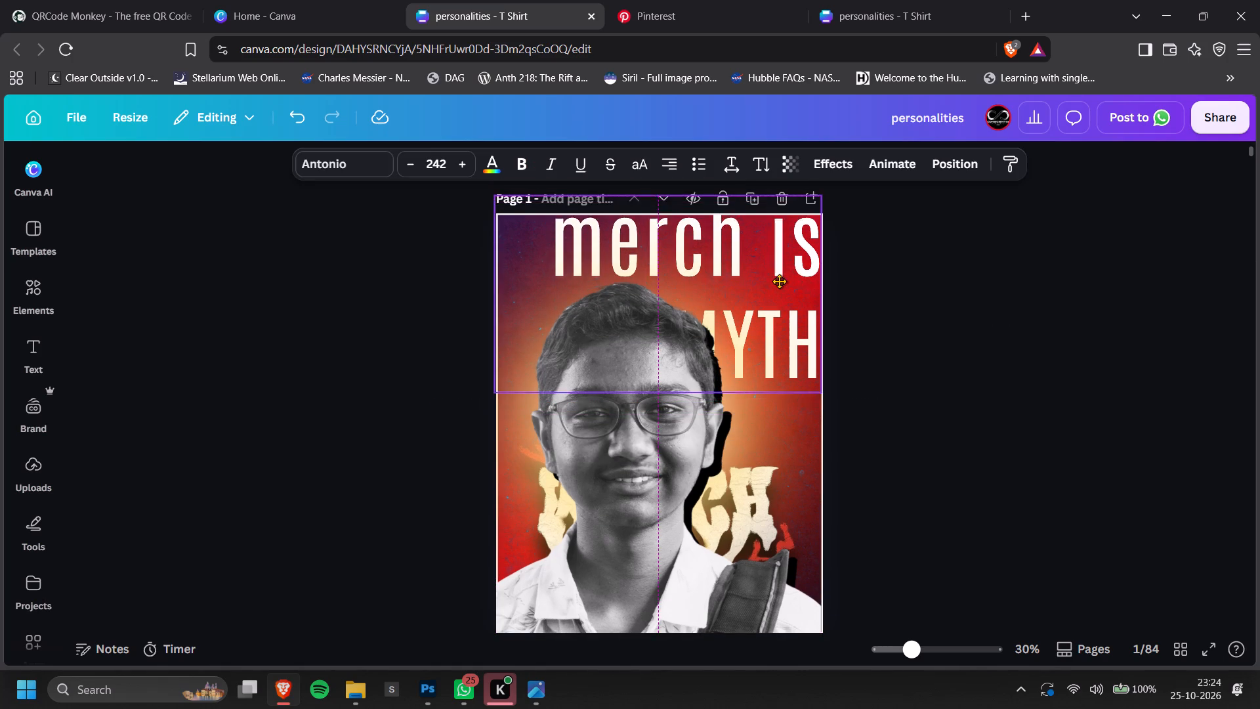
drag(780, 282, 780, 289)
drag(493, 405, 553, 368)
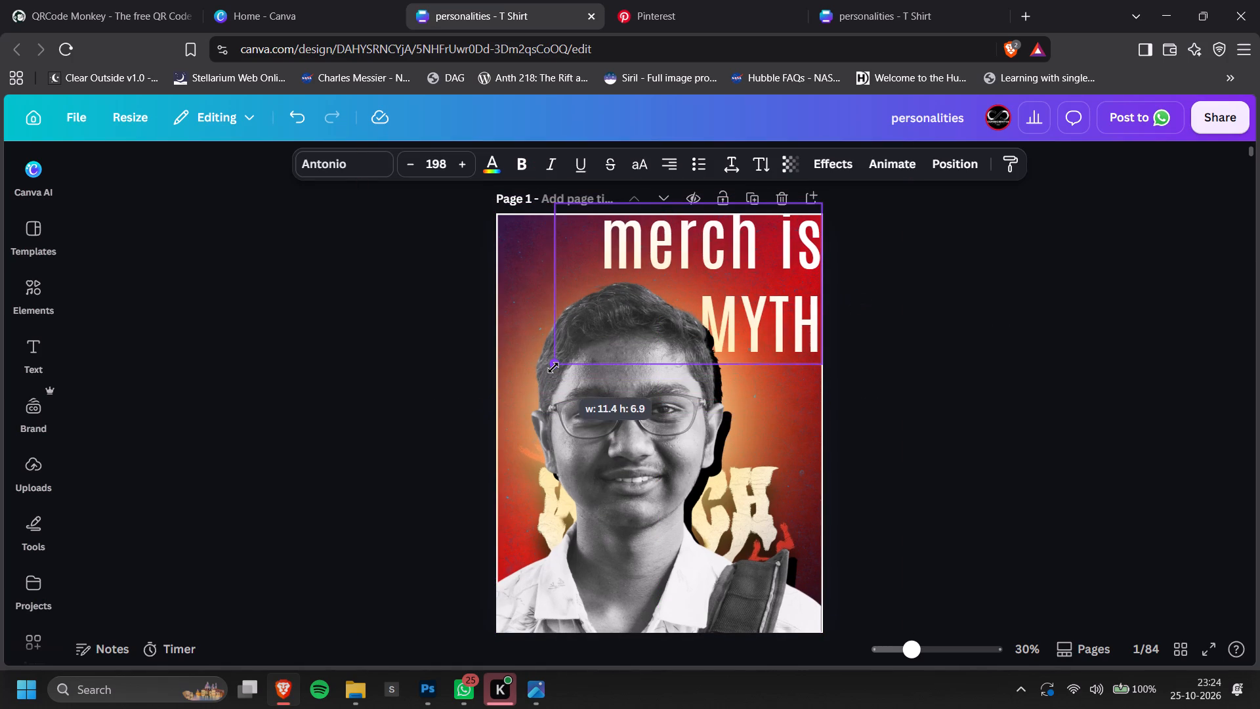
drag(553, 368, 553, 367)
click(957, 336)
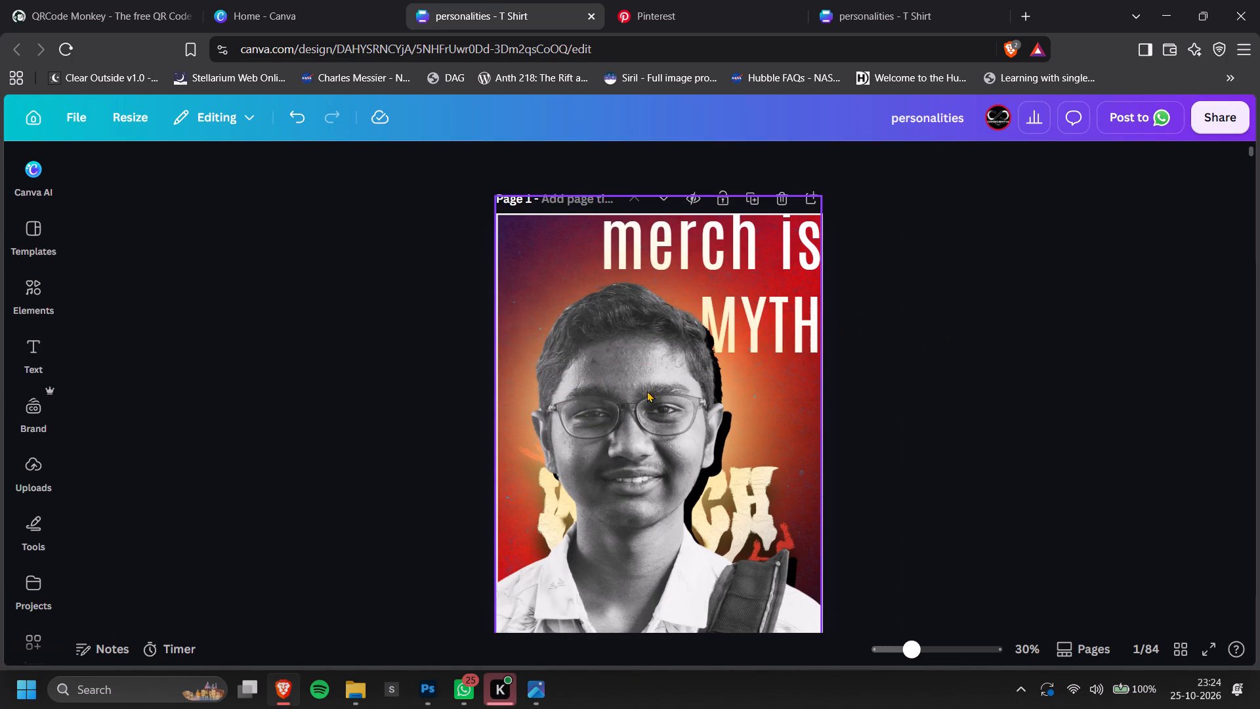
Move the "merch is MYTH" text fully inside the page's upper-right corner and shrink it slightly.
key(alt+1)
click(219, 418)
drag(689, 269, 690, 269)
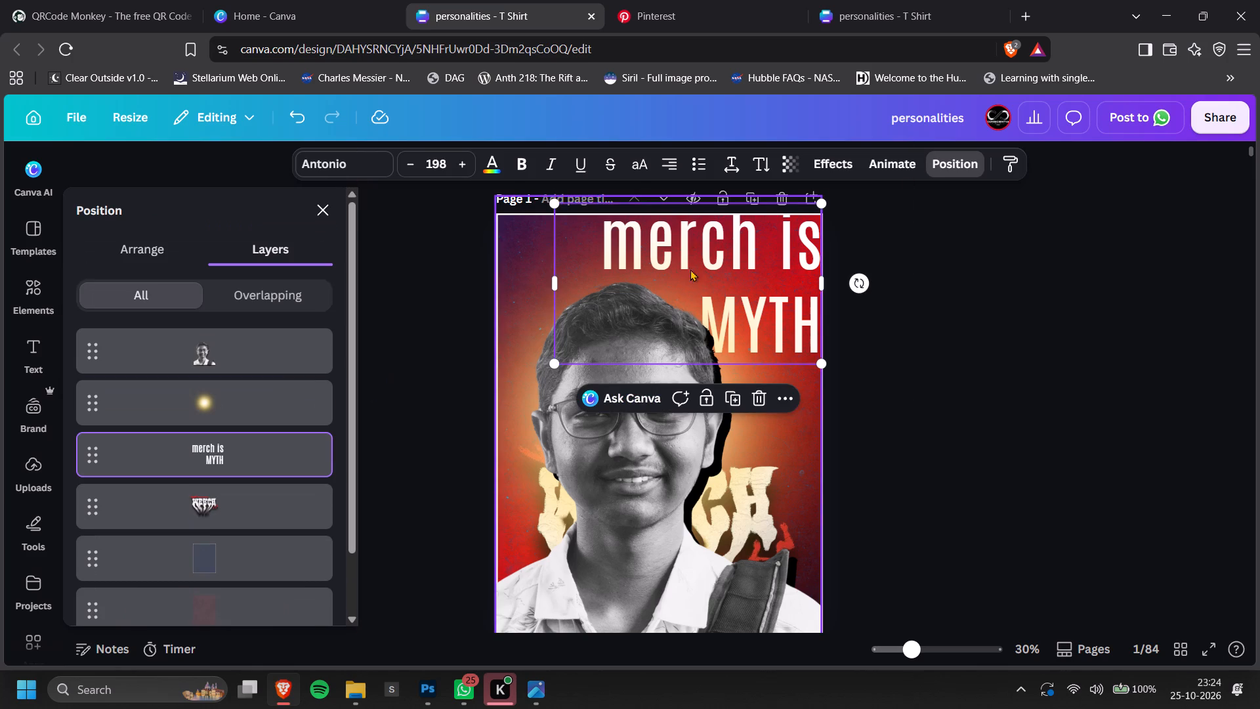
drag(690, 269, 684, 276)
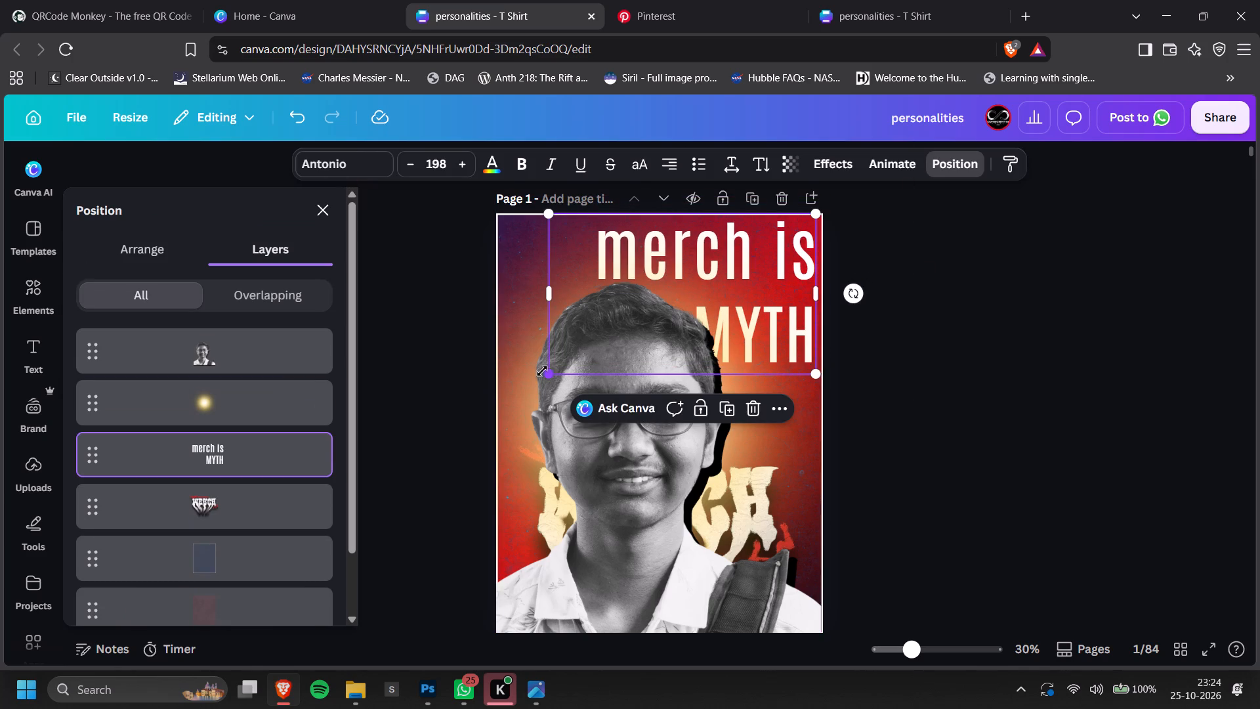
drag(543, 371, 556, 357)
click(950, 299)
click(950, 299)
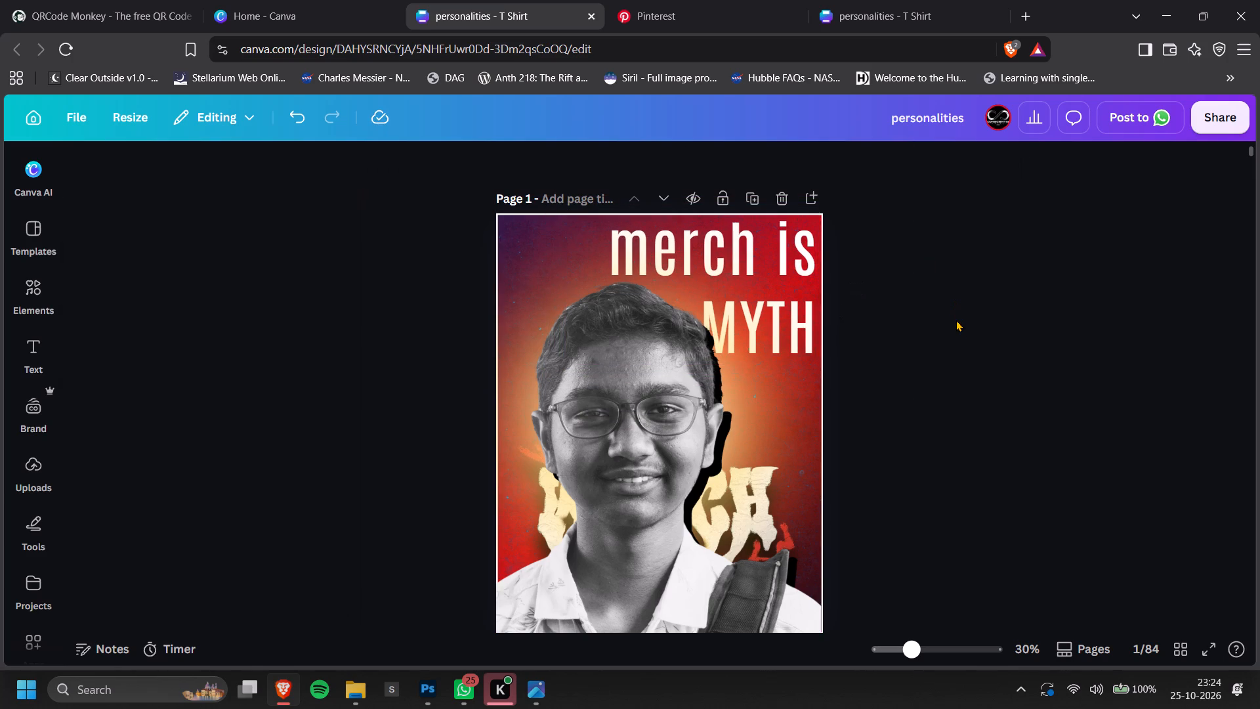
Shrink the yellow glow layer on page 1 and reposition it behind the portrait's head.
ctrl+scroll(959, 326, down, 2)
ctrl+scroll(694, 371, up, 2)
click(650, 365)
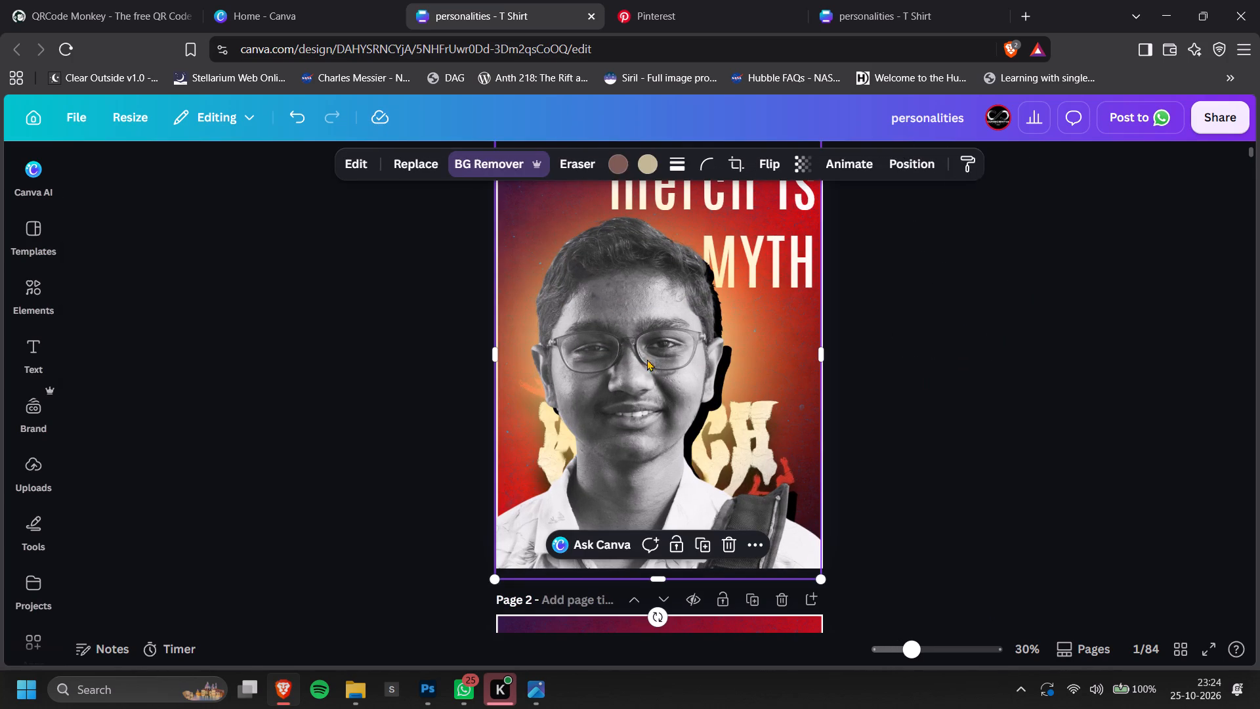
key(alt+1)
scroll(157, 390, down, 3)
click(202, 335)
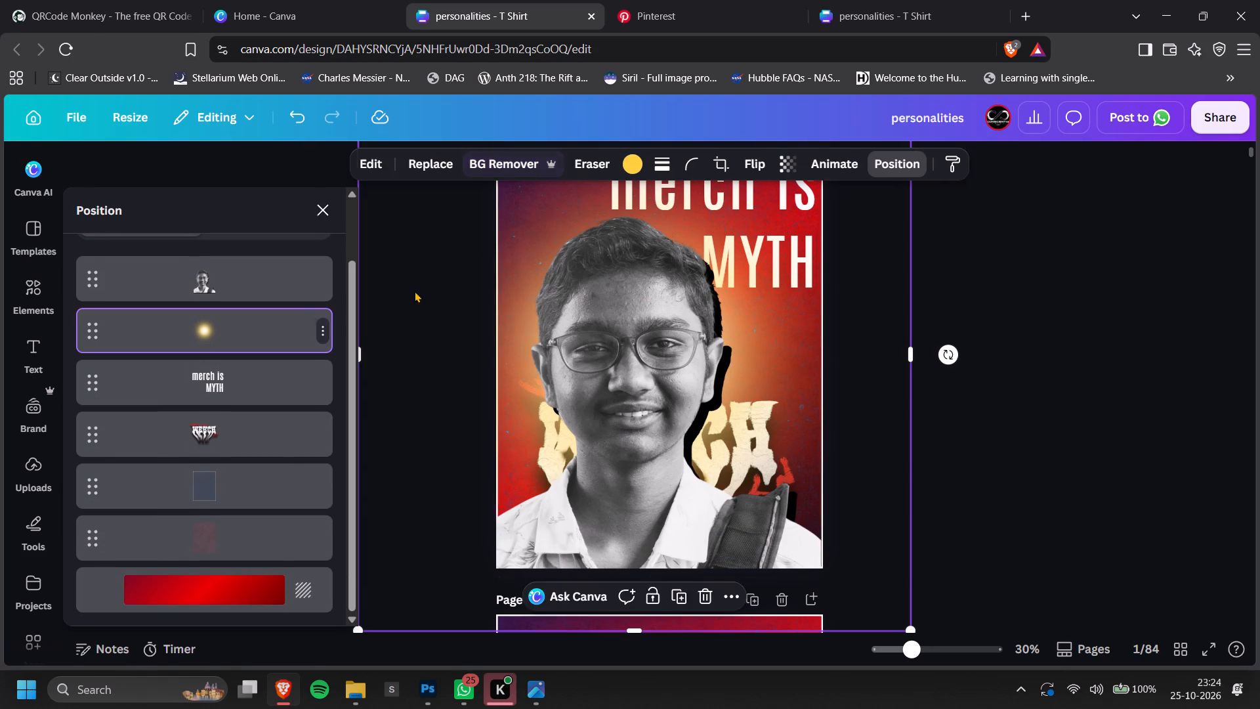
scroll(845, 276, up, 1)
ctrl+scroll(884, 276, down, 3)
scroll(799, 247, up, 2)
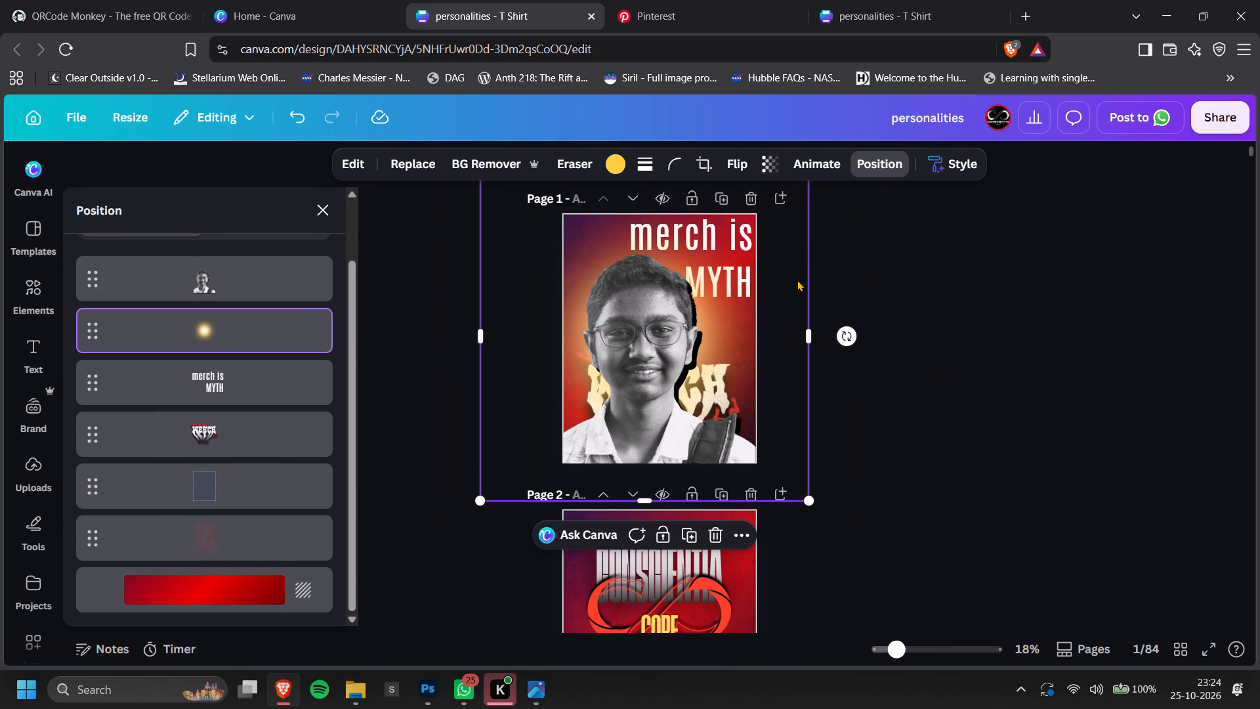
drag(807, 504, 728, 411)
drag(688, 358, 724, 406)
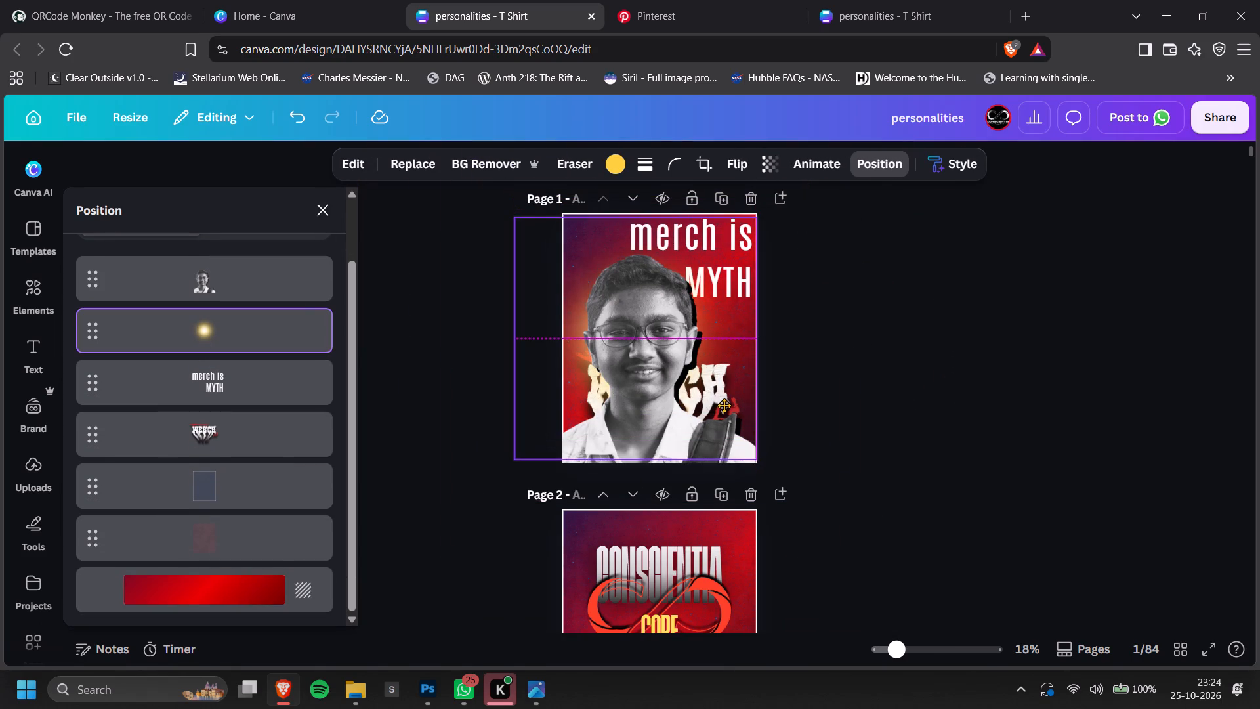
drag(724, 406, 723, 410)
drag(686, 302, 687, 259)
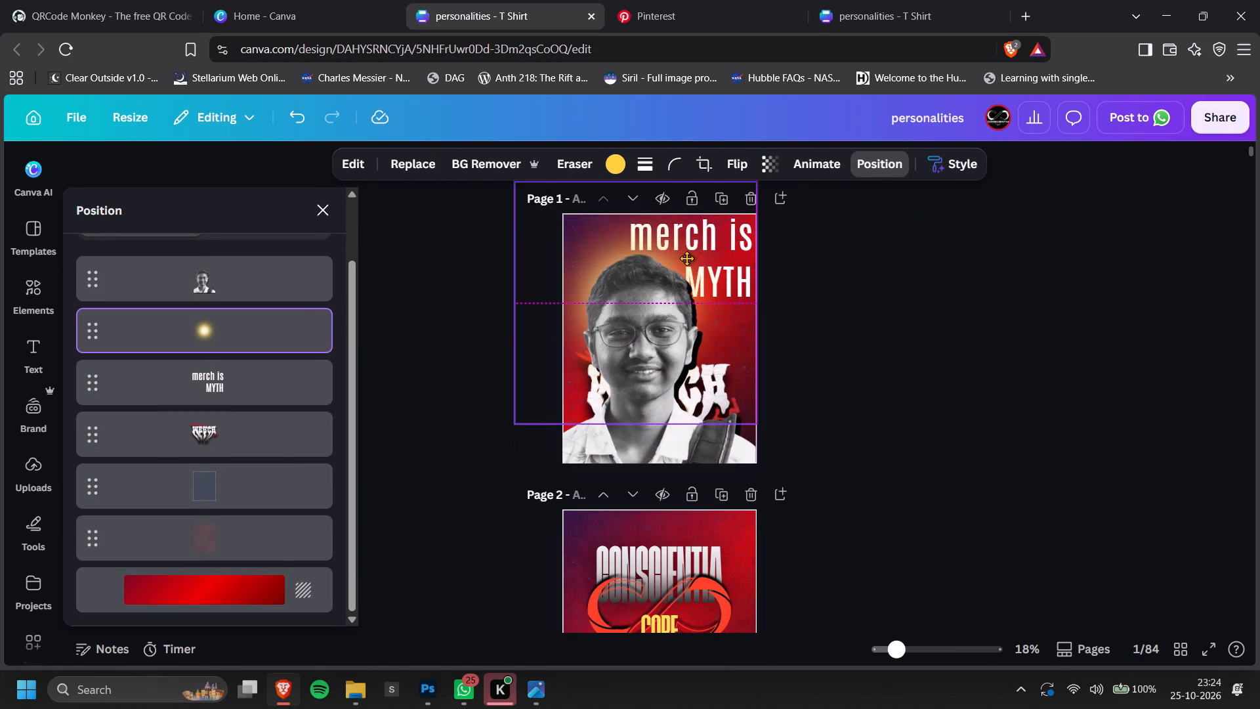
drag(687, 259, 686, 275)
Enlarge the glow again so that it spreads past both sides of the page behind the portrait.
drag(753, 428, 805, 460)
key(ctrl+z)
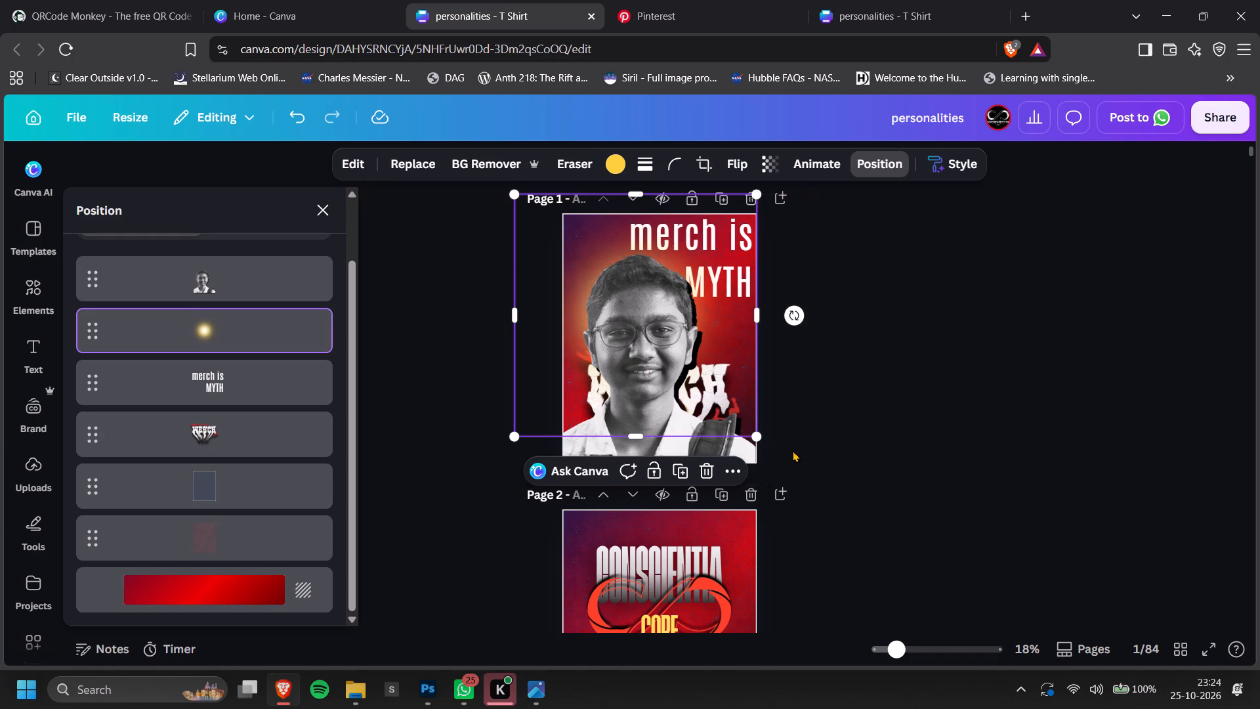
drag(757, 431, 808, 471)
drag(753, 418, 728, 397)
key(ctrl+z)
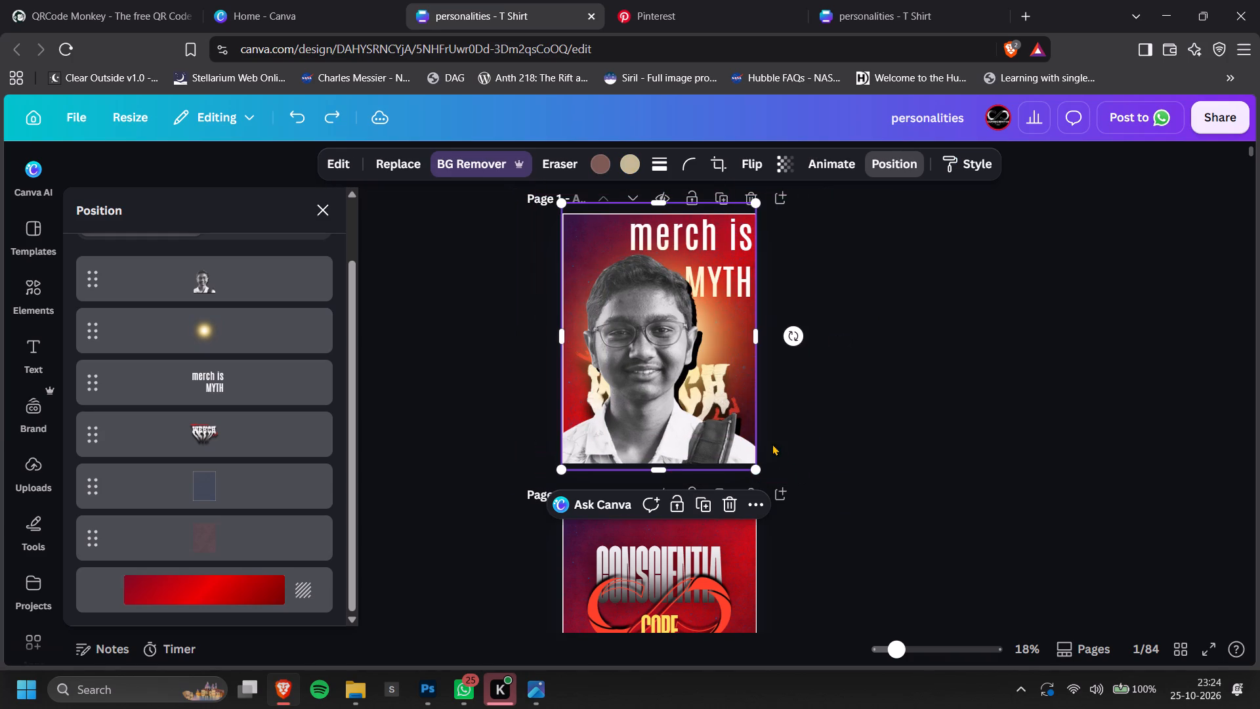
click(144, 317)
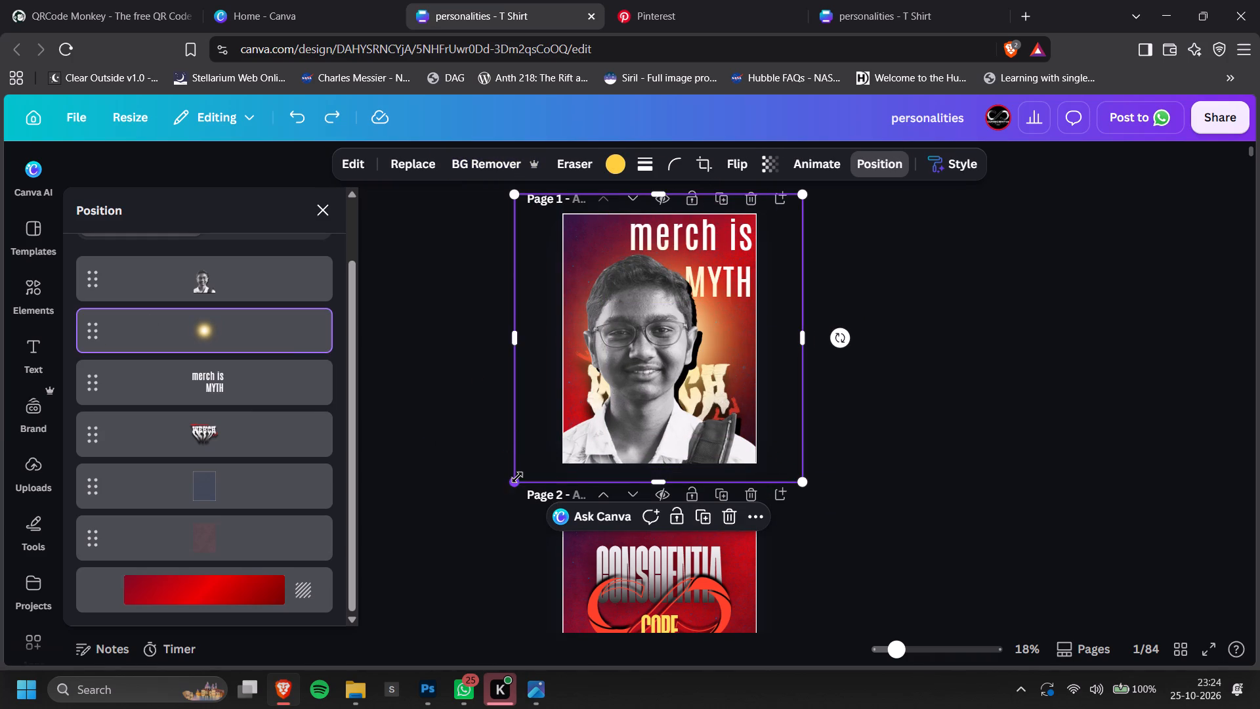
drag(517, 477, 476, 505)
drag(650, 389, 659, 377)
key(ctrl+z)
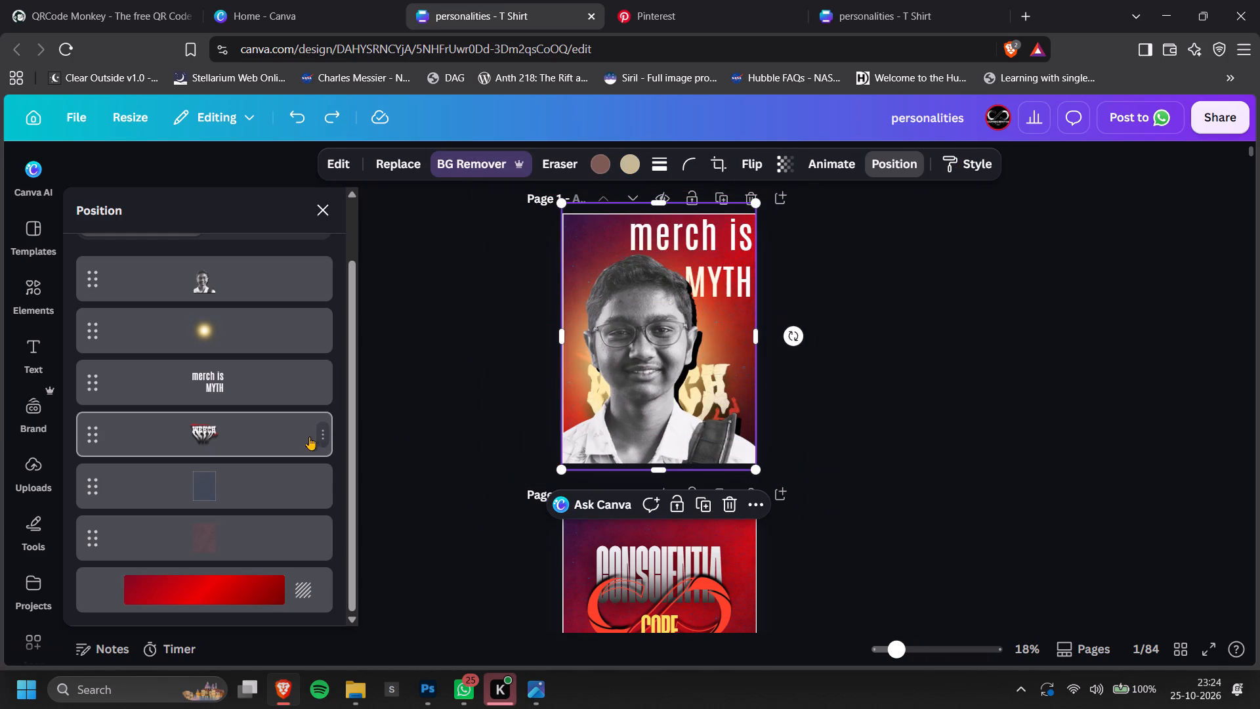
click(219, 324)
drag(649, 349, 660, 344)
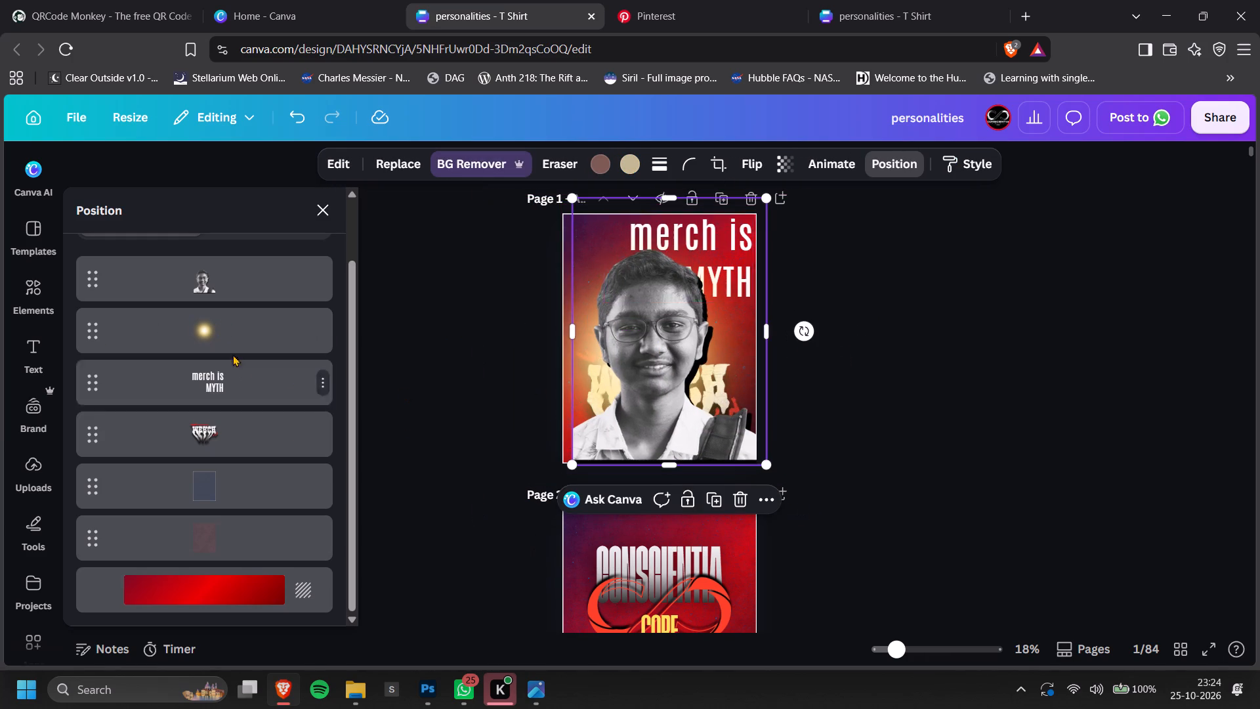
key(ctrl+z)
Reposition the glow slightly higher over the face by bringing it in front of the portrait, and return it directly behind the portrait.
click(213, 340)
drag(212, 326, 205, 267)
drag(640, 364, 640, 353)
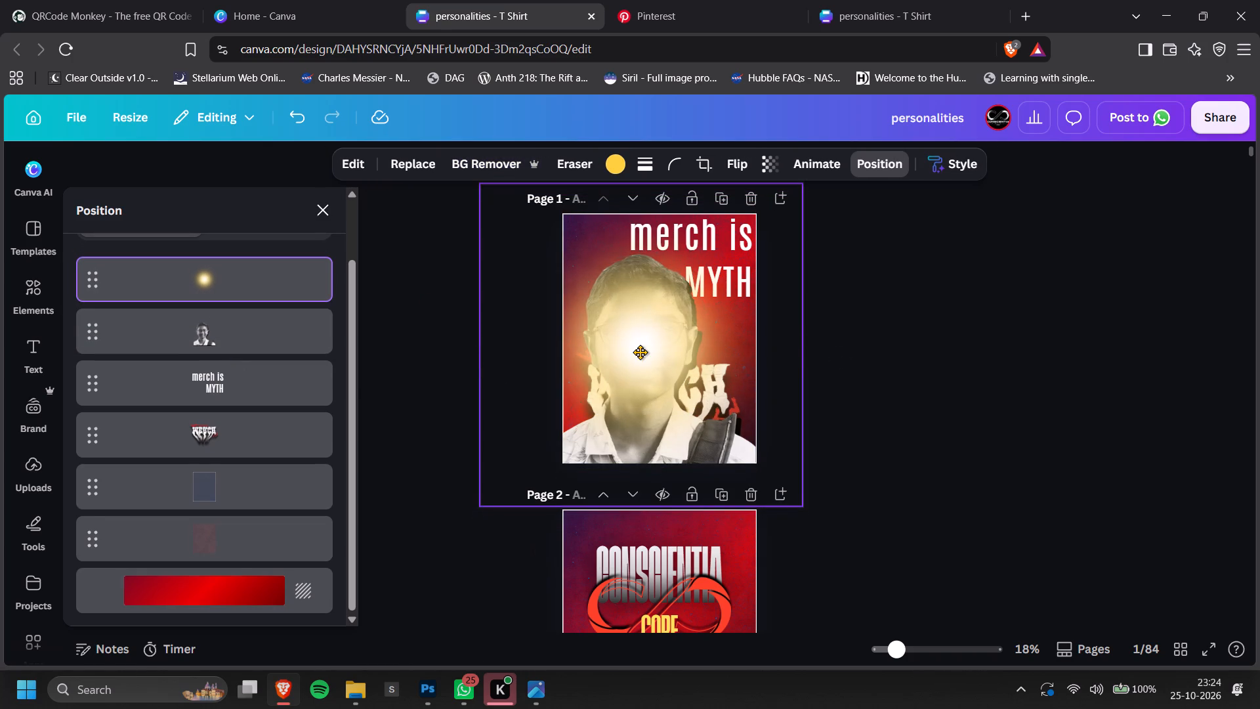
drag(640, 353, 640, 351)
key(ctrl+bracketleft)
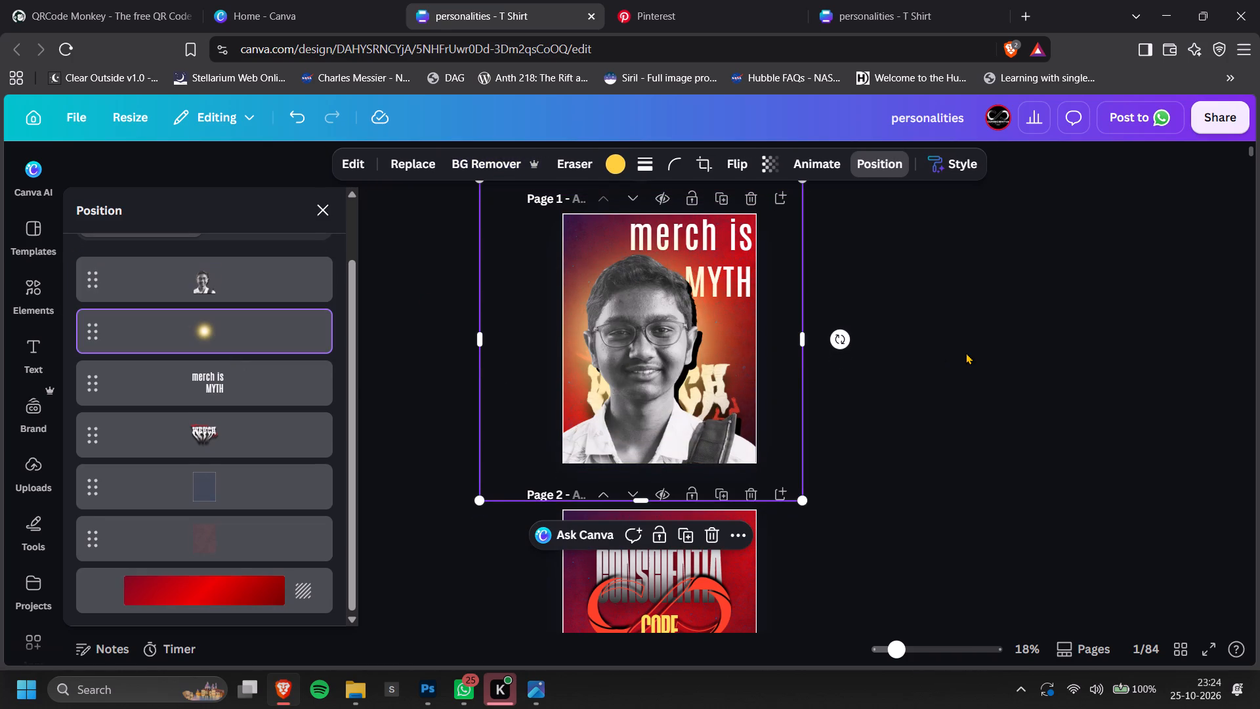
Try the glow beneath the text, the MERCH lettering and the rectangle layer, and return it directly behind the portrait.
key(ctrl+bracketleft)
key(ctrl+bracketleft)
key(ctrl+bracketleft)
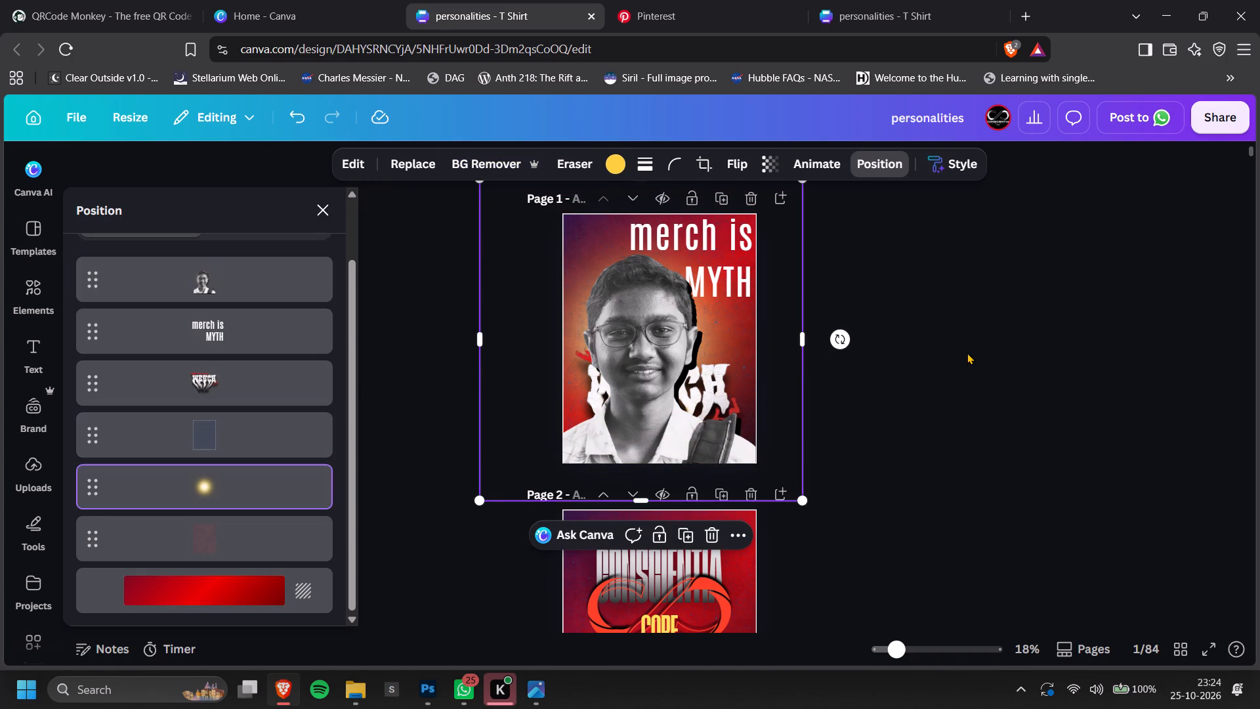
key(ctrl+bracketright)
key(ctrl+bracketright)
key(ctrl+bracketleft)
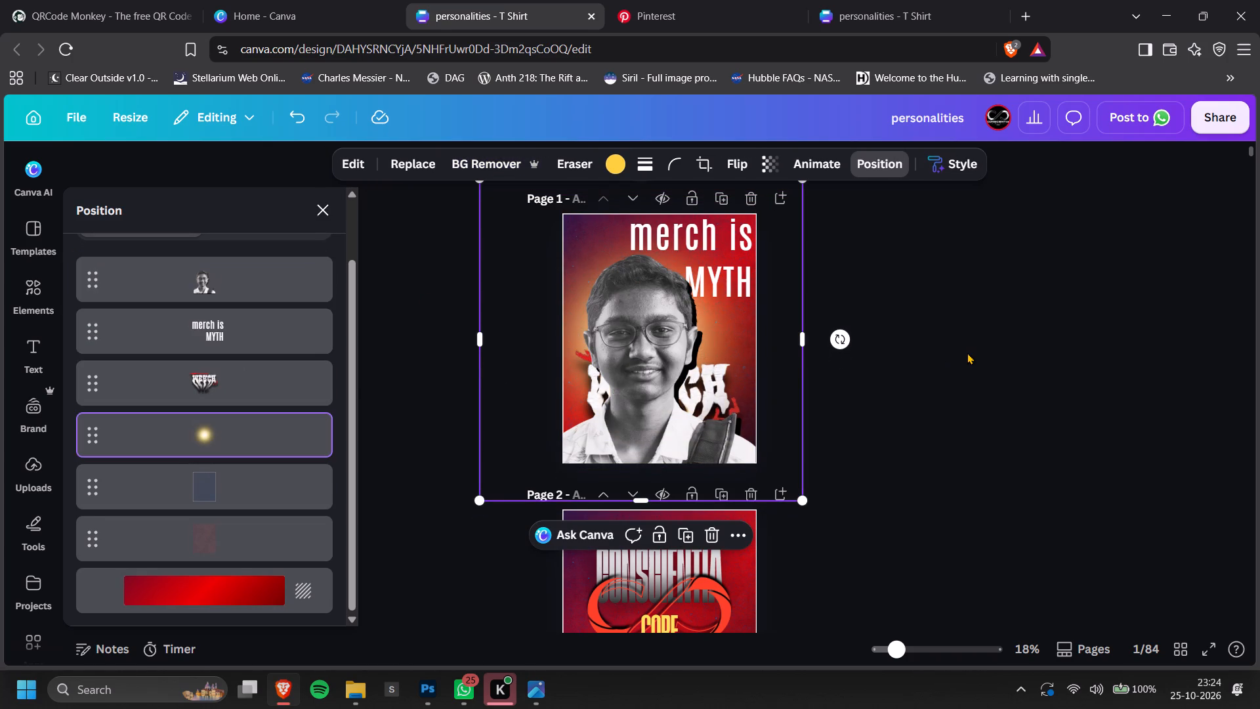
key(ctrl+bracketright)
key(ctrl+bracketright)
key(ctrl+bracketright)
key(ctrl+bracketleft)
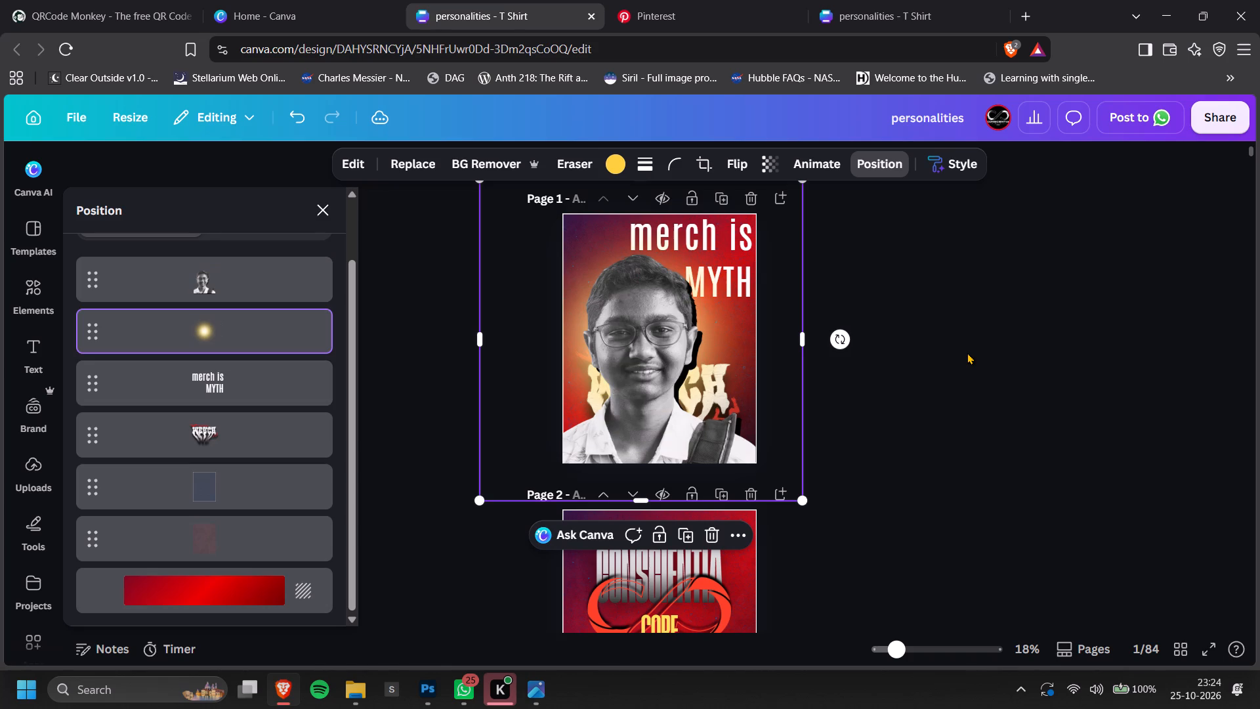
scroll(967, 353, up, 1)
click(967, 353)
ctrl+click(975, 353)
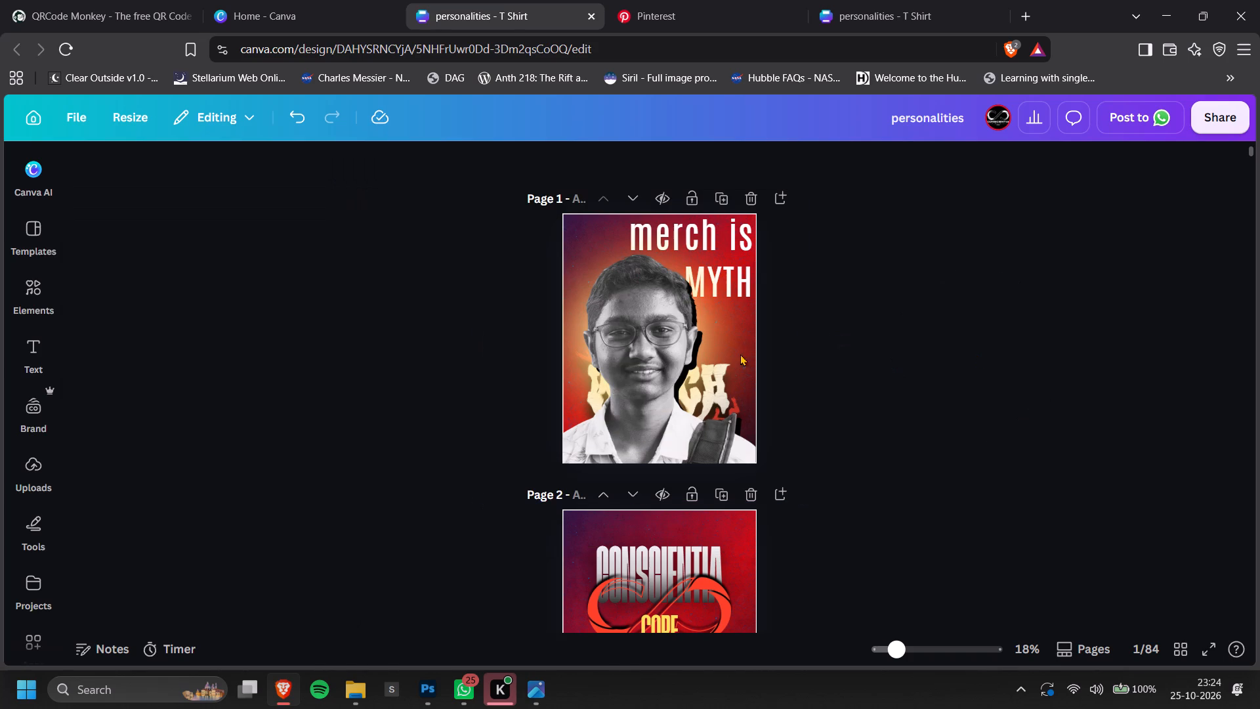
Set the page 1 portrait's contrast to 27 and its highlights to 16.
click(629, 337)
click(346, 163)
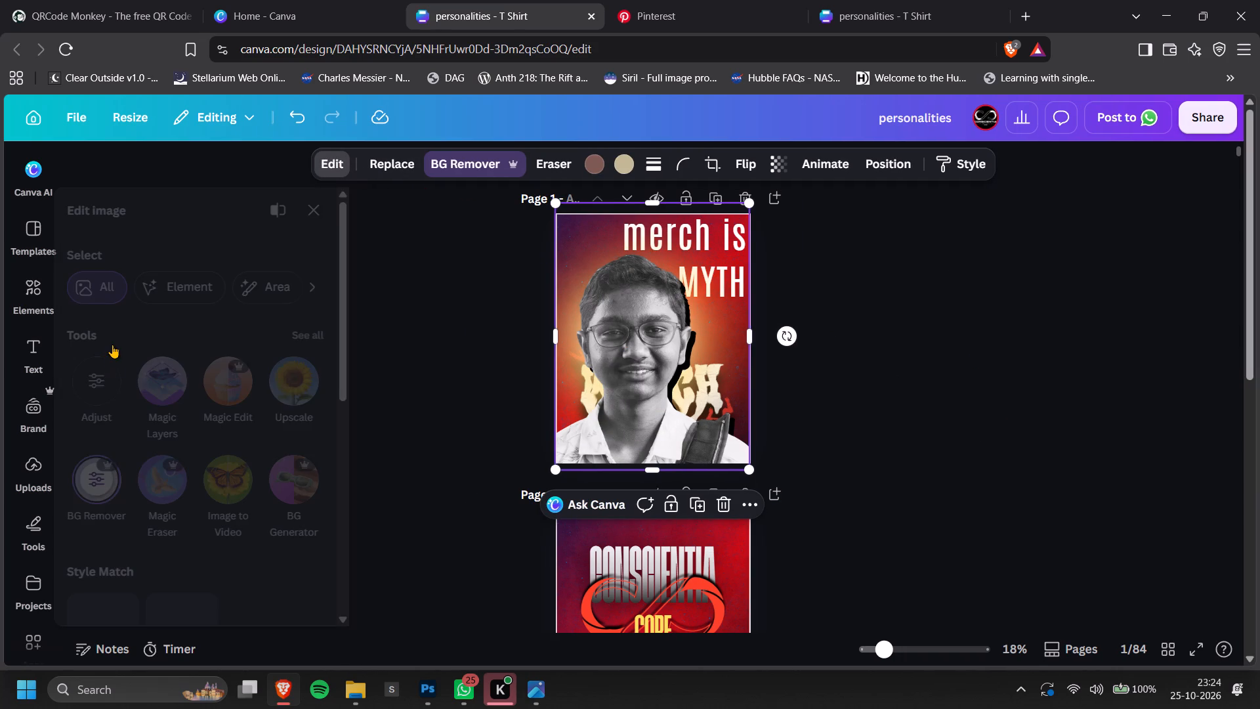
click(100, 372)
scroll(118, 428, down, 2)
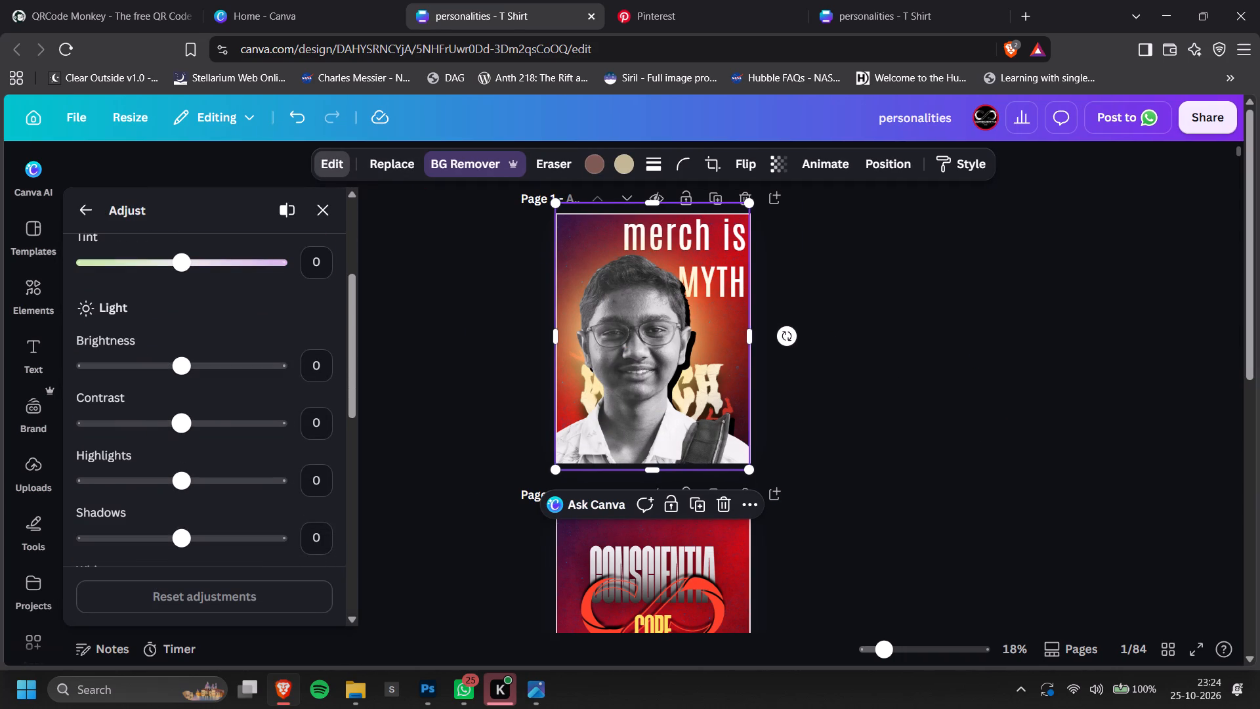
drag(180, 427, 209, 430)
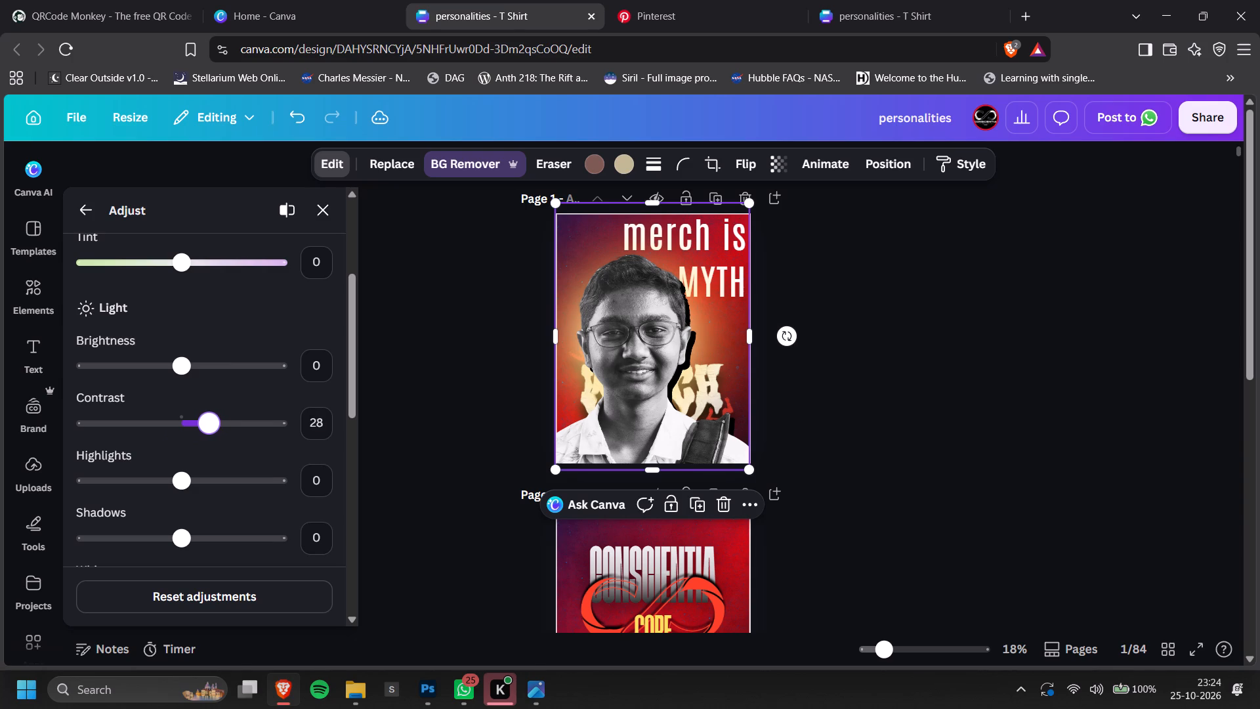
drag(209, 430, 208, 429)
scroll(207, 429, down, 1)
drag(188, 379, 198, 384)
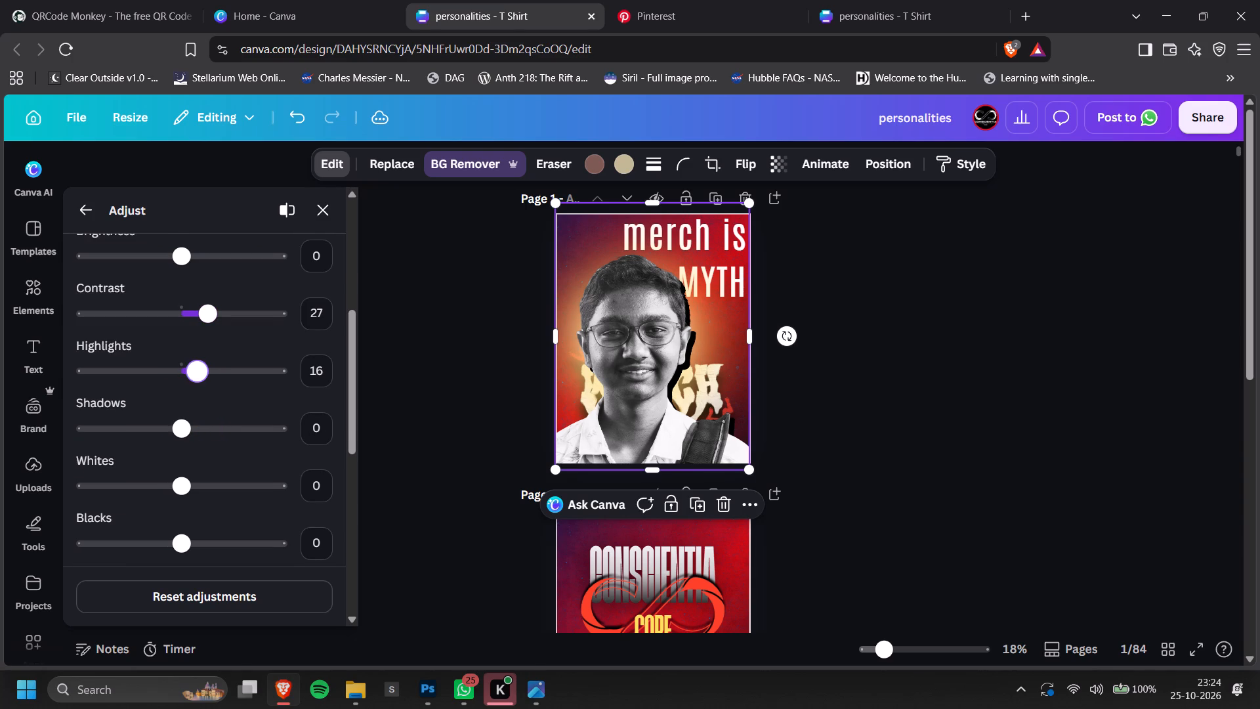
Set the portrait's shadows to -2 and whites to 2, and raise its blacks slightly.
drag(174, 435, 173, 437)
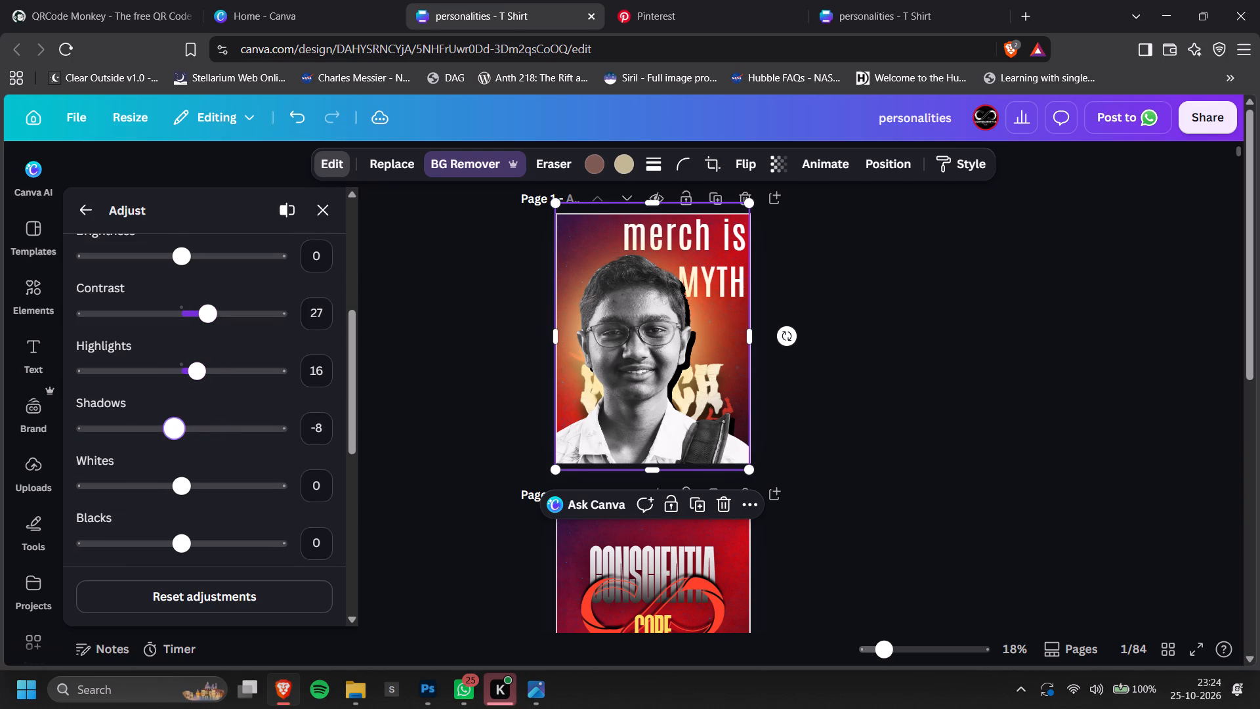
drag(173, 437, 180, 437)
scroll(184, 437, down, 1)
click(184, 382)
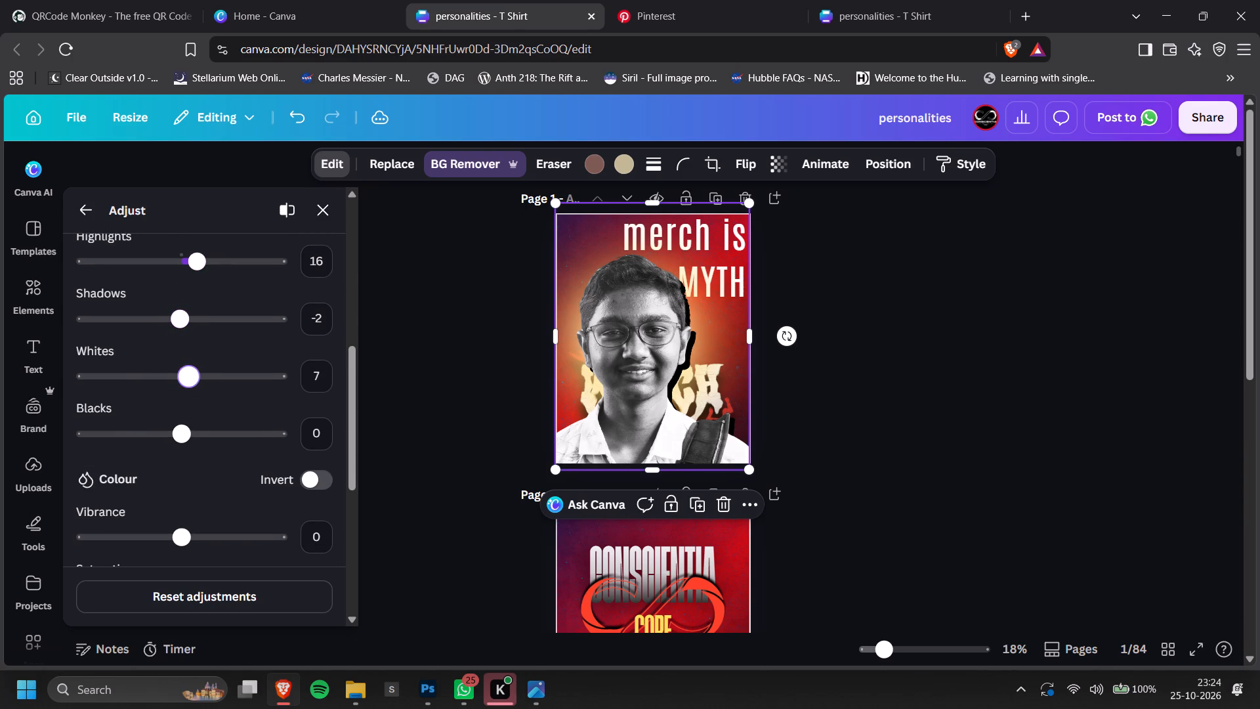
drag(173, 439, 184, 441)
drag(184, 441, 196, 440)
scroll(195, 441, down, 2)
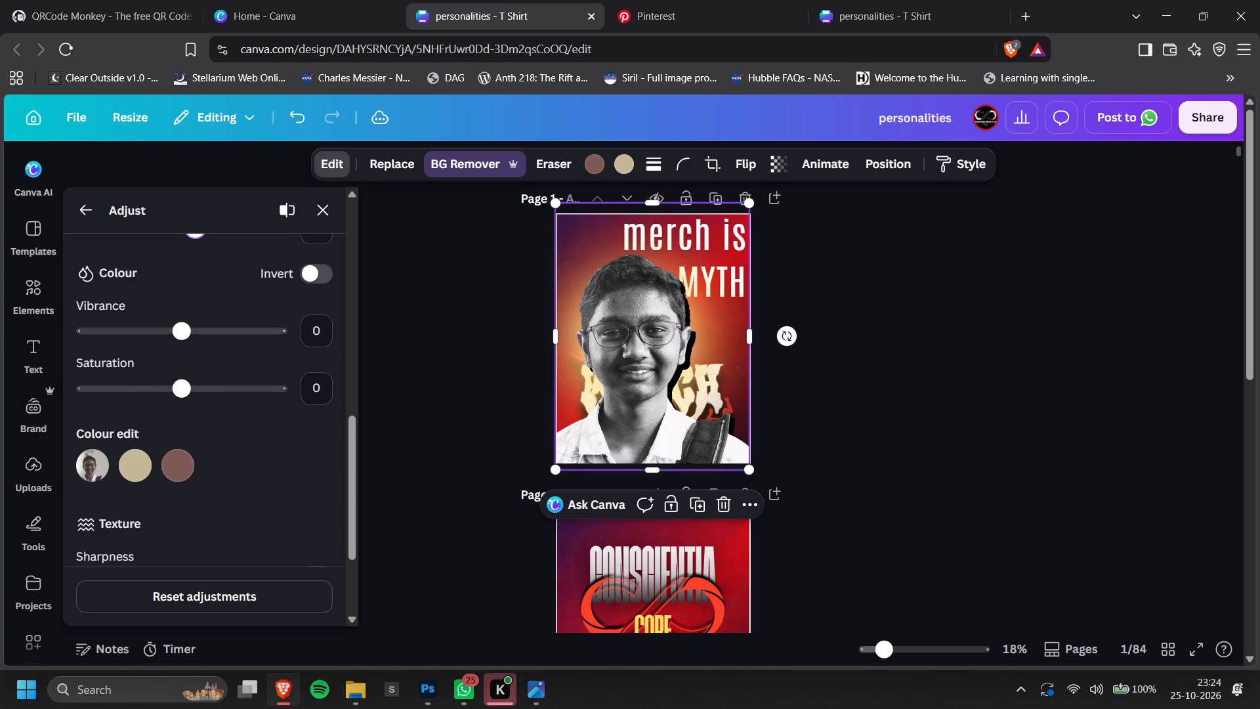
double_click(977, 404)
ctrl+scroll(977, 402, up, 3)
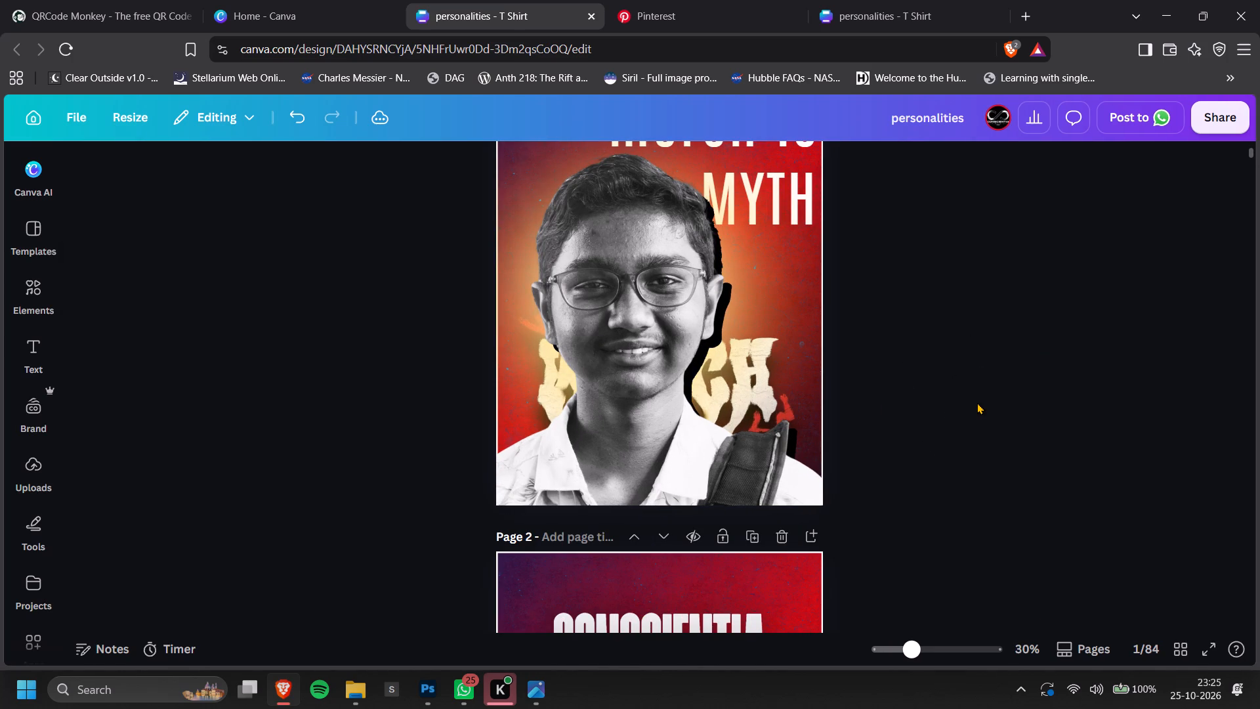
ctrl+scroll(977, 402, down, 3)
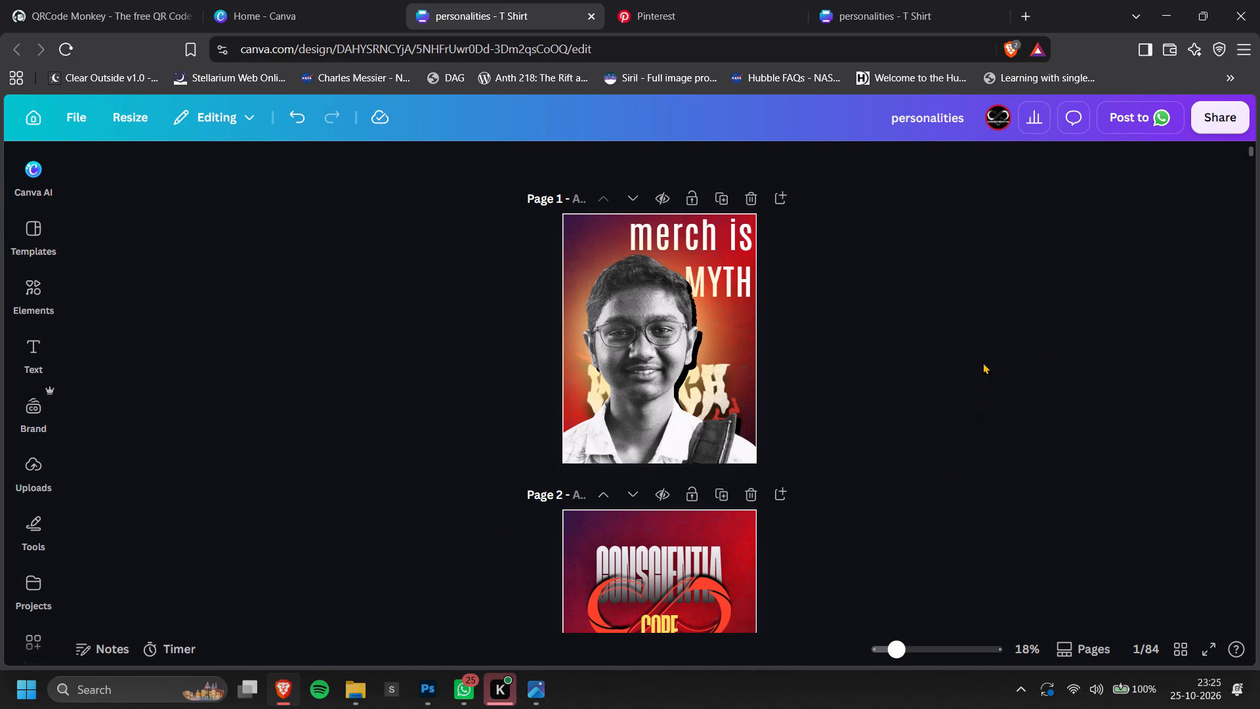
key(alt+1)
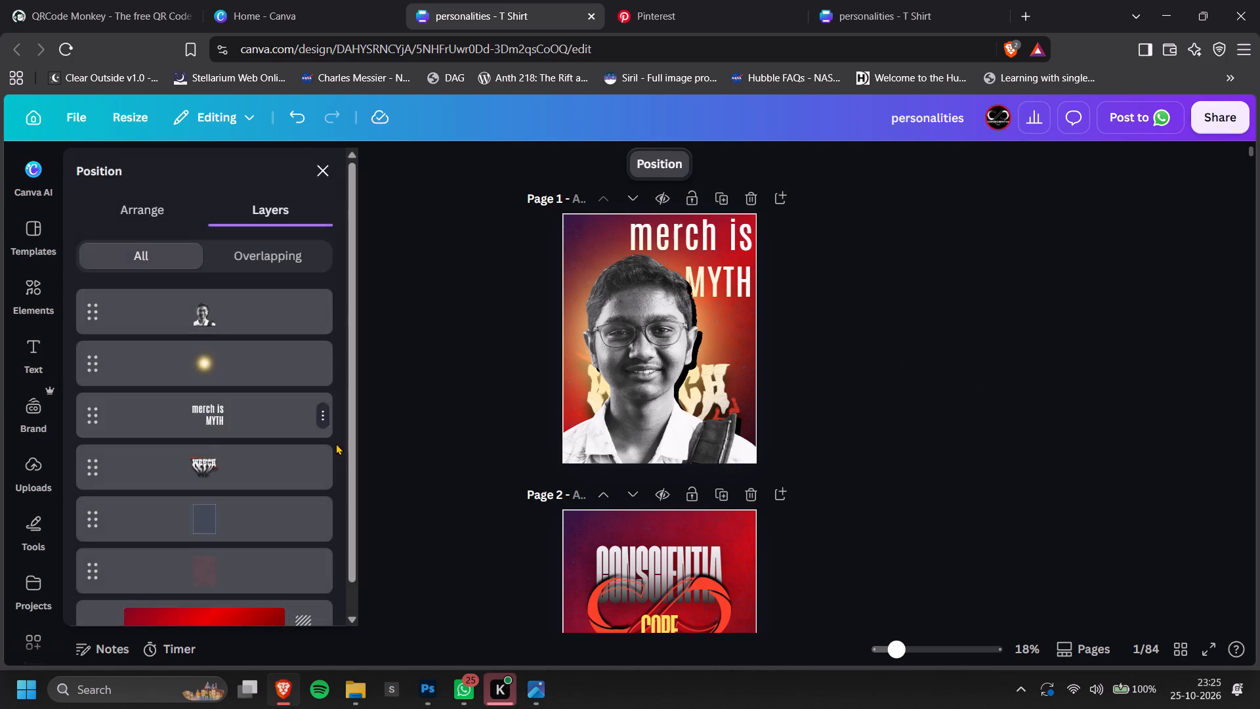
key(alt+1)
Copy the CONSCIENTIA CORE logo group from page 2 and place the copy on page 1.
scroll(921, 482, down, 3)
scroll(917, 477, up, 1)
click(718, 379)
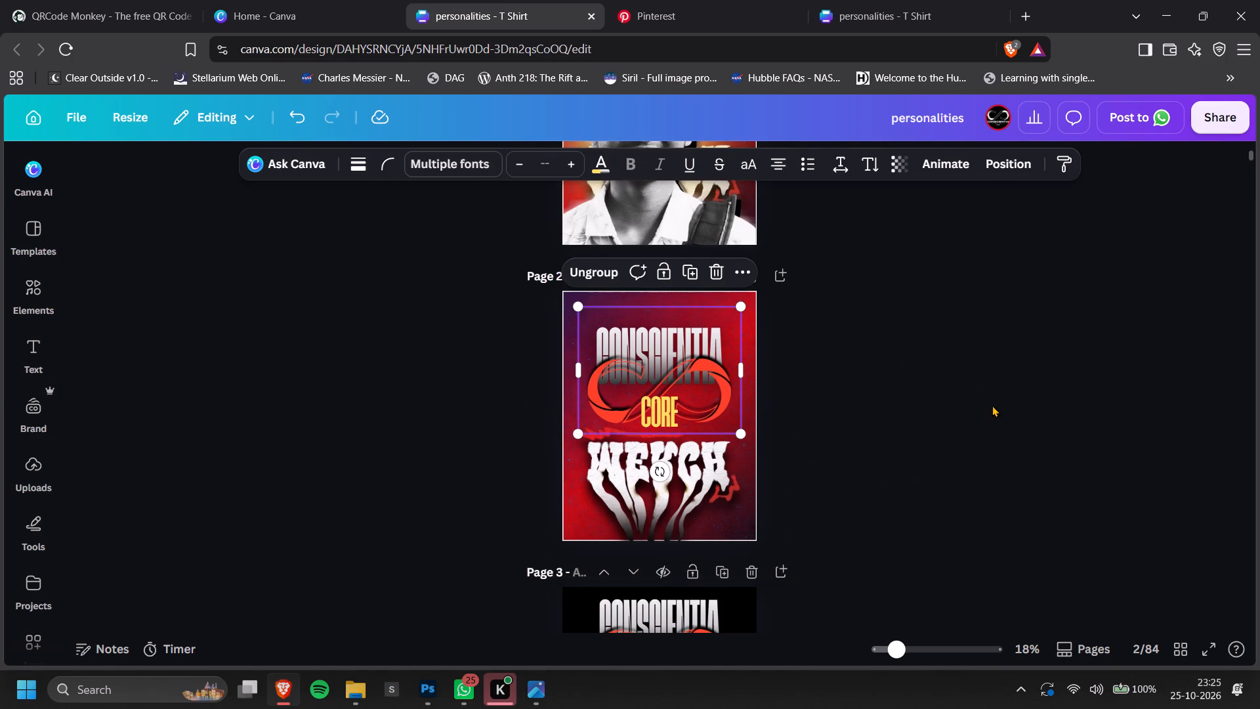
key(ctrl+c)
scroll(996, 416, up, 3)
scroll(969, 362, up, 1)
key(ctrl+v)
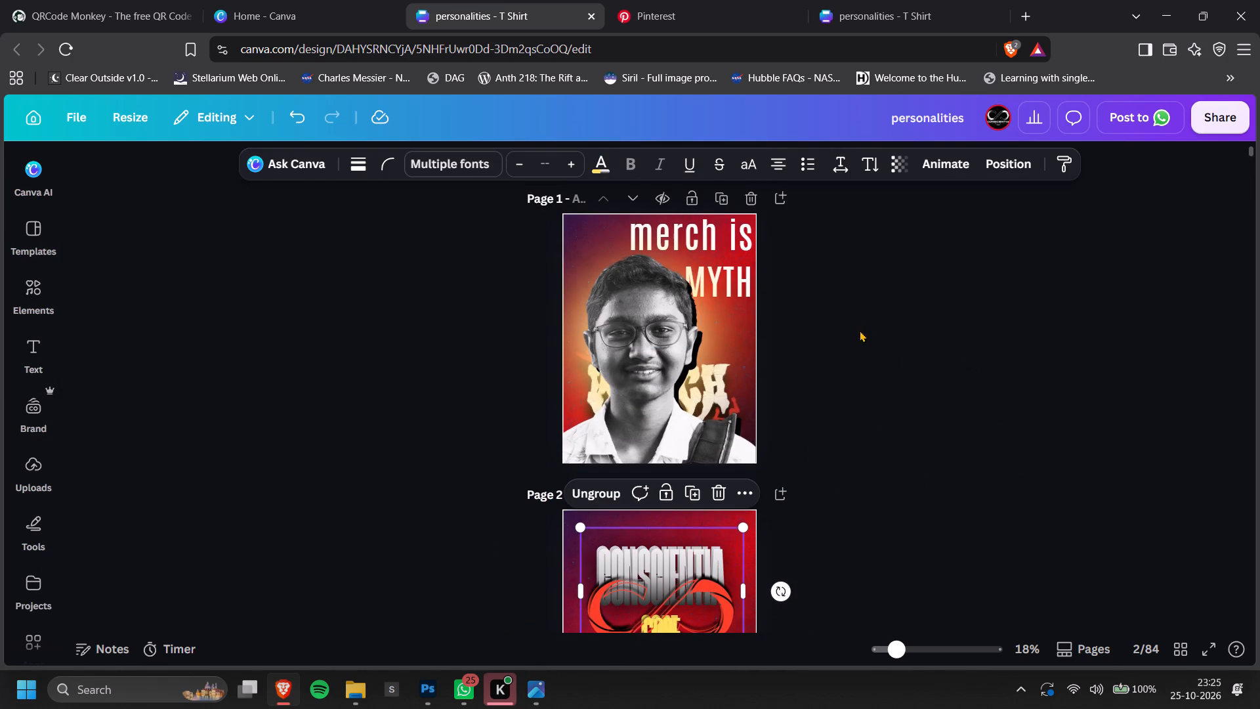
drag(667, 587, 644, 262)
Shrink the CONSCIENTIA CORE logo and fit it in page 1's upper-left corner, beside the words "merch is".
ctrl+scroll(644, 267, up, 3)
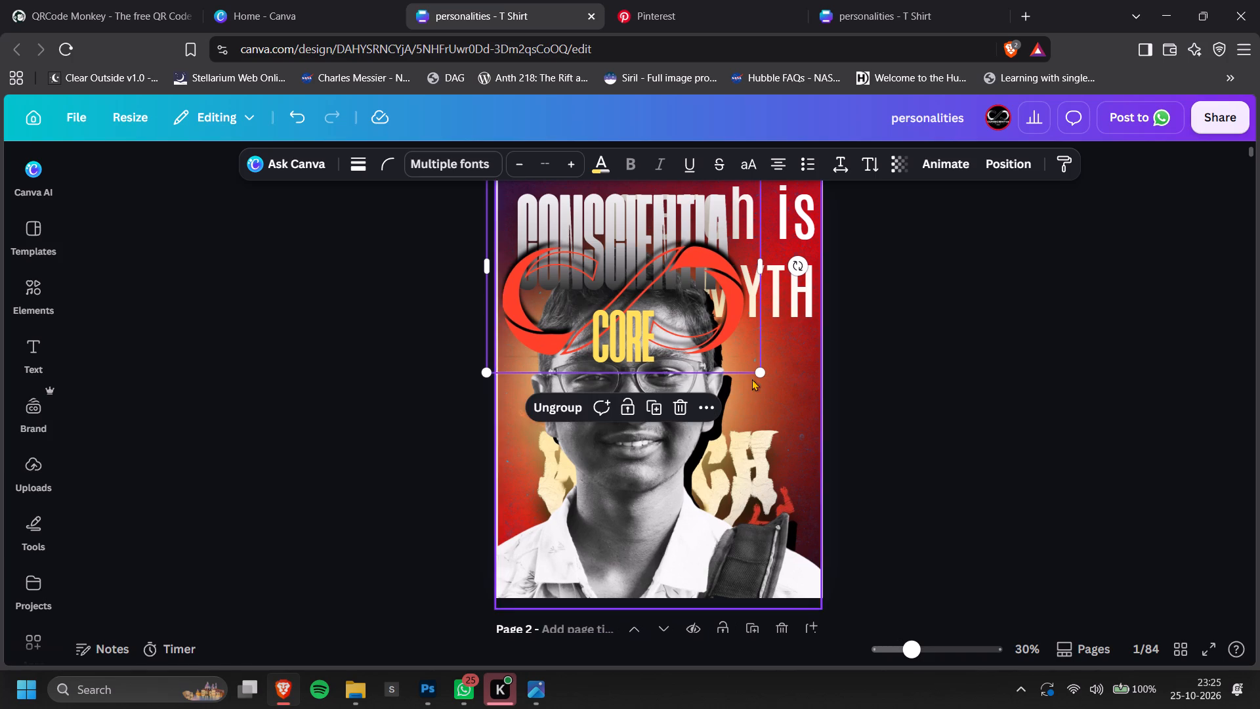
drag(759, 378, 585, 242)
drag(560, 225, 576, 234)
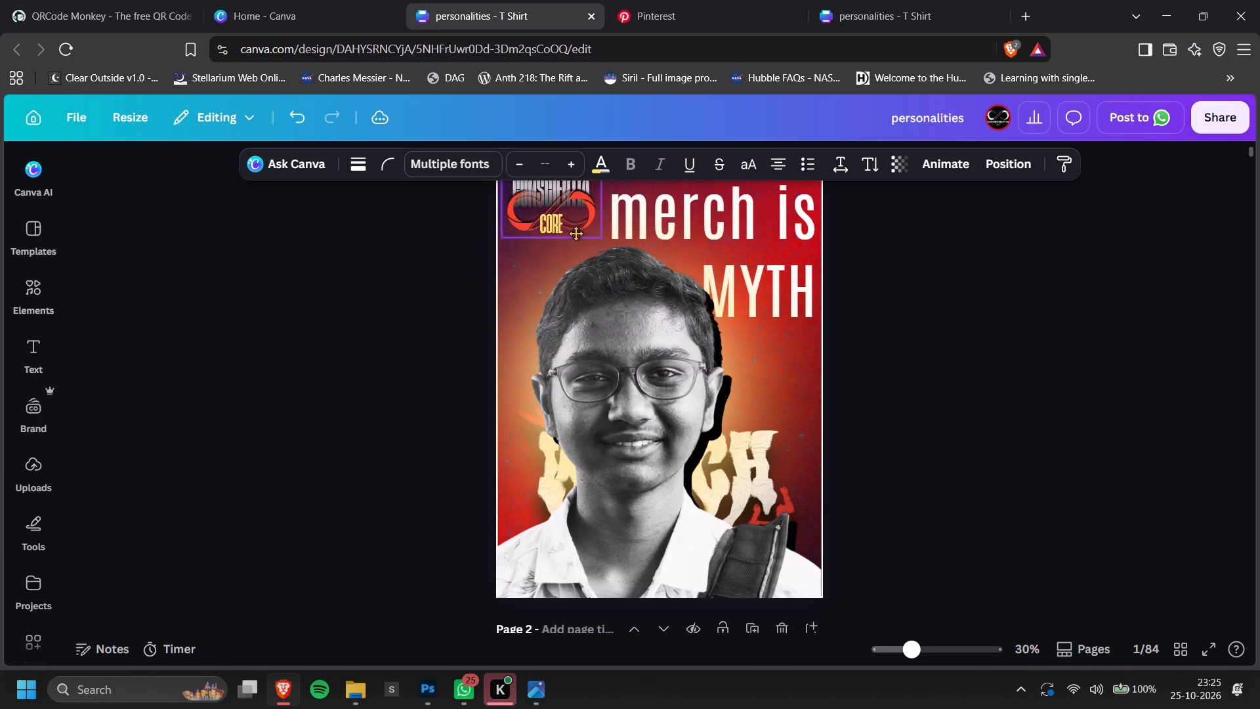
drag(576, 234, 576, 239)
click(1039, 236)
click(1015, 267)
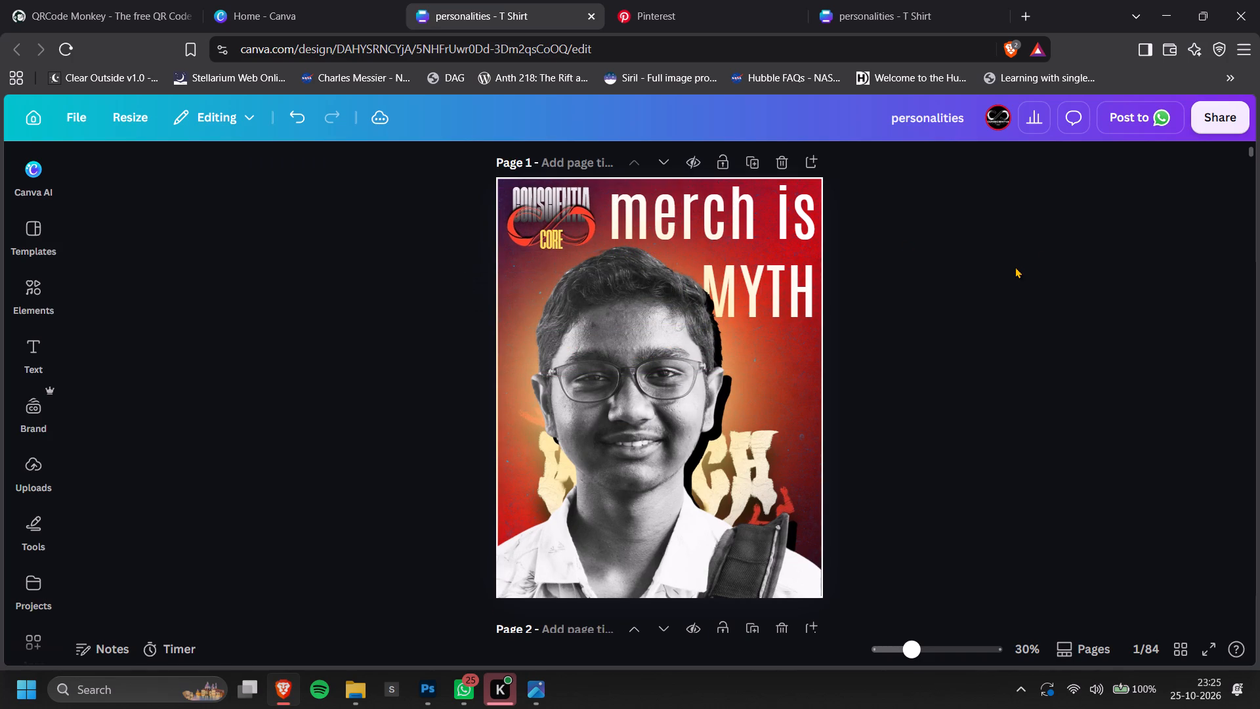
ctrl+scroll(1022, 310, down, 1)
ctrl+scroll(515, 198, up, 3)
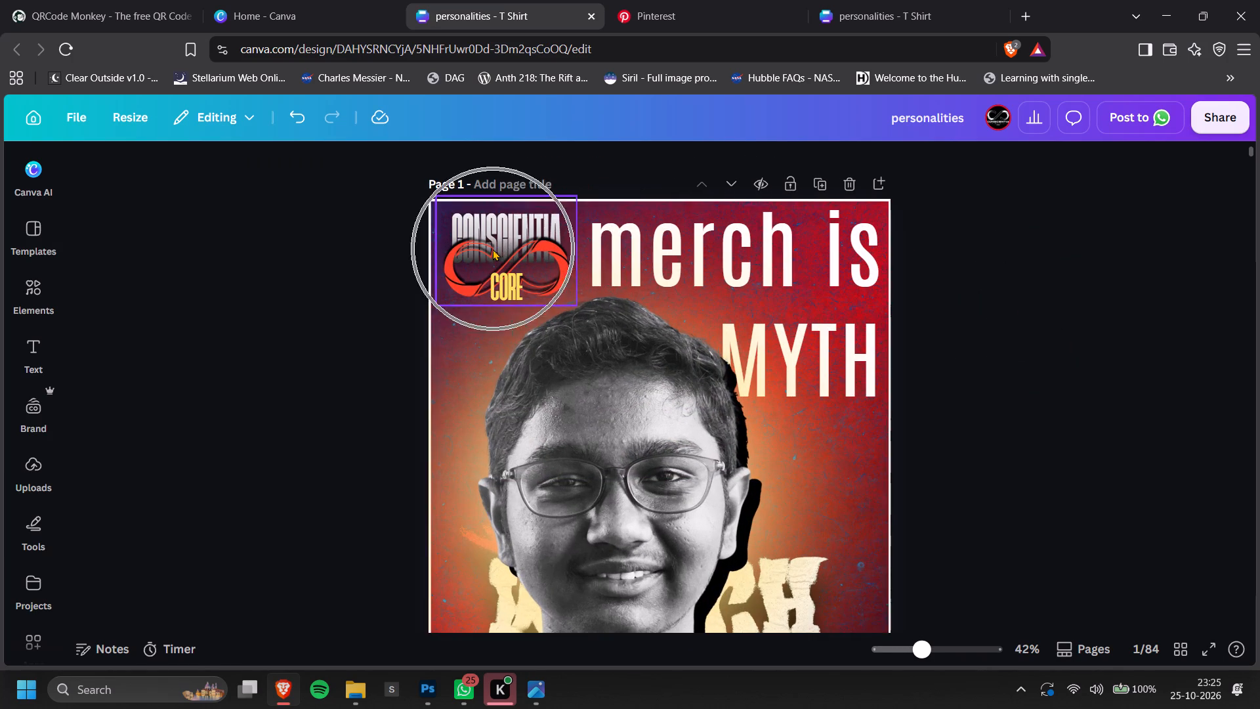
click(492, 251)
click(1005, 248)
ctrl+scroll(1009, 286, down, 3)
Bring the "merch is MYTH" text layer to the front, above the logo group and the portrait.
key(alt+1)
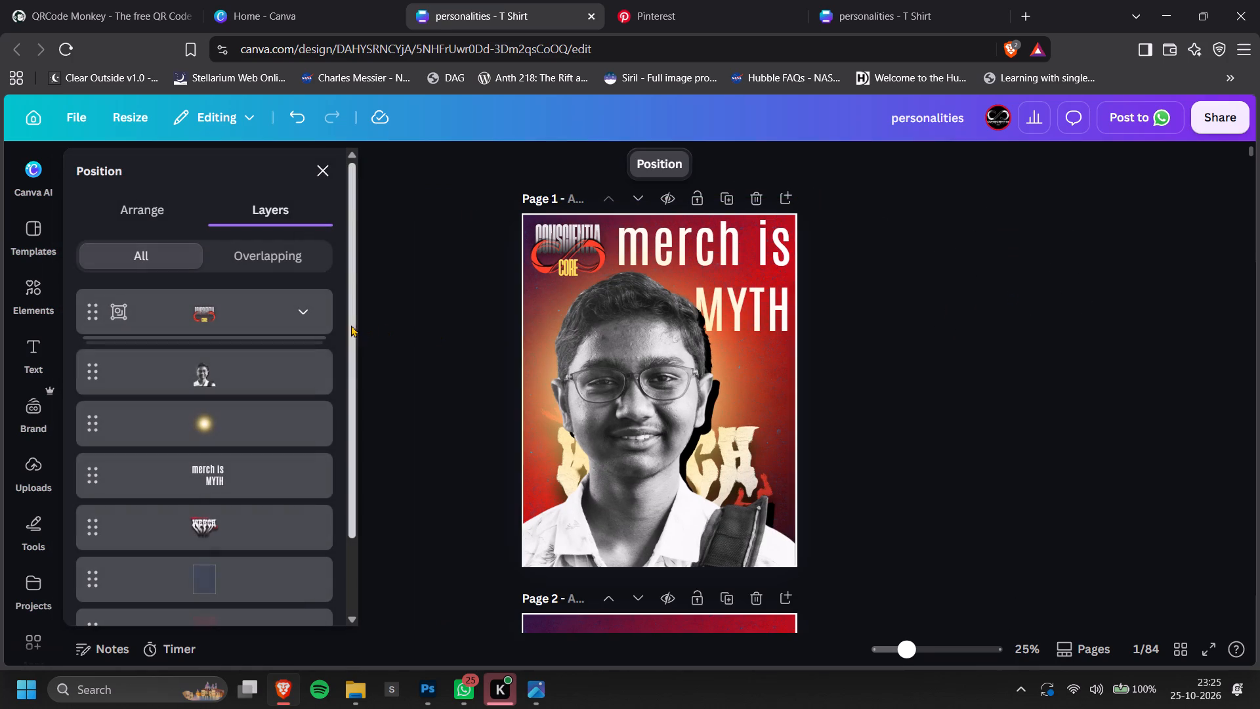
click(262, 484)
drag(262, 484, 256, 356)
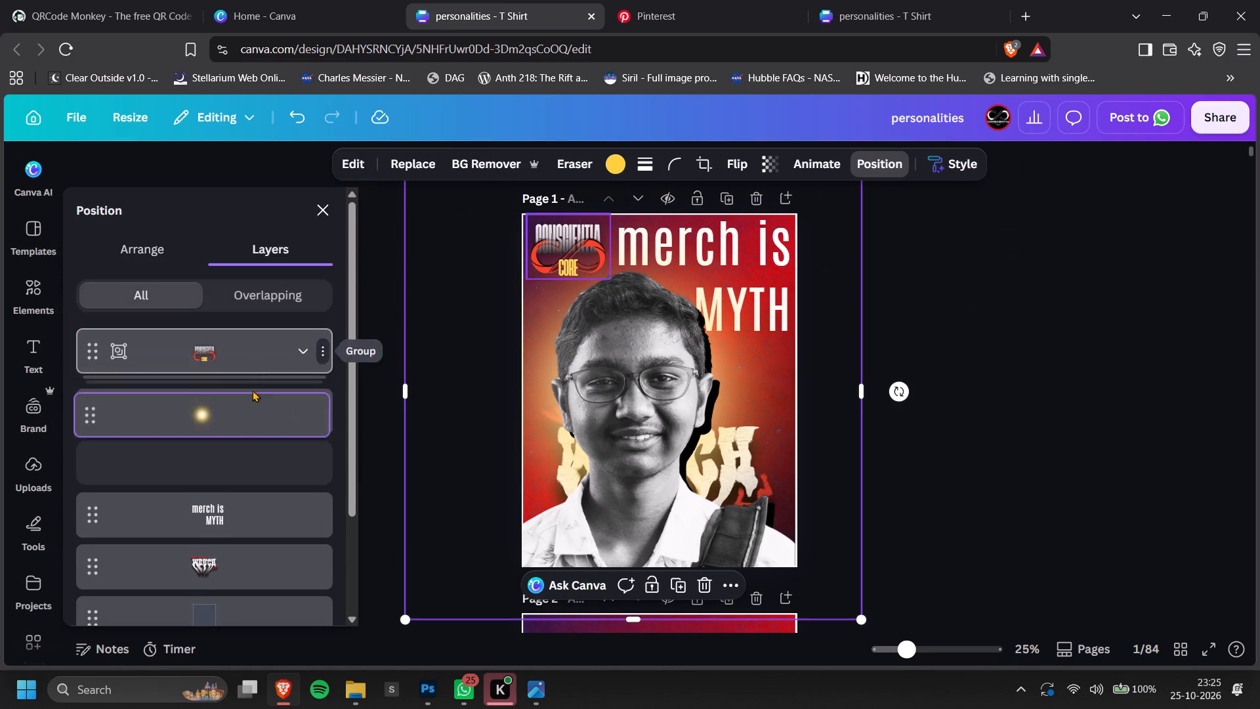
key(ctrl+z)
drag(247, 523, 249, 341)
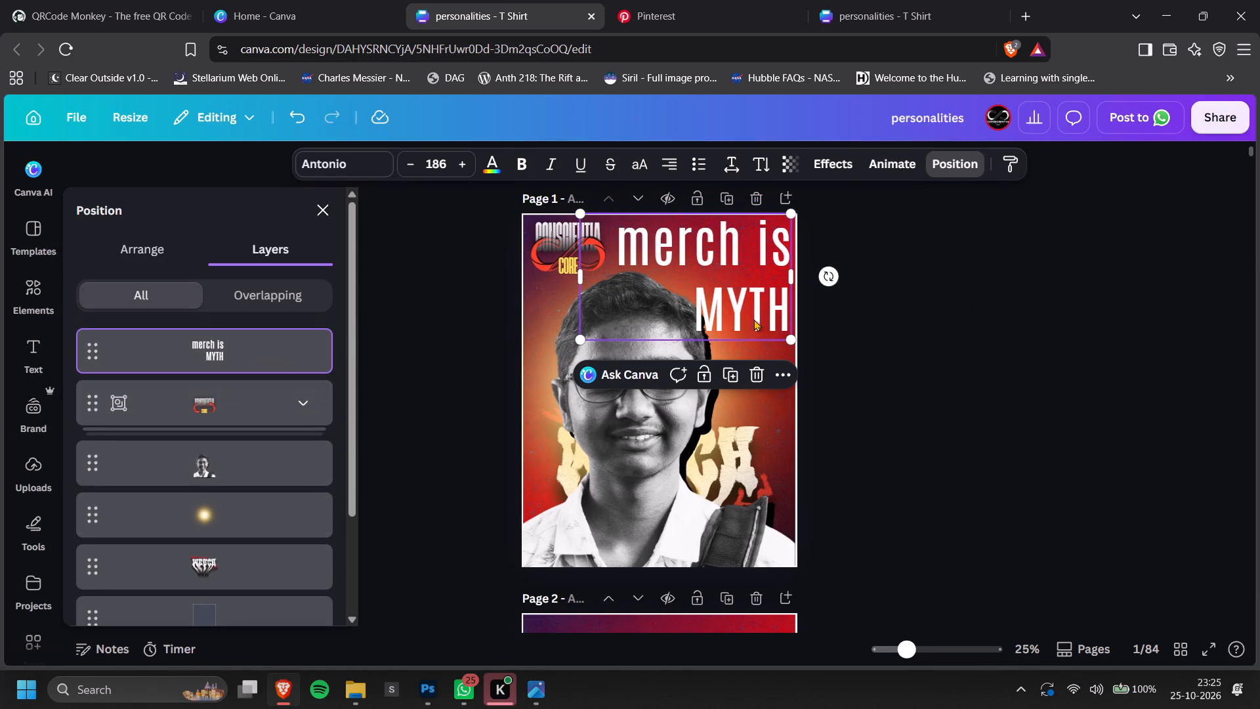
Underline only the word MYTH in the "merch is MYTH" text.
click(754, 319)
double_click(754, 319)
click(754, 319)
click(765, 323)
double_click(744, 323)
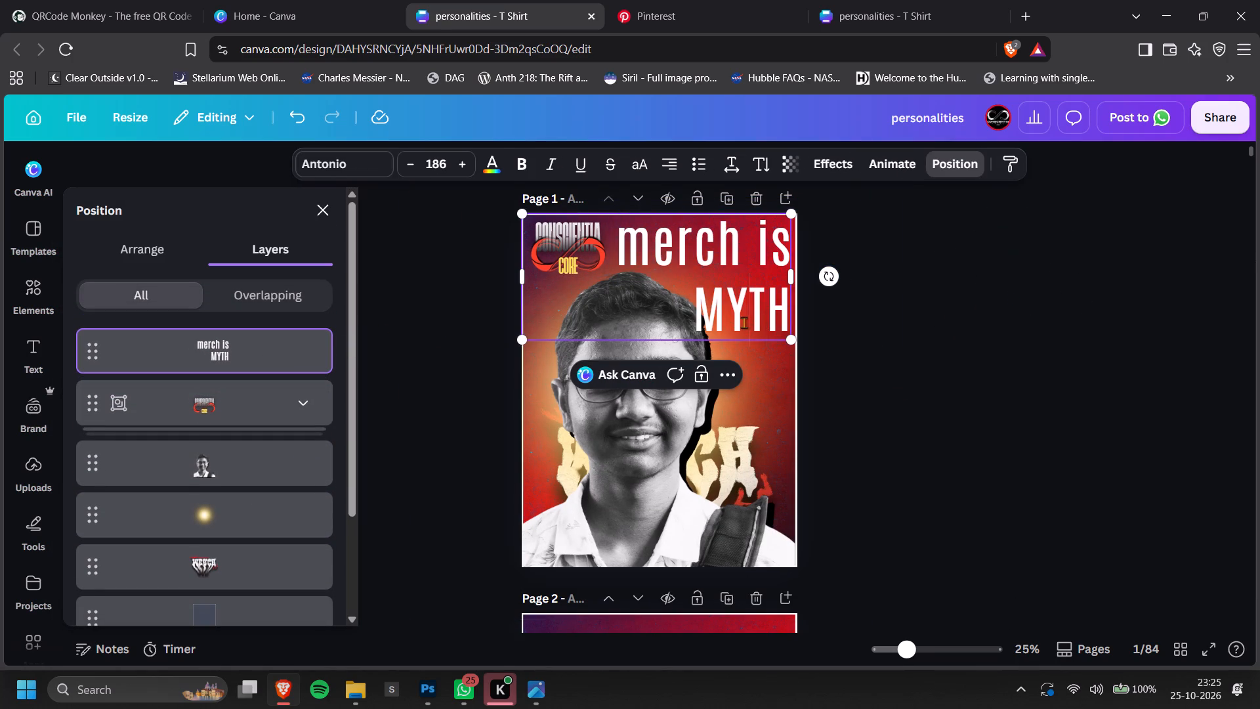
click(575, 155)
click(961, 224)
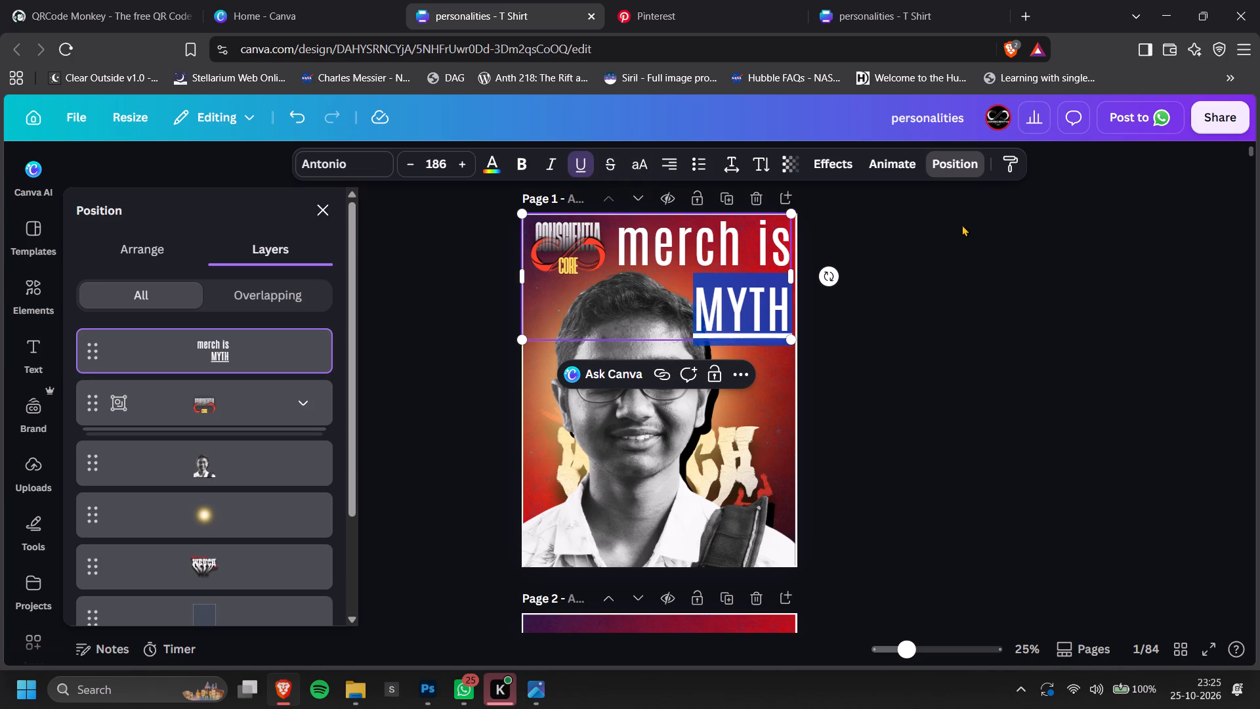
click(963, 240)
Send the "merch is MYTH" text three layers back, behind the logo, the portrait and the glow.
click(759, 282)
key(ctrl+bracketleft)
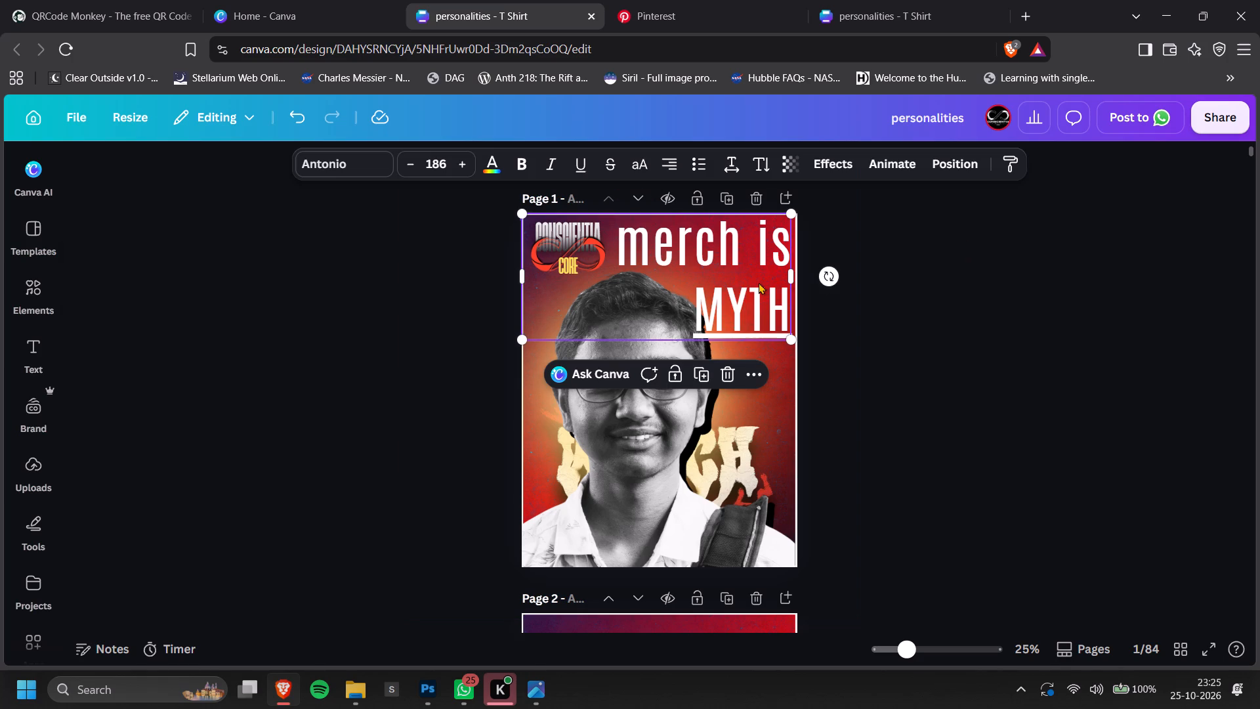
key(ctrl+bracketleft)
key(ctrl+bracketleft)
click(923, 254)
Nudge the CONSCIENTIA CORE logo on page 1 slightly to the right.
click(565, 248)
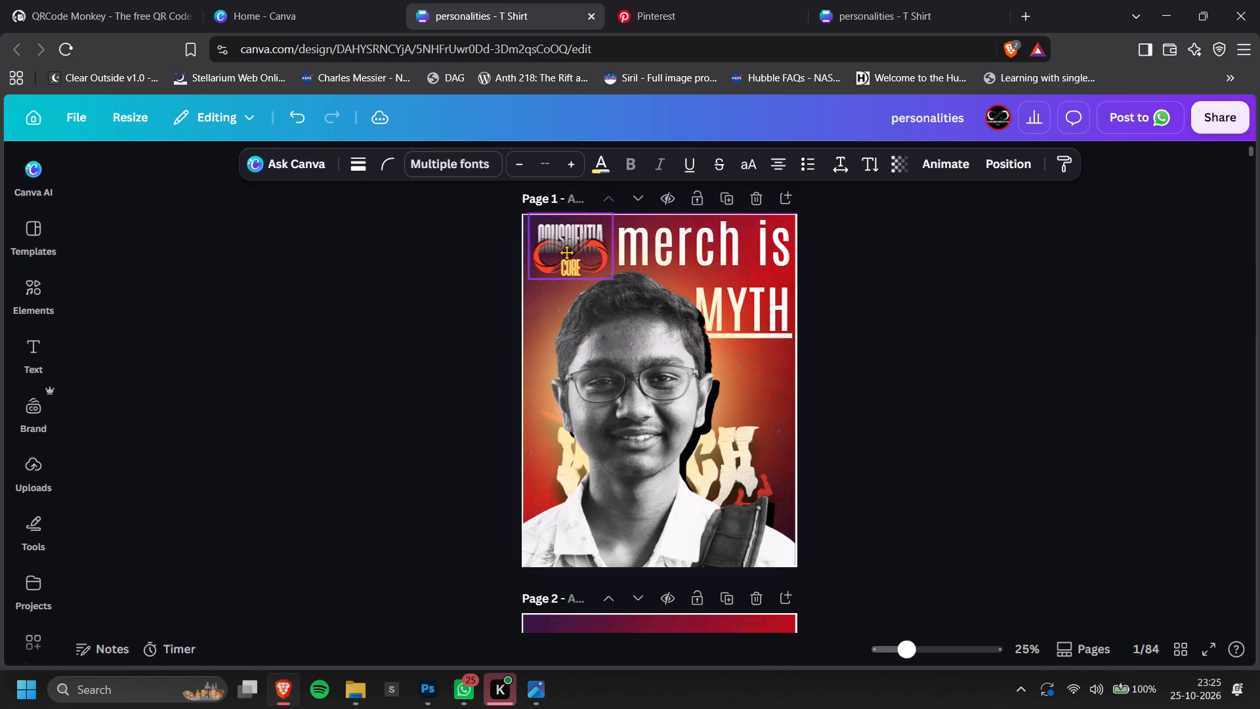
click(1049, 257)
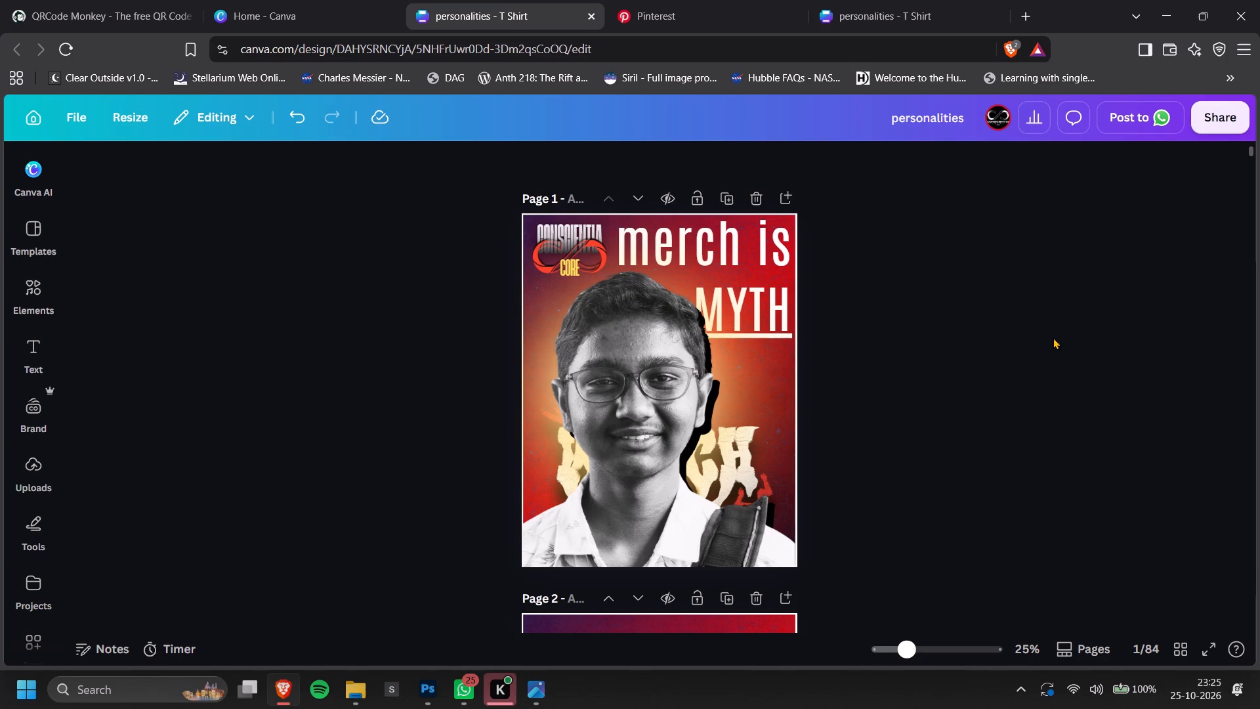
Look through the other page designs in the document, from page 2 to about page 30.
scroll(1053, 337, down, 1)
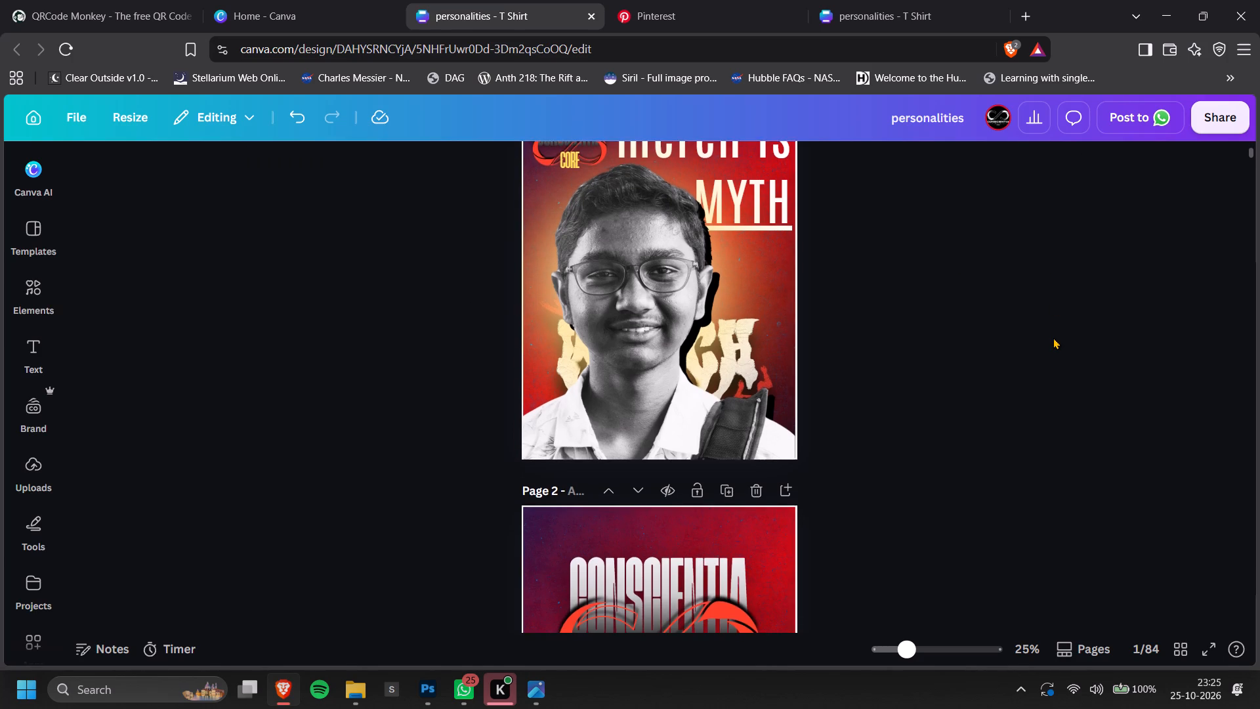
scroll(1053, 341, down, 5)
scroll(1028, 303, up, 1)
scroll(1027, 304, down, 6)
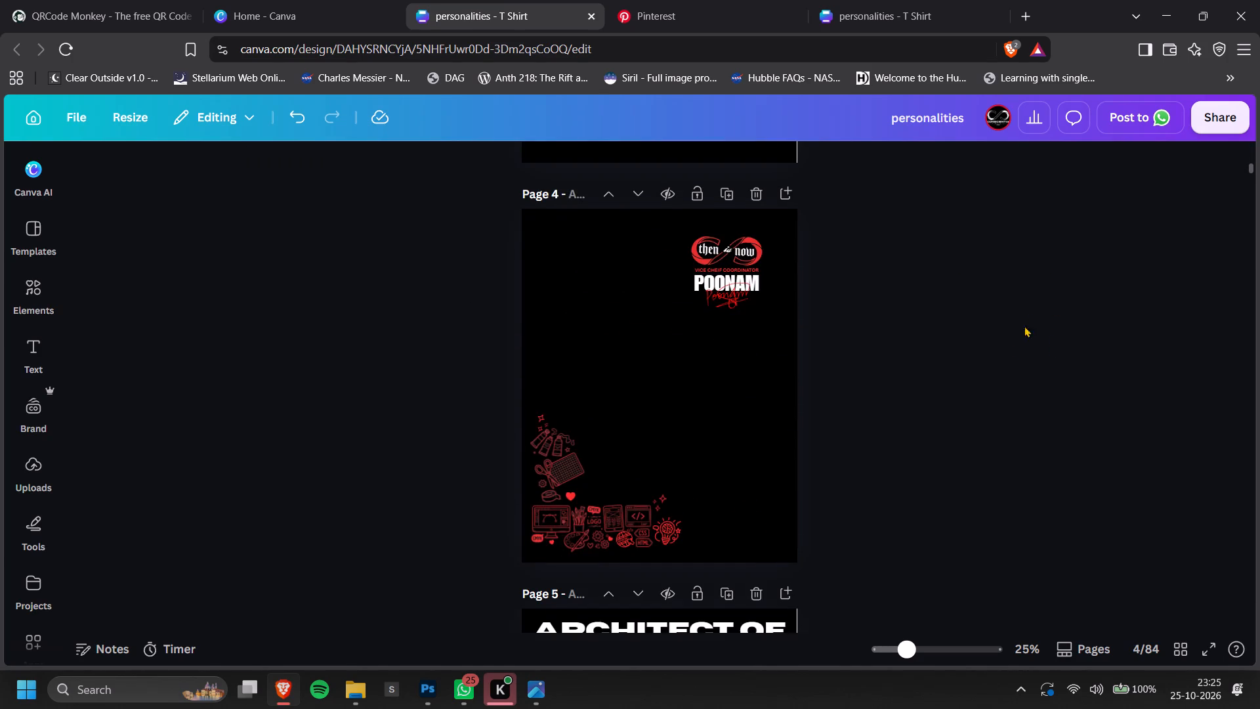
ctrl+scroll(1017, 346, down, 18)
middle_click(1017, 320)
scroll(1017, 320, up, 1)
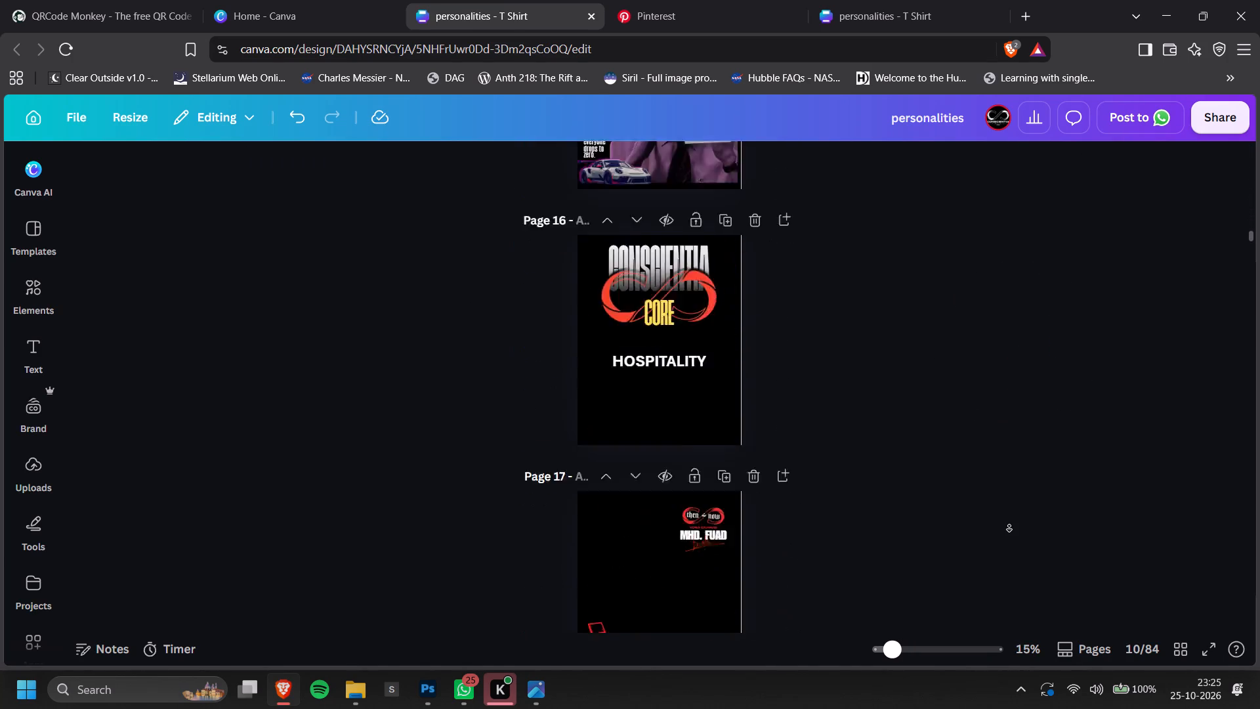
middle_click(1009, 526)
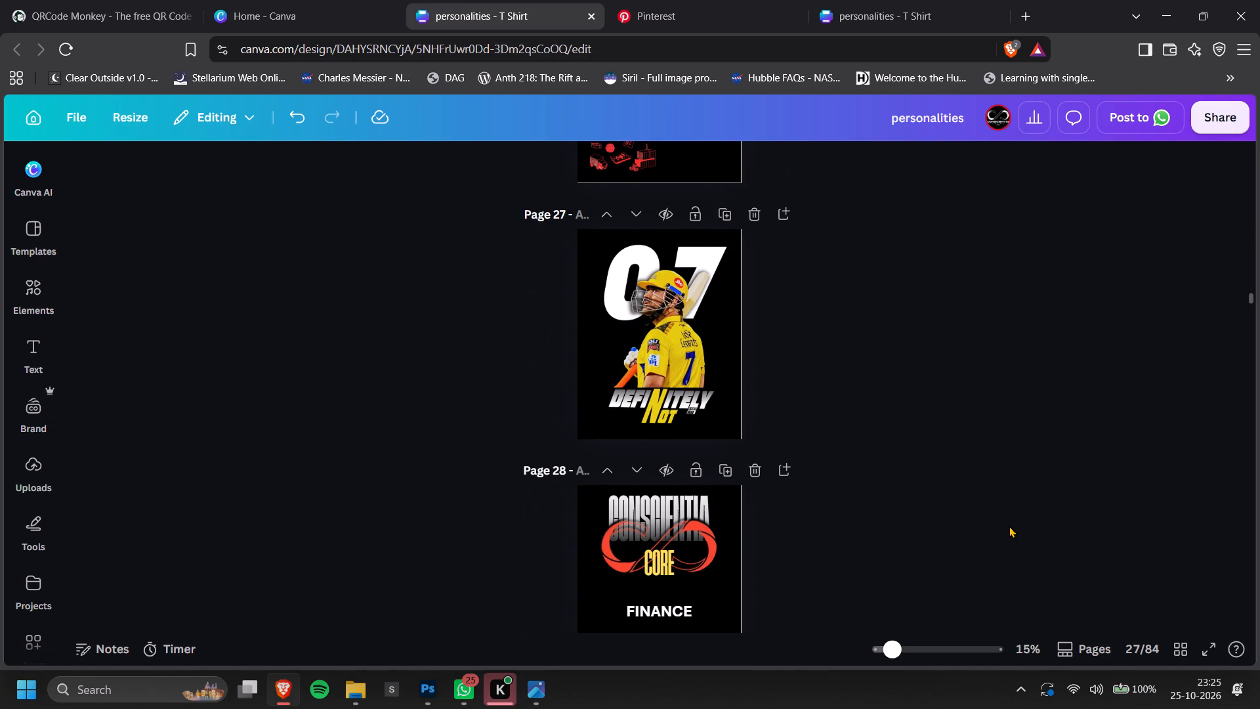
scroll(1009, 526, down, 6)
Switch to the Photos viewer and close the original portrait photo _DSC3937.JPG.
key(alt+Tab)
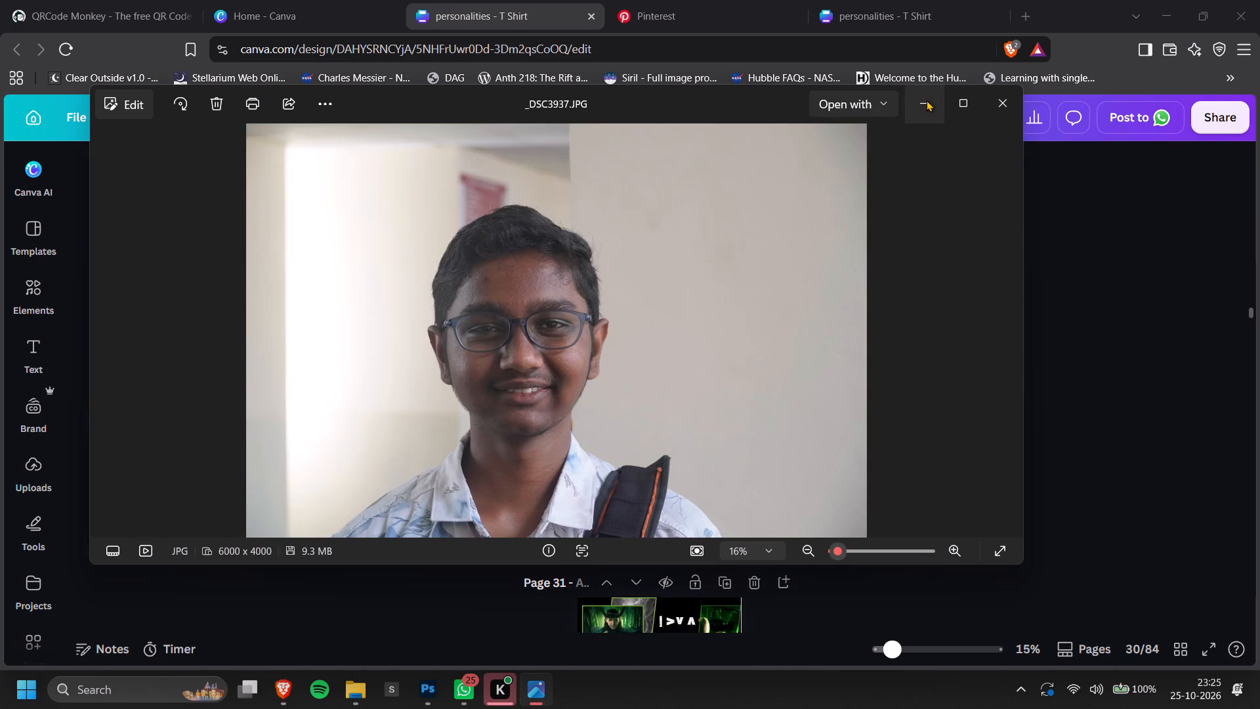
click(997, 107)
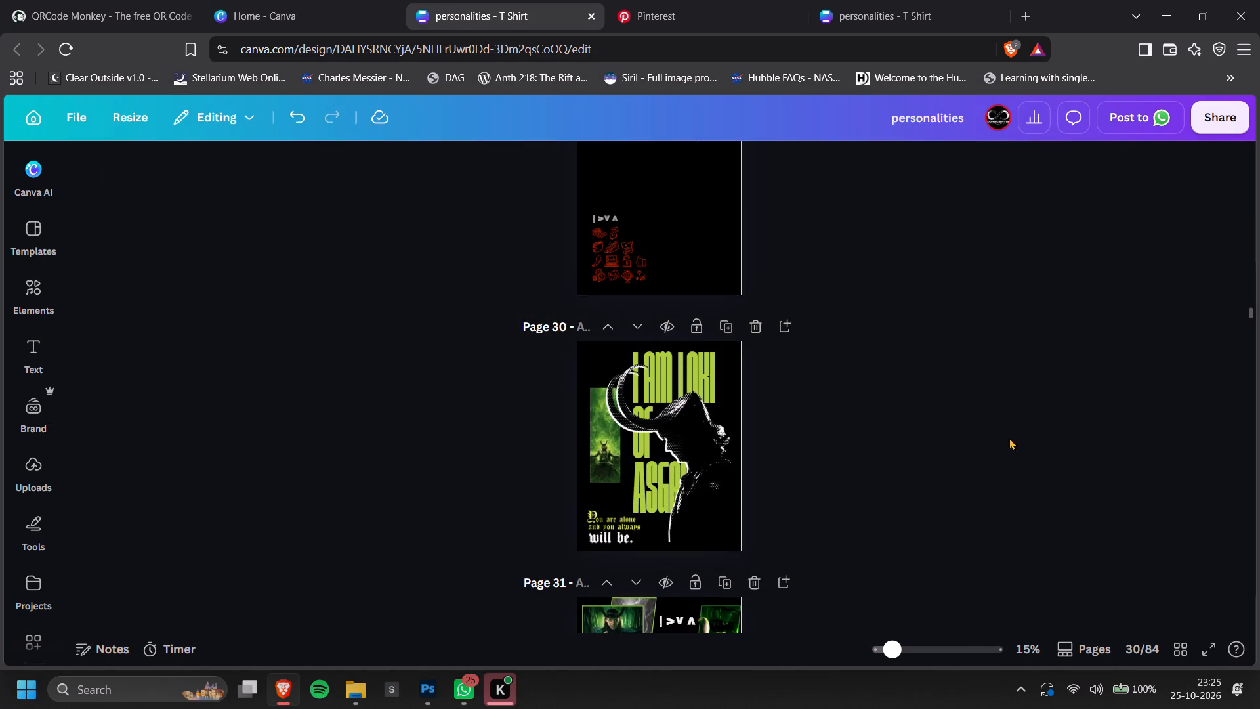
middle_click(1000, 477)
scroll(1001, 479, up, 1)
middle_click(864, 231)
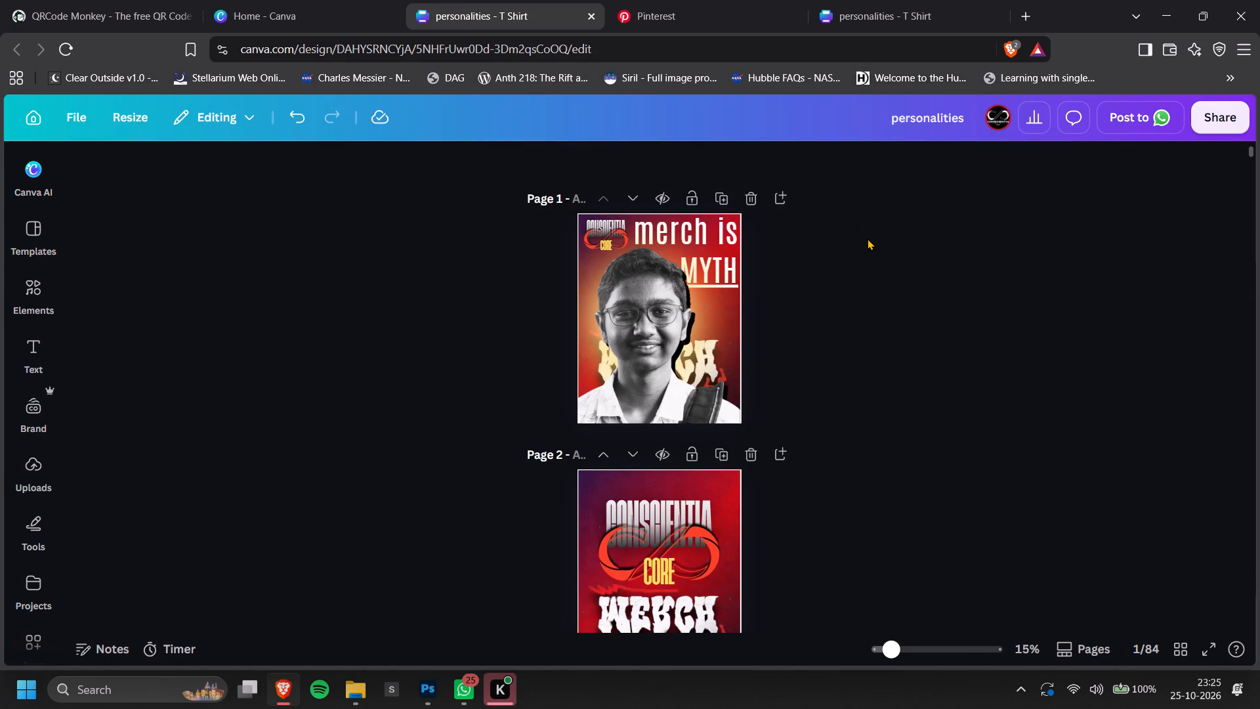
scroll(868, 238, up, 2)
Switch to the Canva home page and reload it.
click(390, 0)
key(ctrl+r)
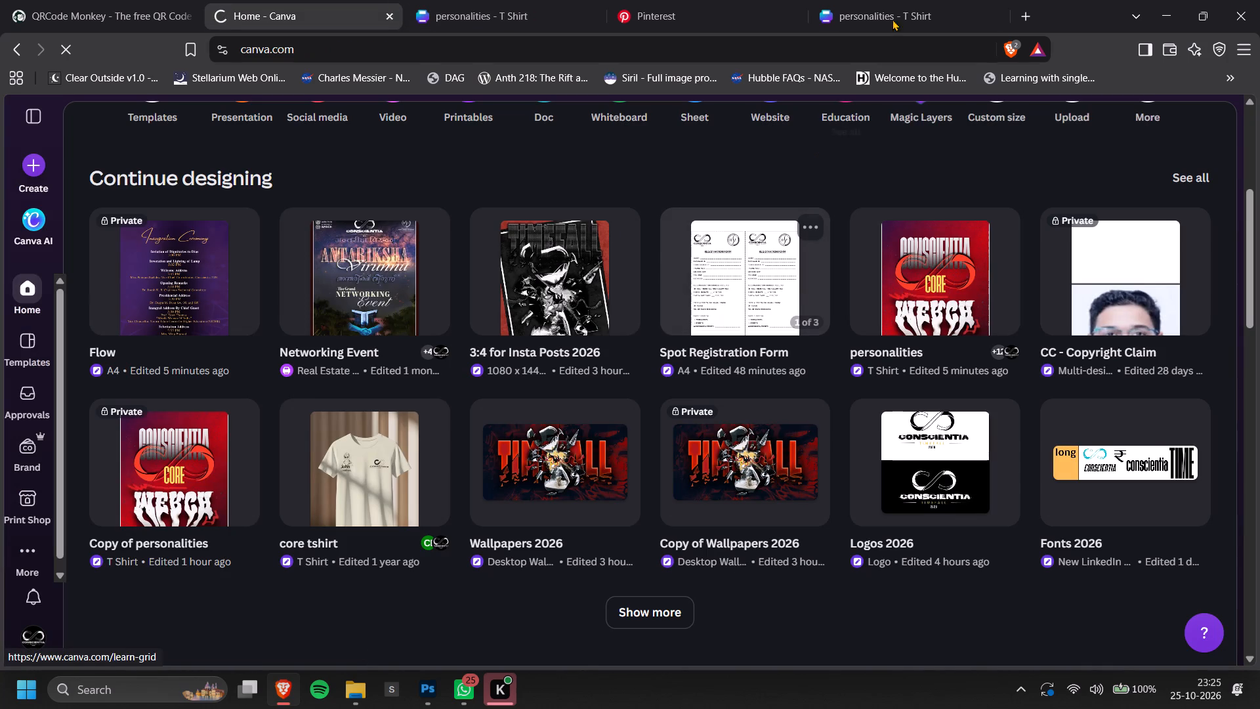
Switch from the browser to another open application window.
key(alt+Tab)
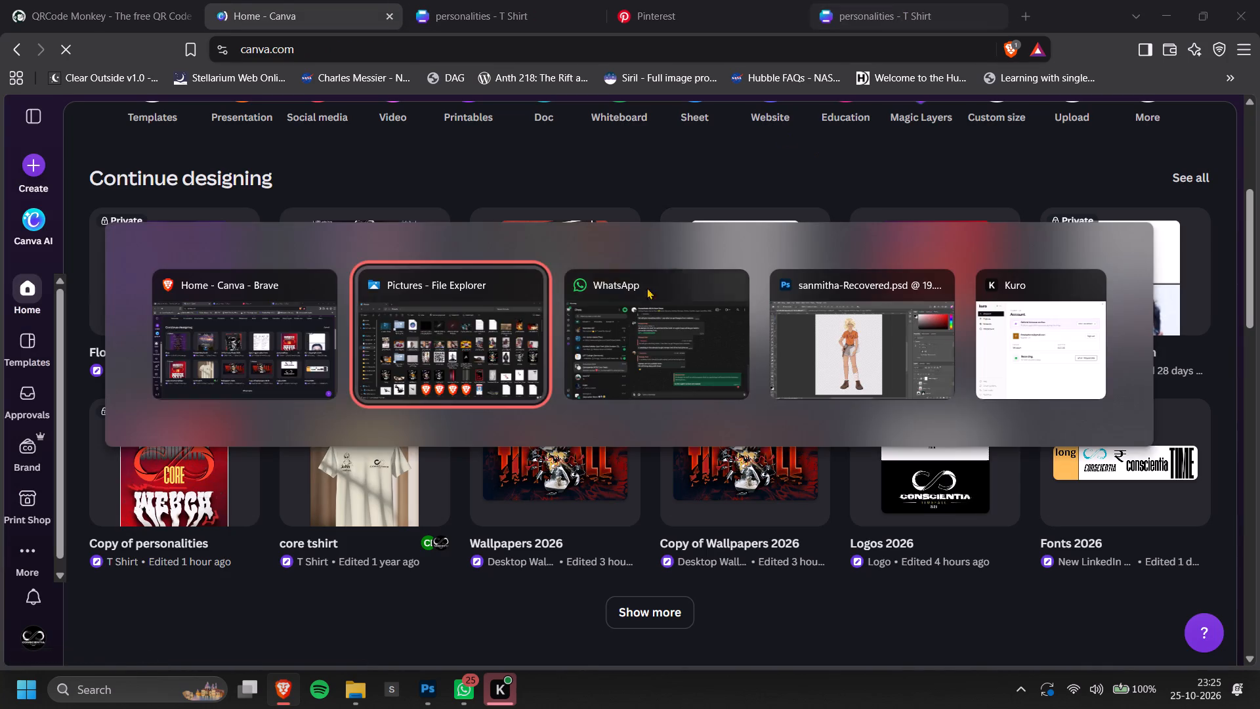
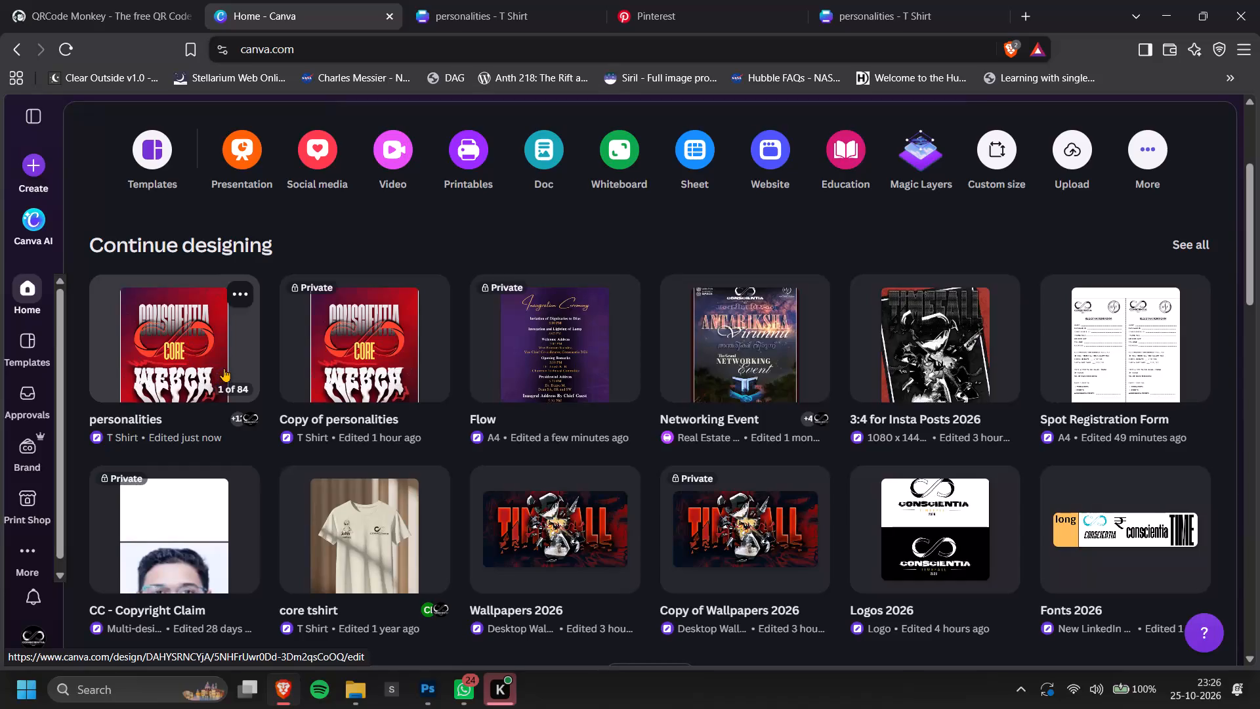
Look over the first pages of the open personalities T-shirt design, down to page 5.
key(ctrl+r)
click(461, 1)
scroll(868, 315, down, 4)
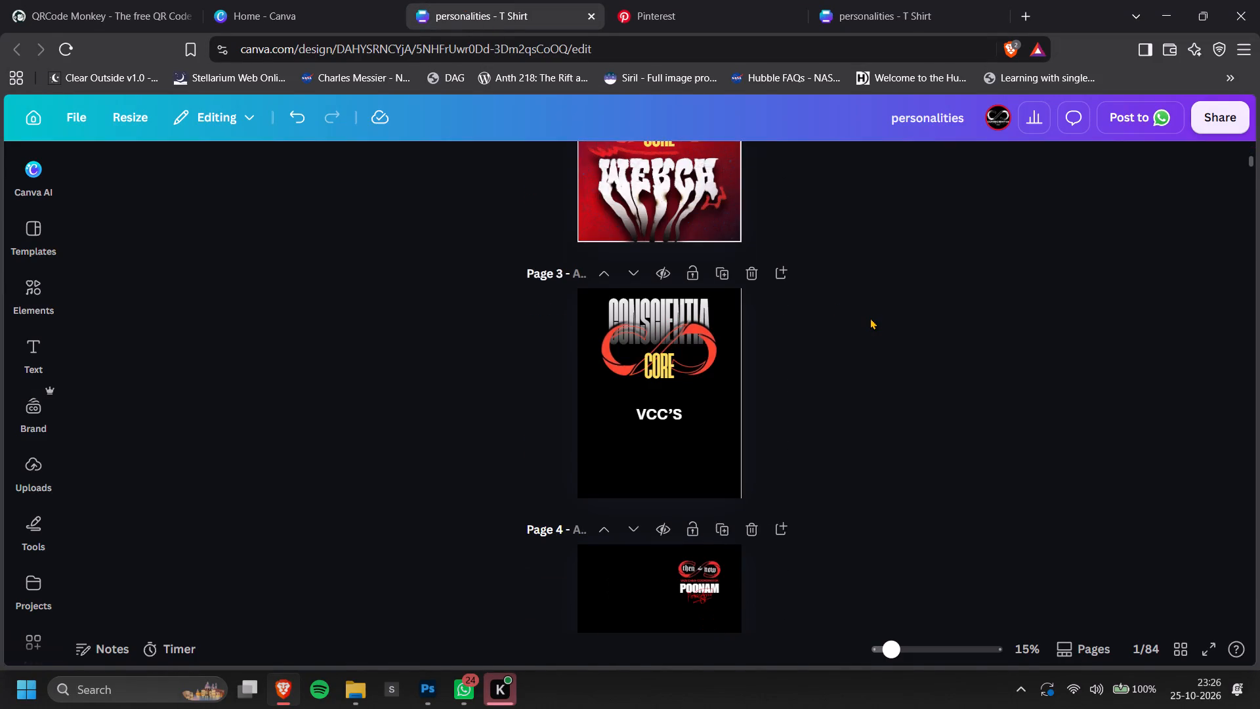
click(868, 318)
scroll(866, 320, down, 5)
Close the Canva home page and the second open copy of the personalities design.
click(394, 20)
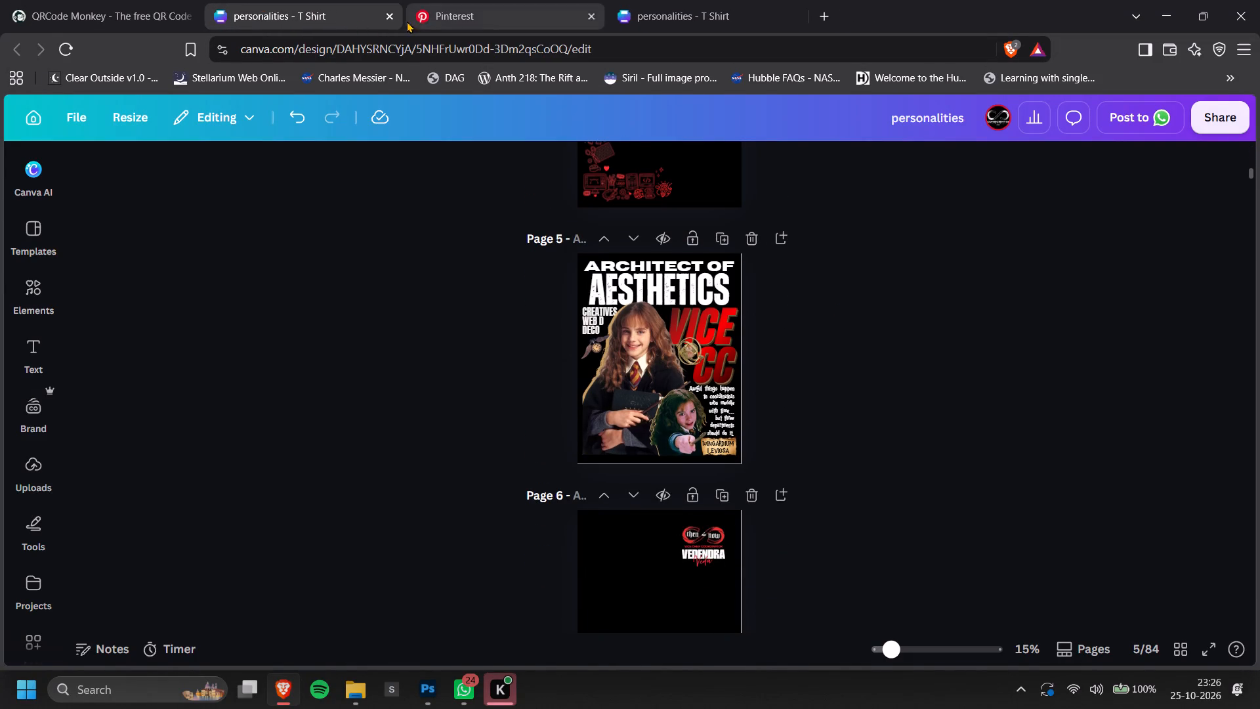
click(780, 15)
click(786, 20)
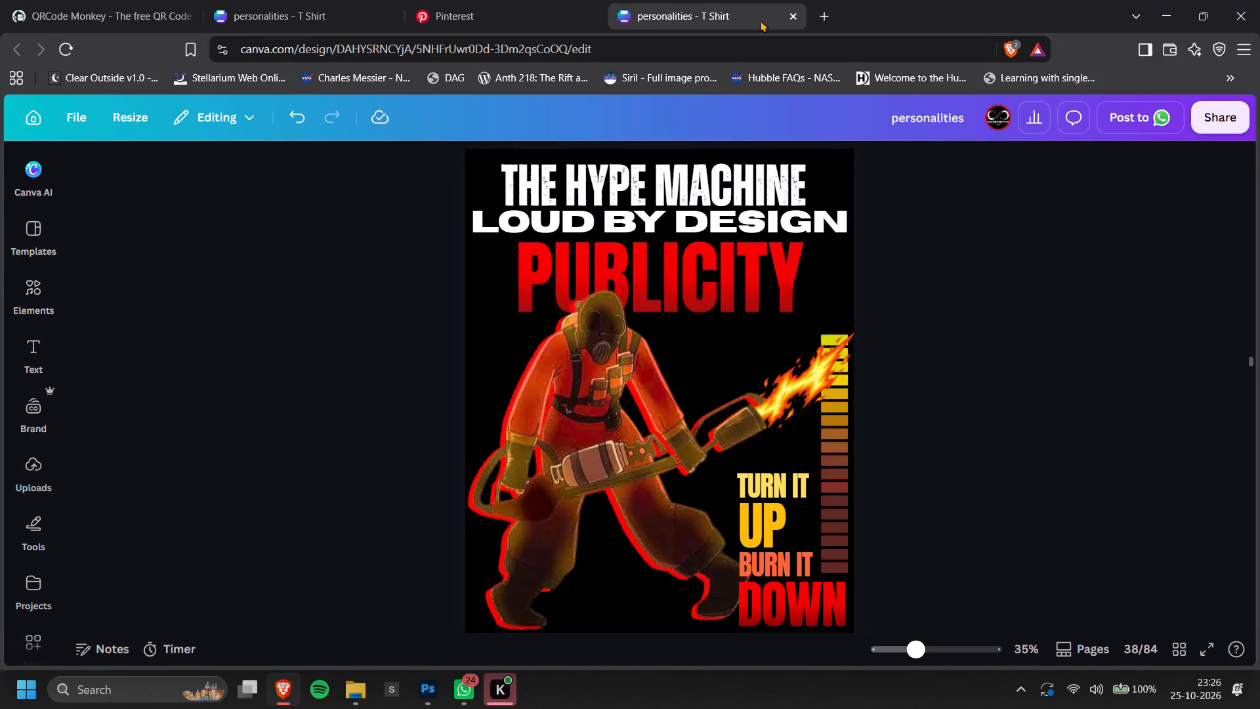
click(794, 13)
Open the Canva home page in a new browser tab.
text(ca)
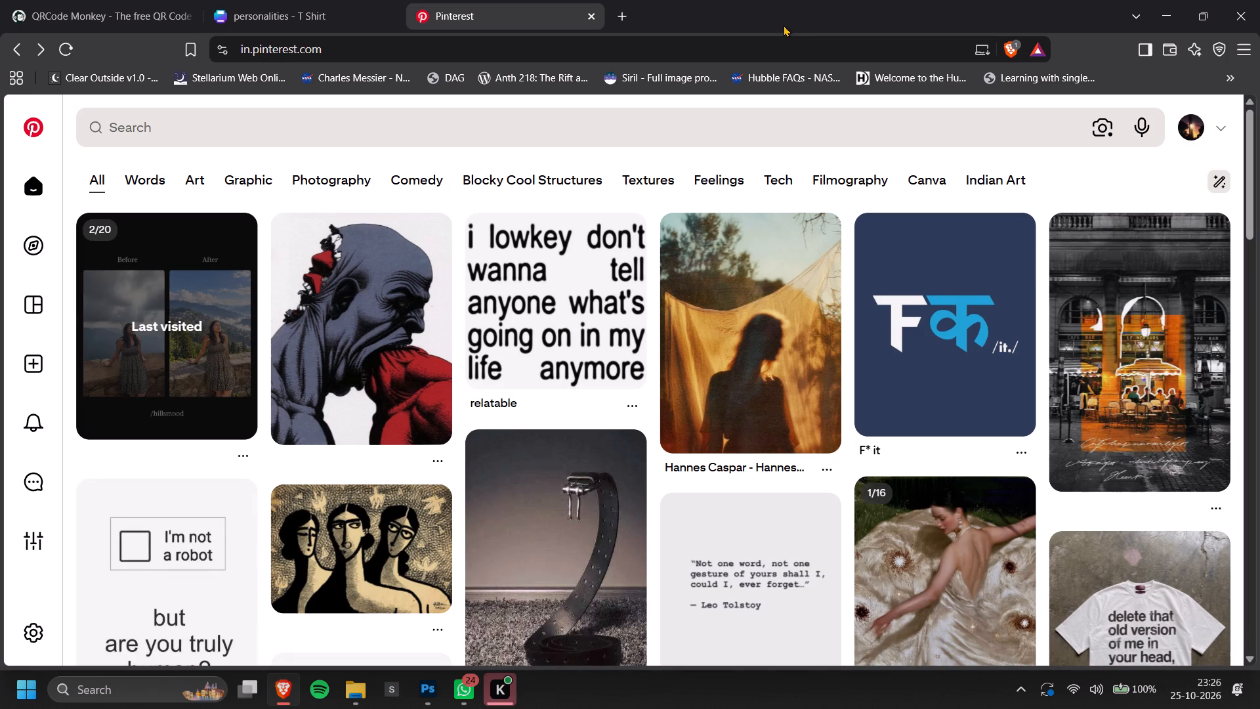
key(ctrl+t)
text(ca)
key(Return)
Search Pinterest for "publicity doodle board" and look through the doodle pins.
click(579, 0)
click(534, 128)
text(publicity doodel)
key(space)
key(BackSpace)
key(BackSpace)
key(BackSpace)
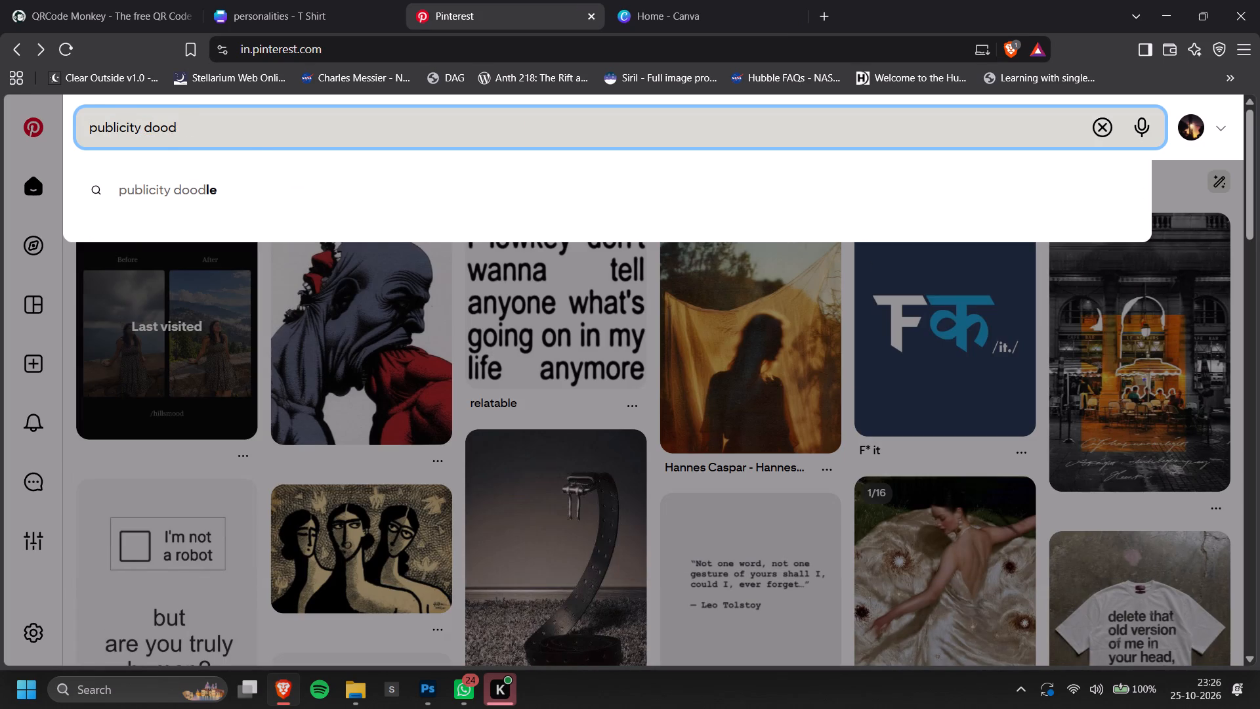
text(le board)
key(Return)
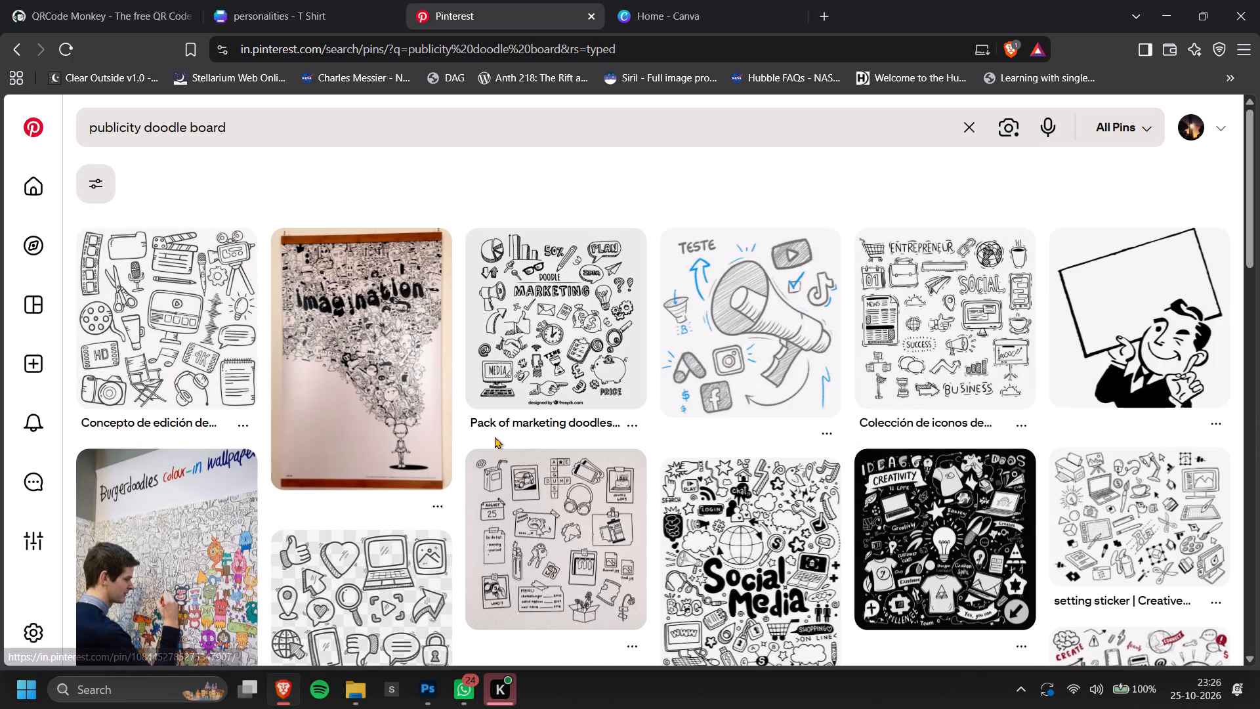
scroll(494, 451, down, 2)
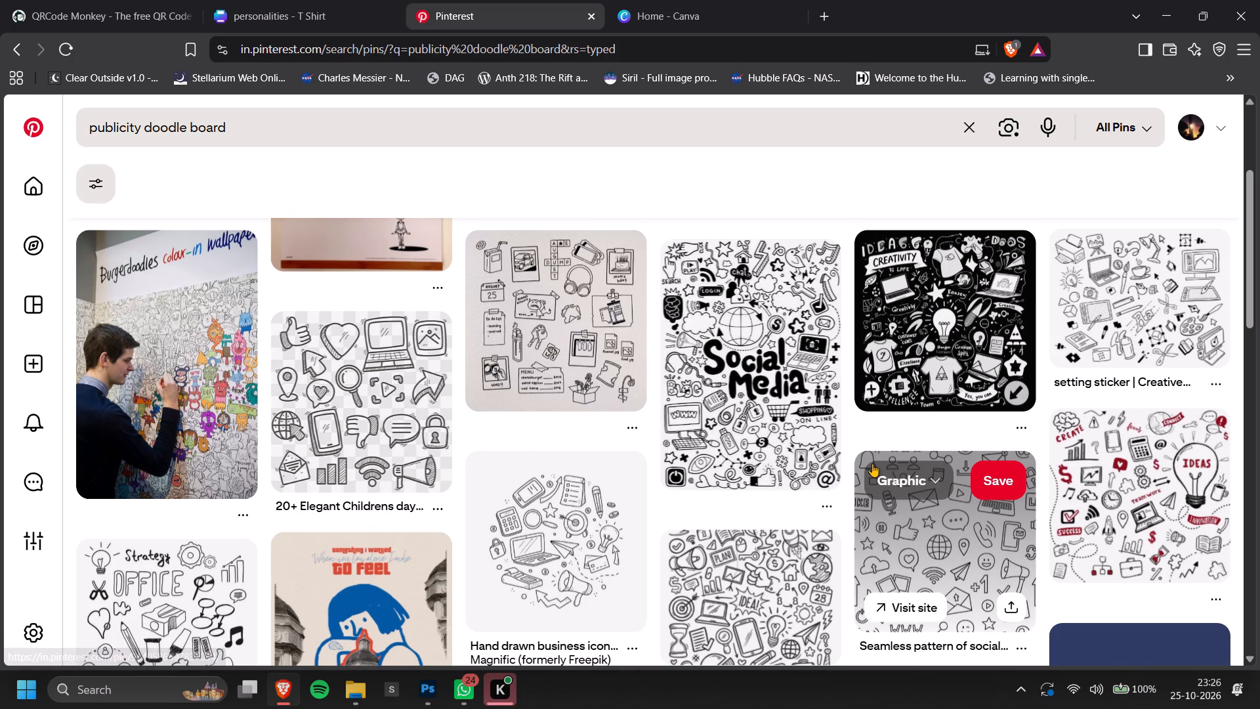
scroll(868, 492, down, 1)
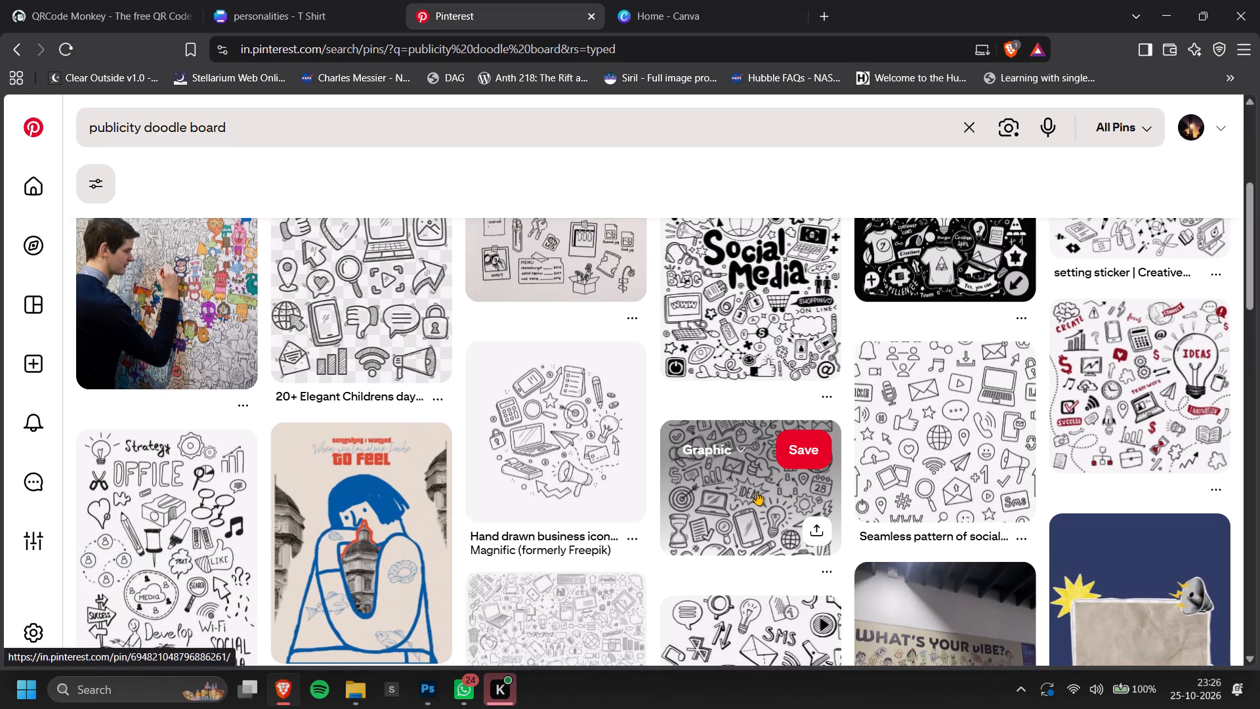
scroll(634, 403, down, 3)
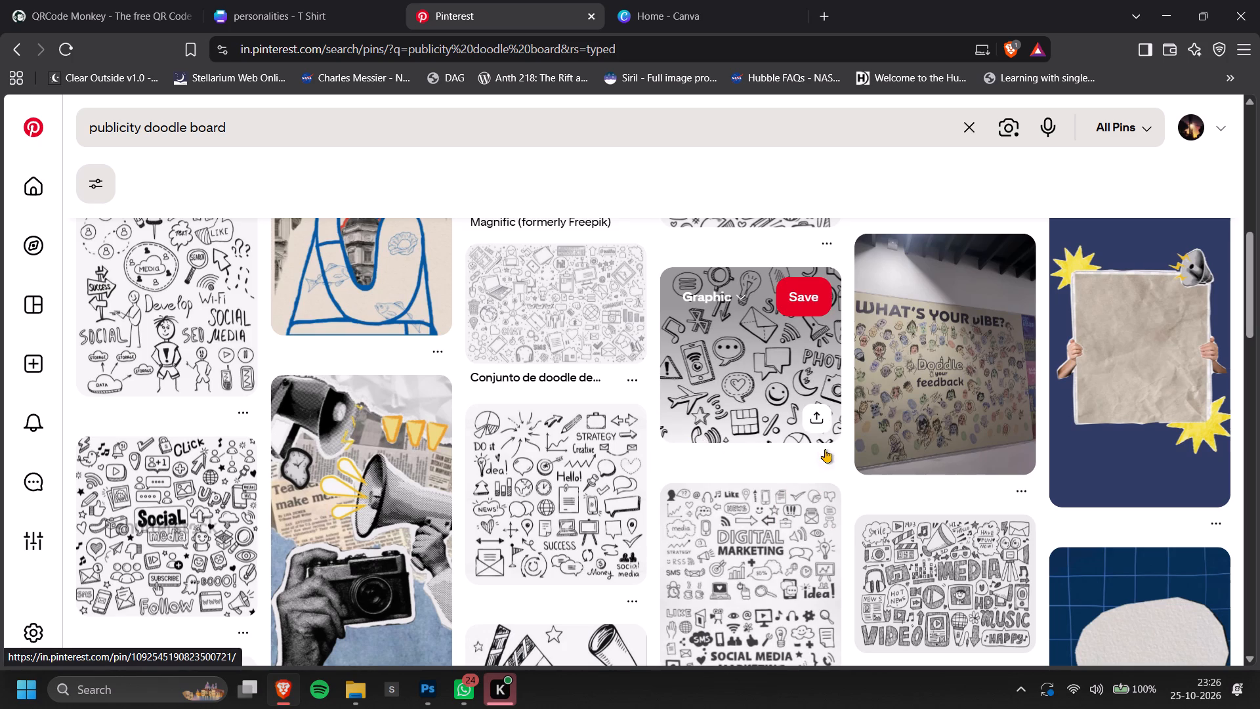
scroll(555, 481, down, 2)
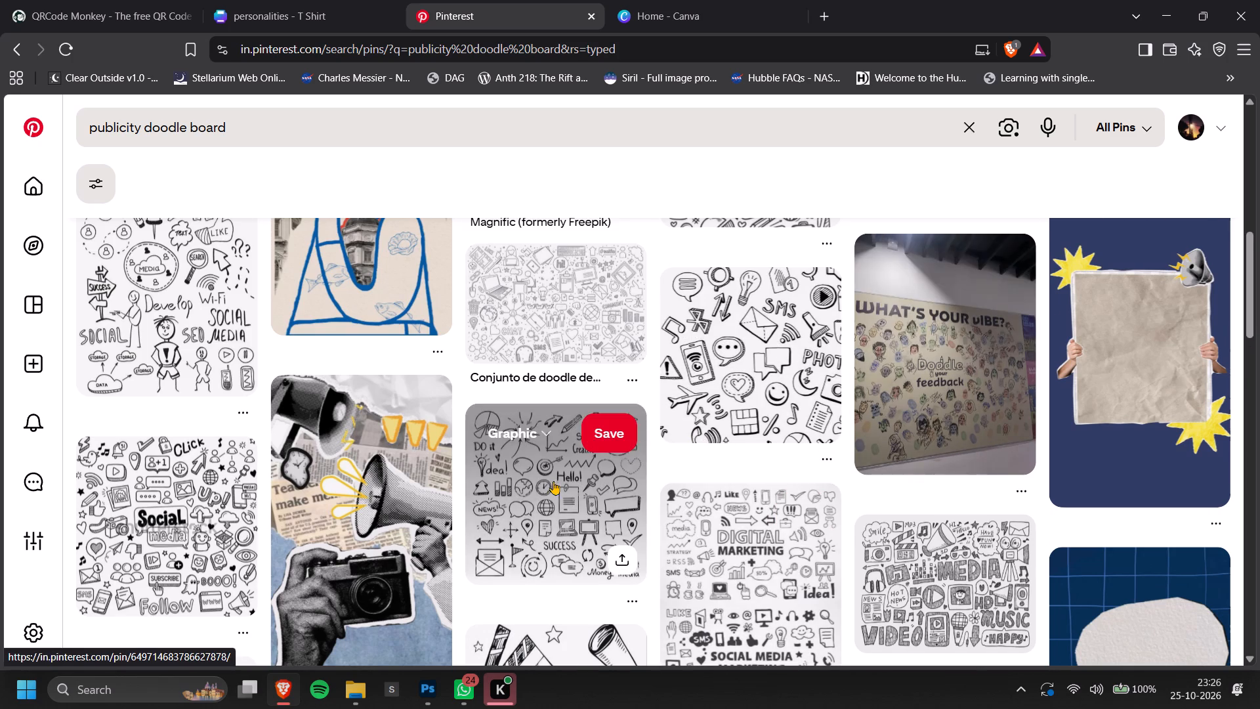
scroll(553, 481, down, 1)
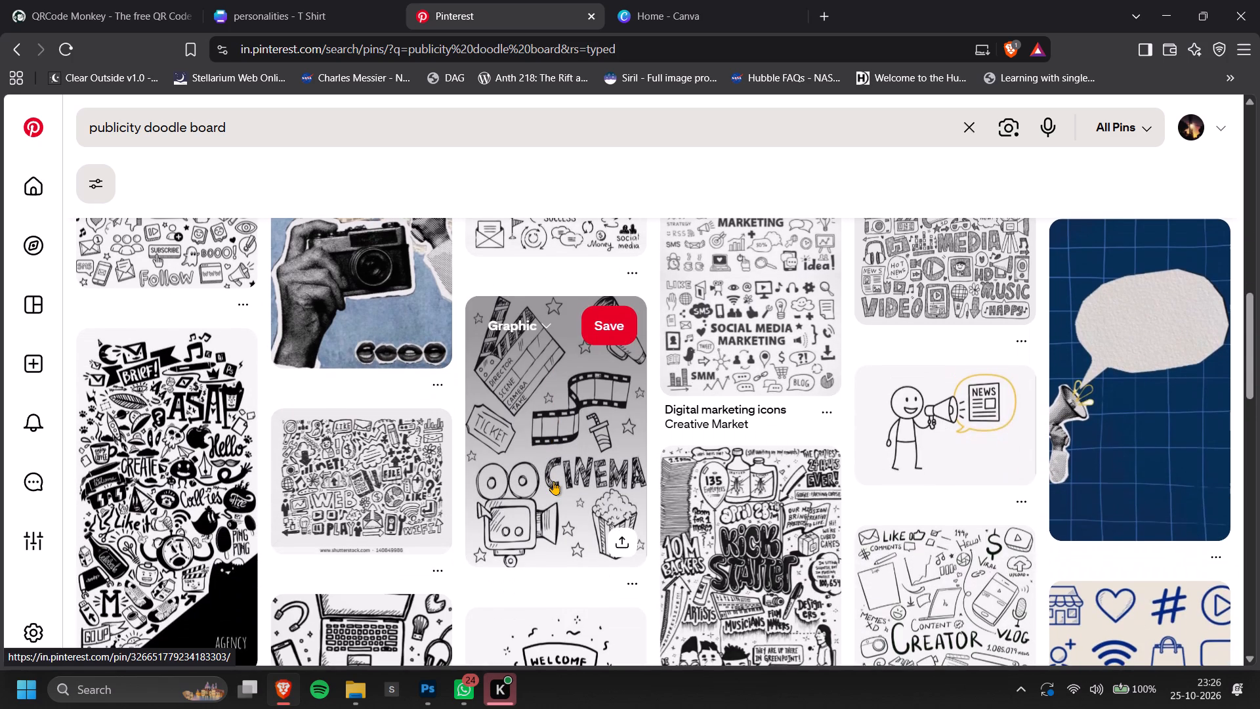
scroll(558, 479, down, 3)
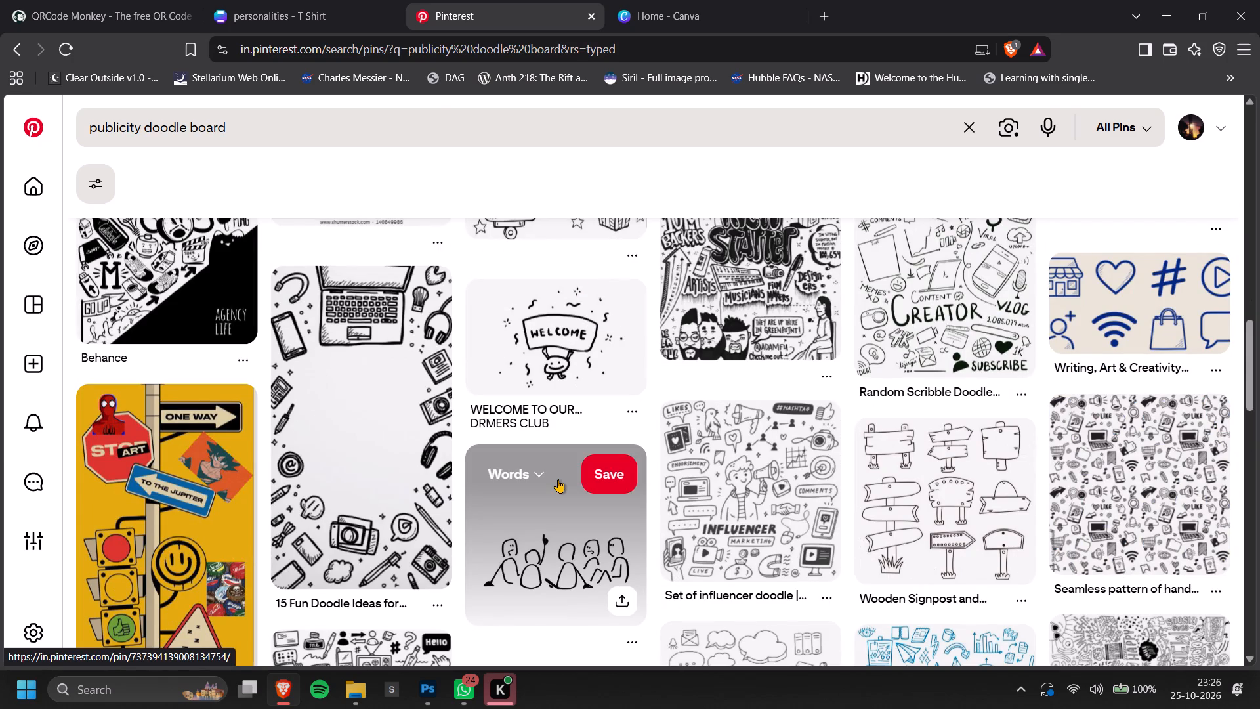
Open the personalities design from the Canva home page, check page 1, and close that copy.
click(231, 0)
click(664, 0)
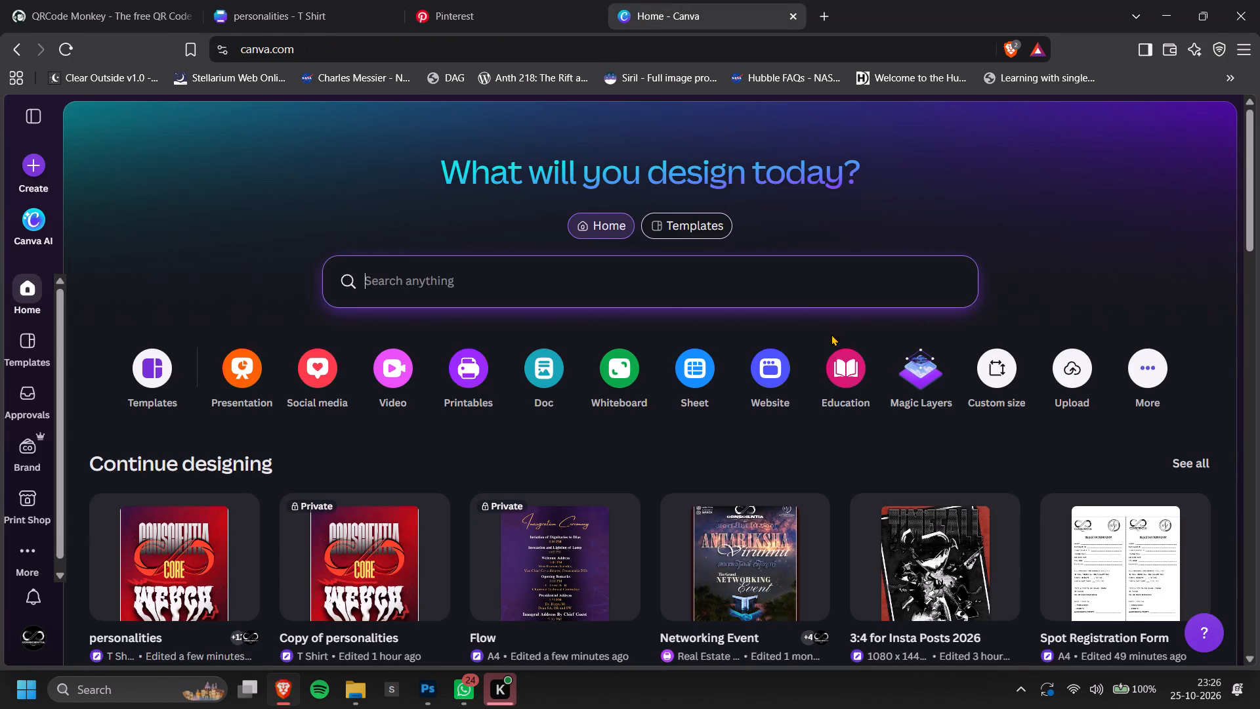
scroll(833, 343, down, 2)
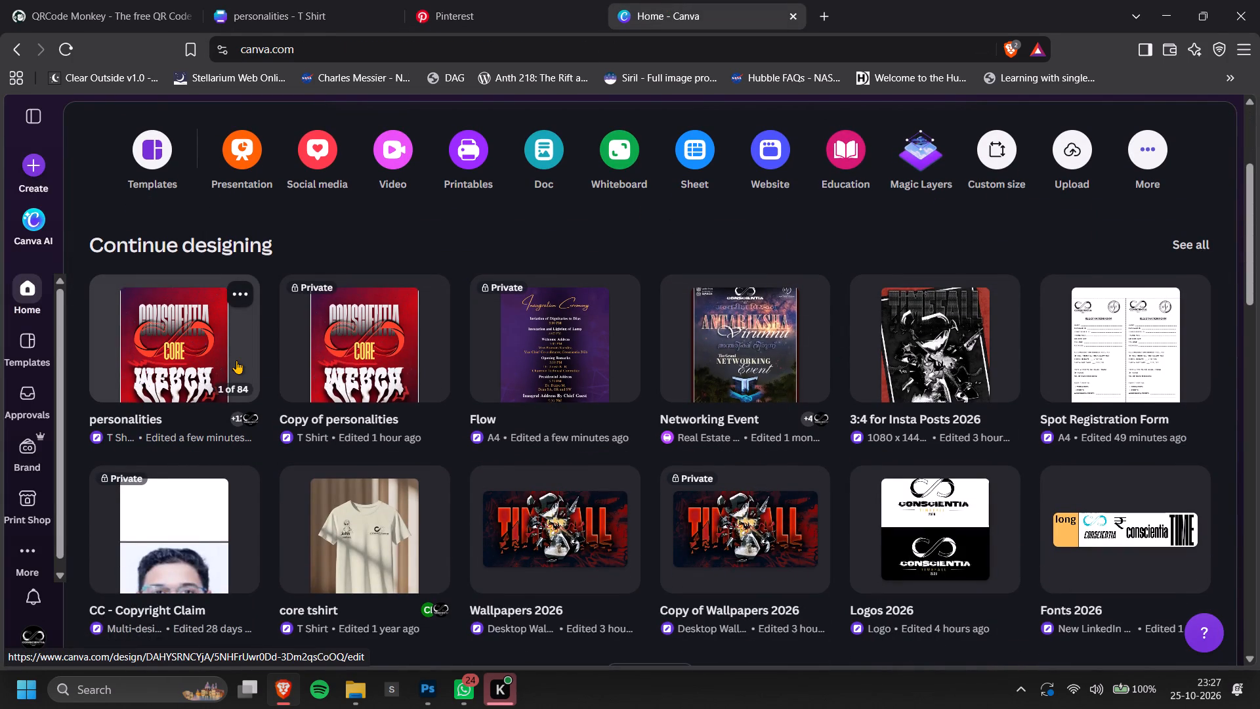
click(228, 356)
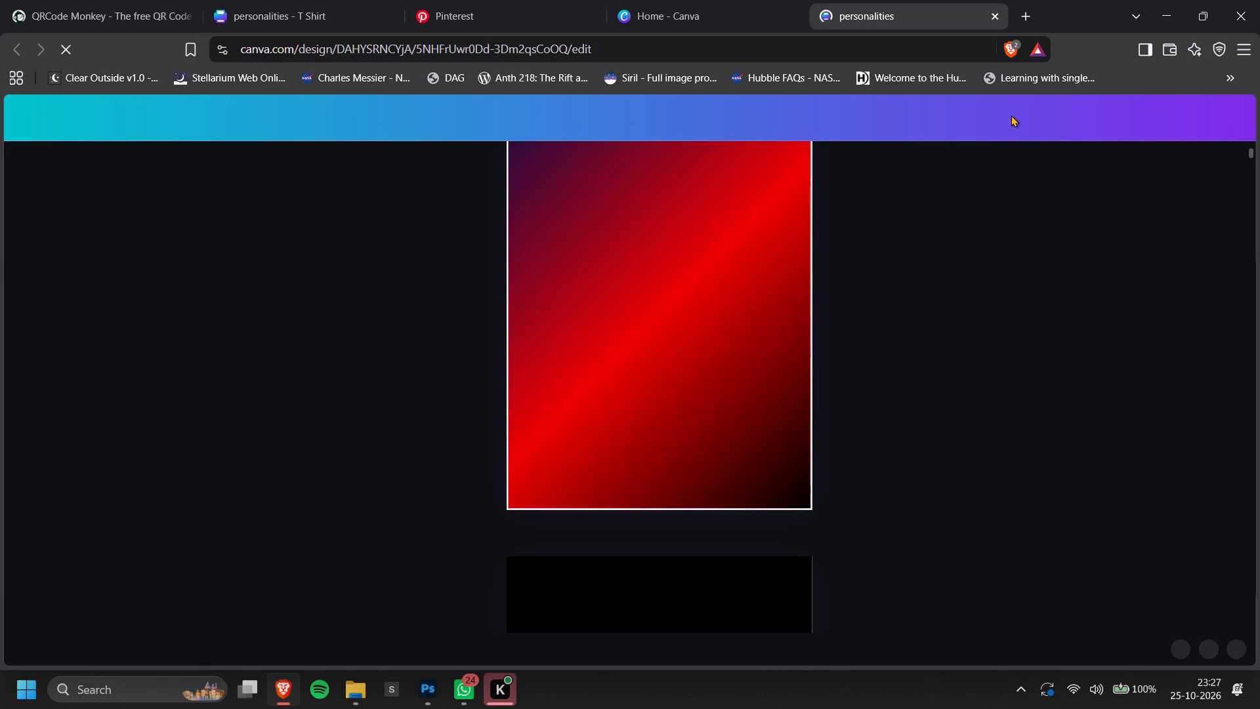
scroll(1011, 115, up, 1)
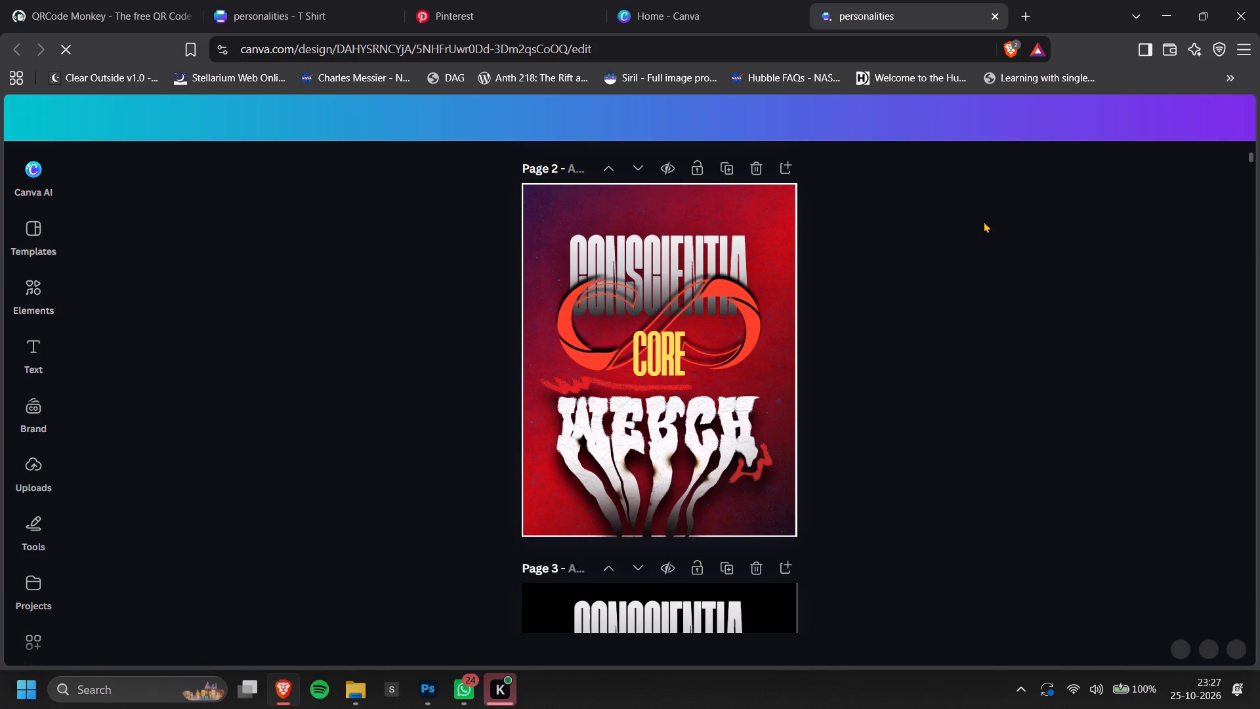
scroll(987, 269, up, 8)
scroll(973, 362, up, 3)
click(982, 22)
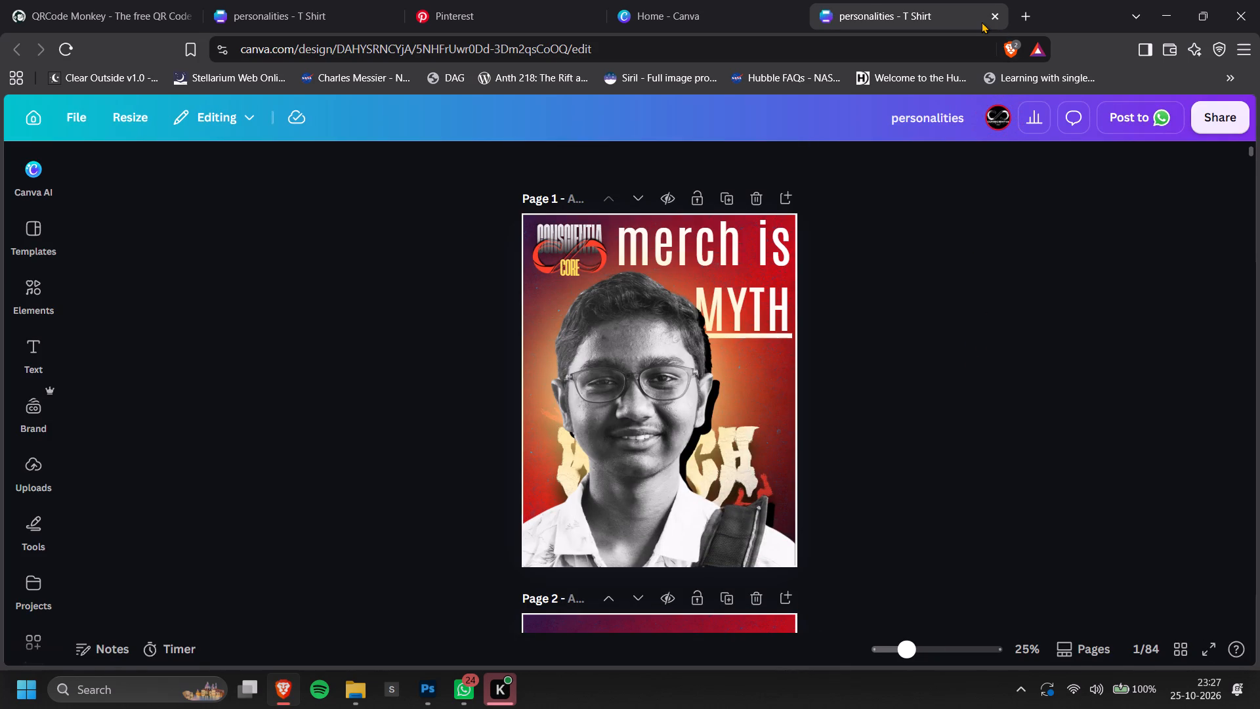
click(992, 14)
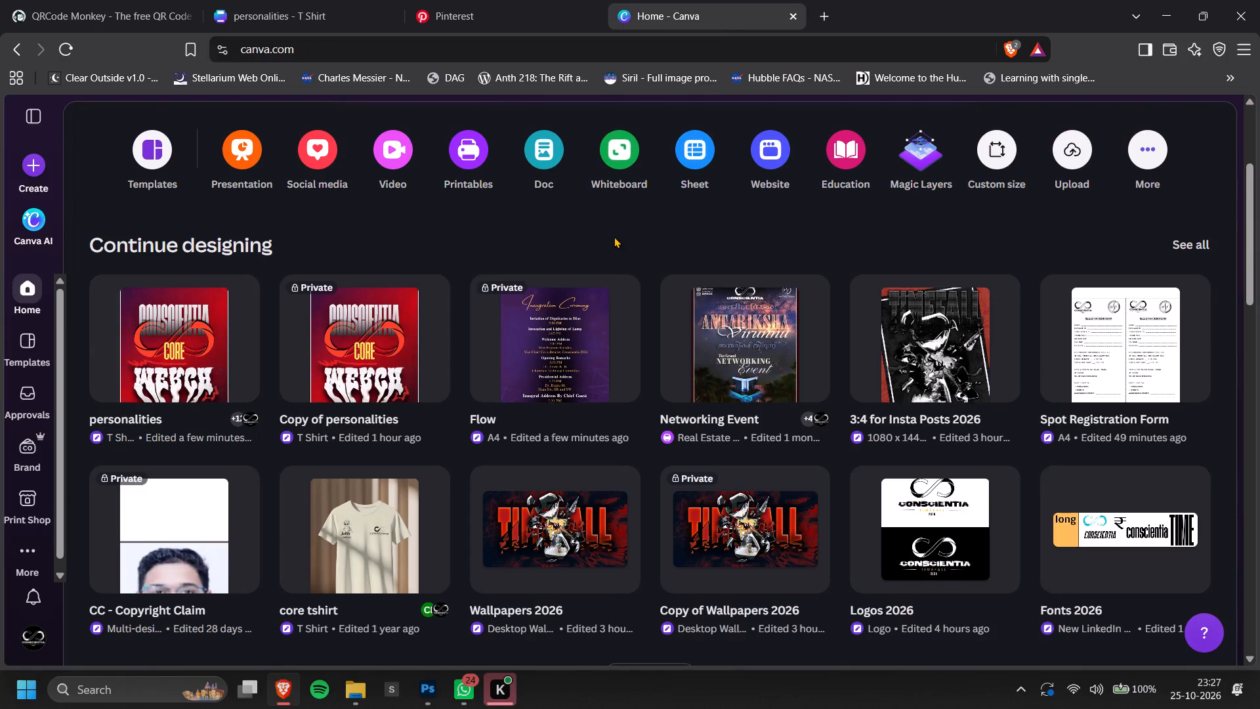
Reload the Canva home page.
key(ctrl+r)
scroll(614, 236, up, 1)
Look through pages 1 to 7 of the personalities design that is already open in the browser.
click(322, 0)
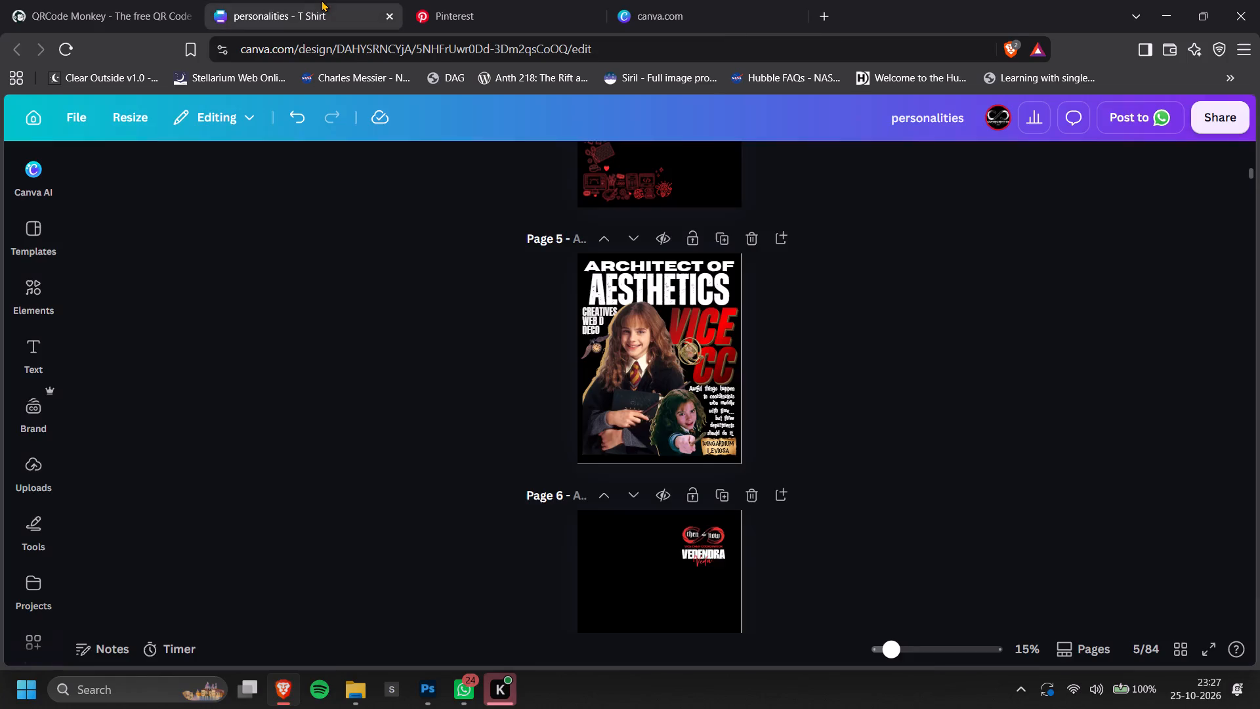
scroll(1085, 395, up, 7)
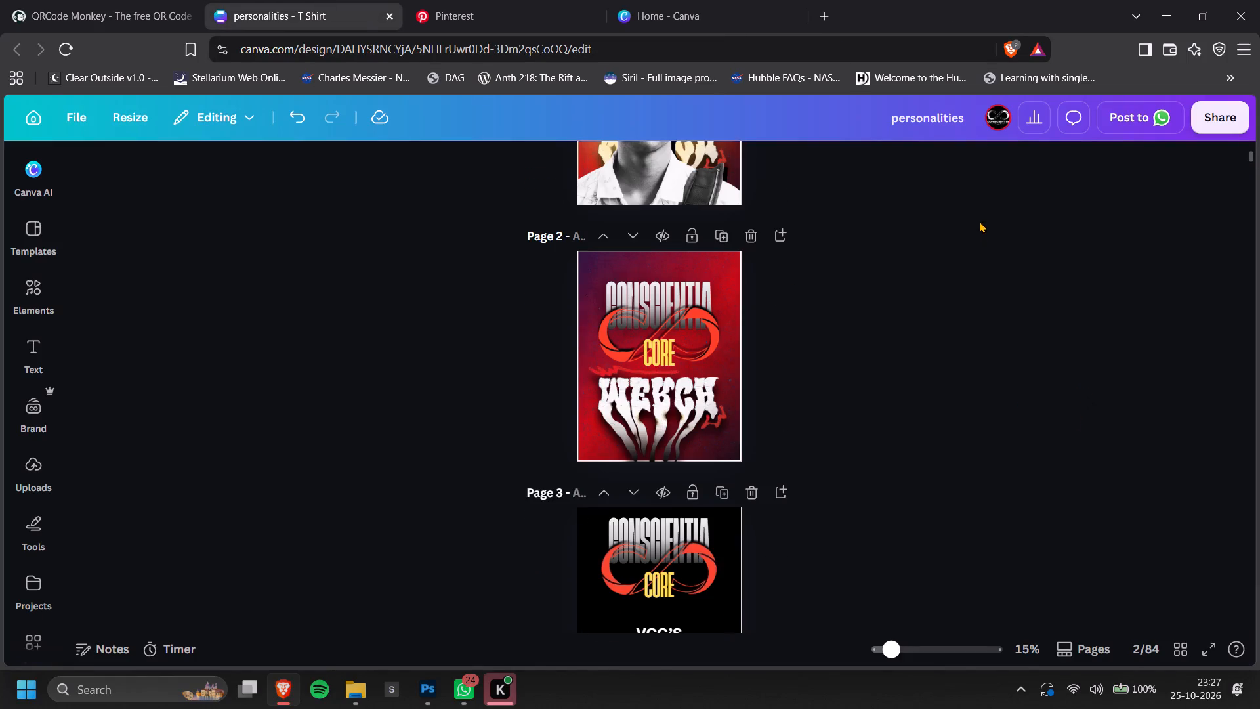
click(999, 133)
click(997, 122)
click(918, 472)
scroll(916, 475, up, 2)
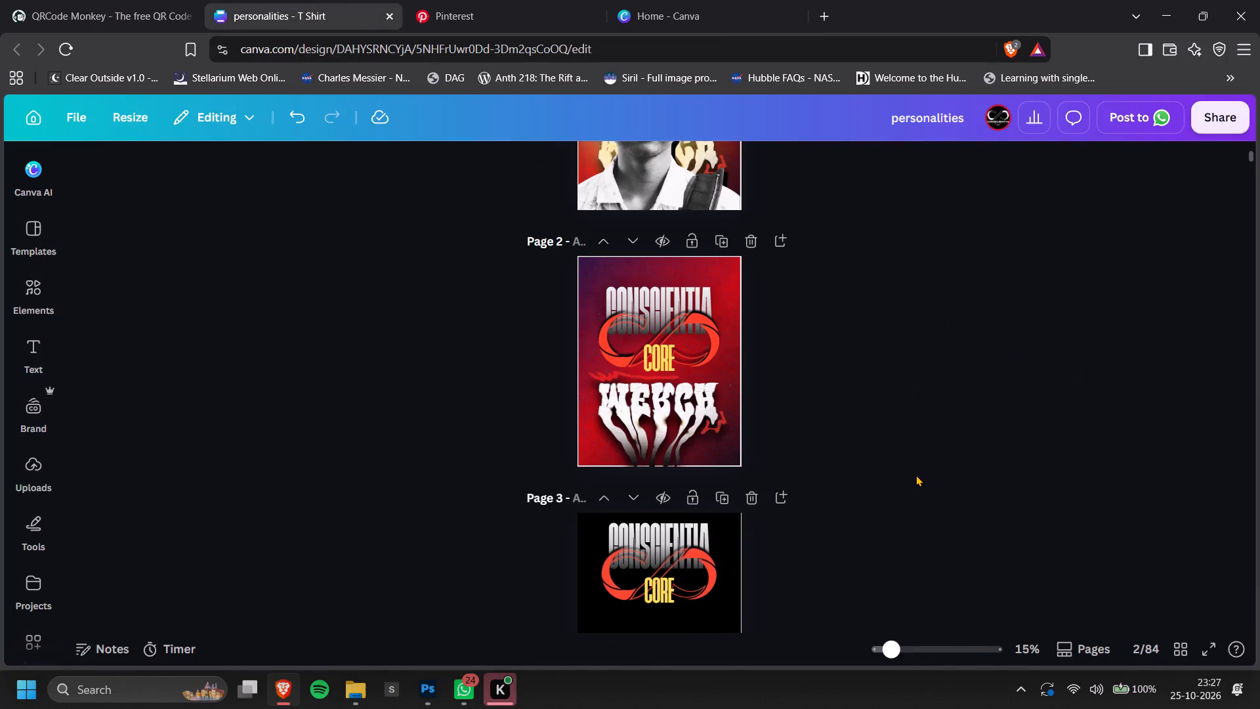
scroll(916, 475, up, 3)
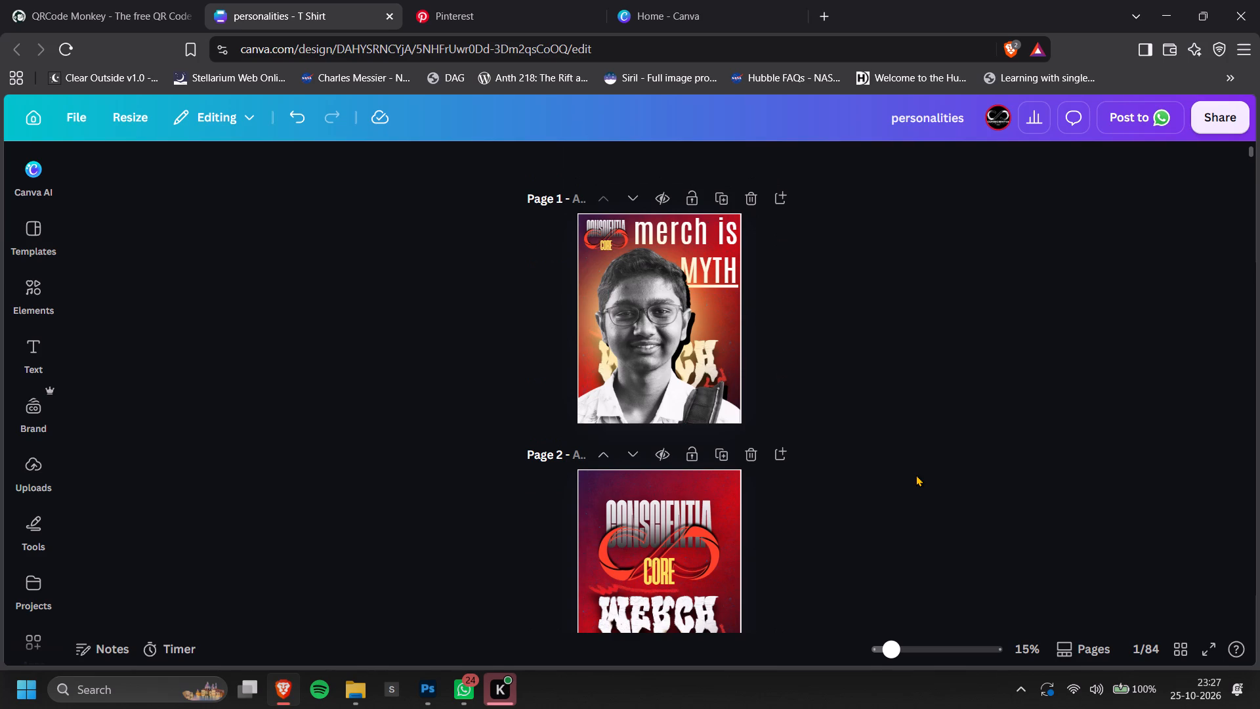
scroll(916, 475, down, 2)
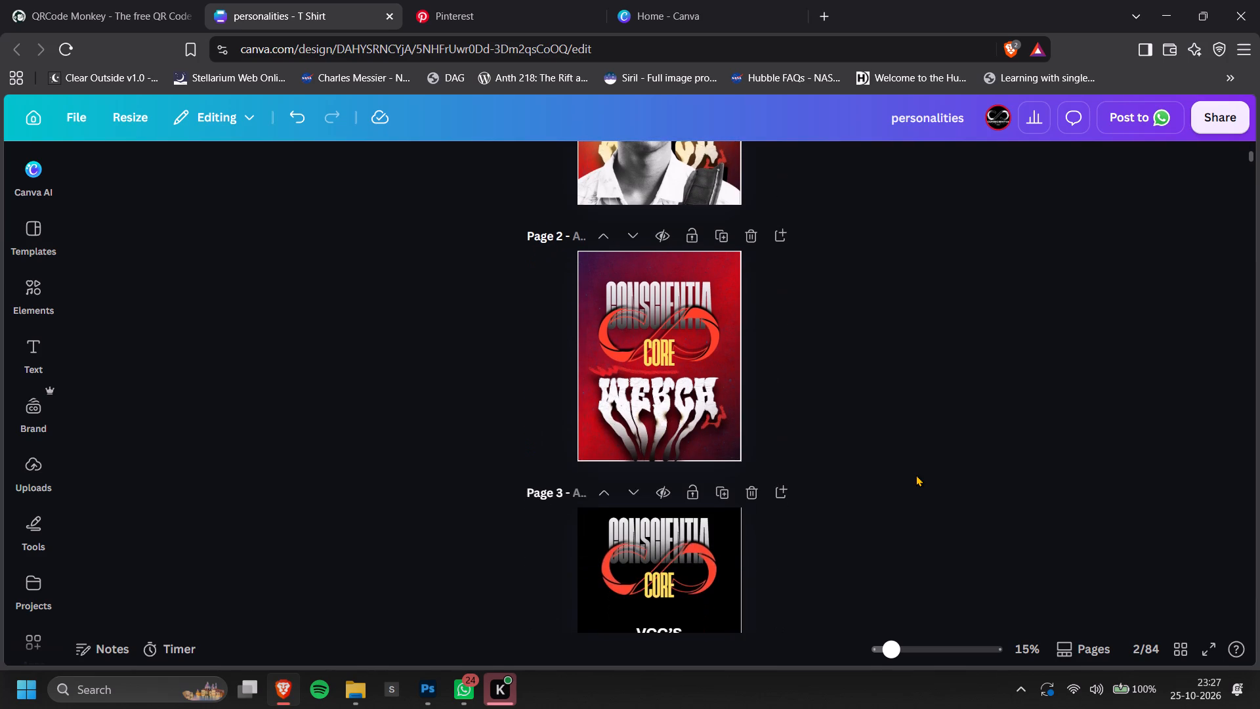
scroll(916, 475, up, 3)
scroll(916, 475, down, 10)
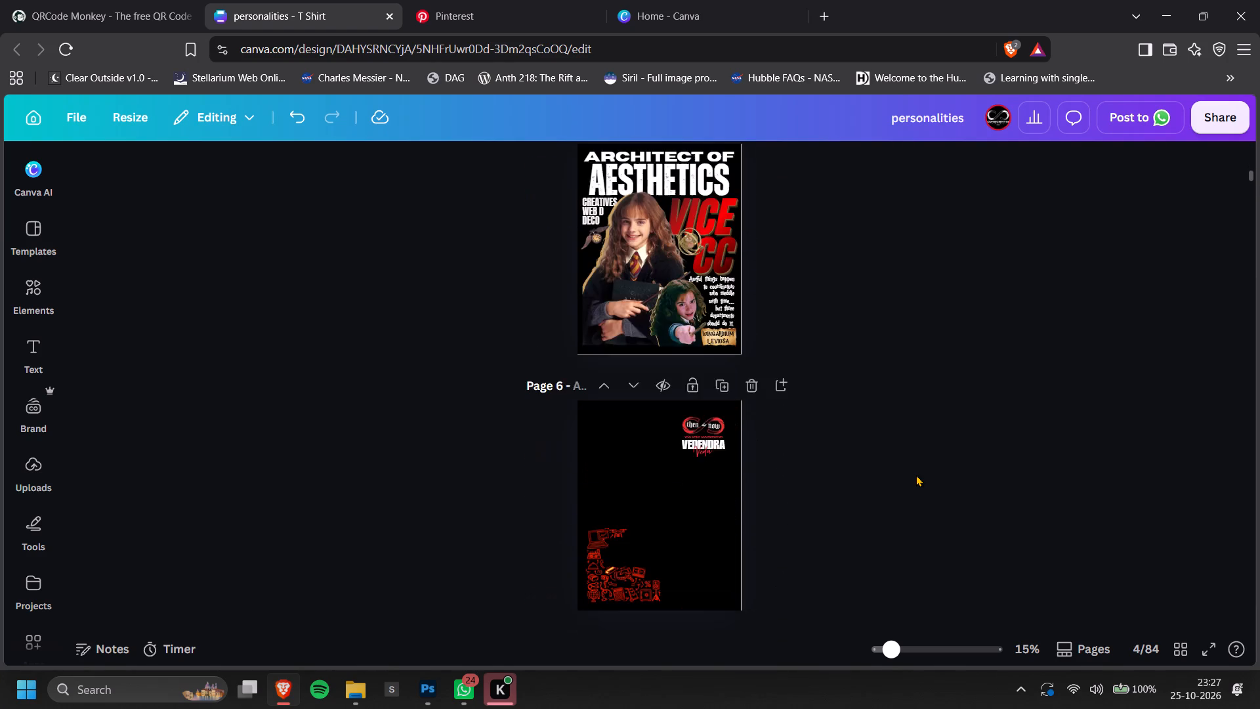
scroll(916, 475, up, 1)
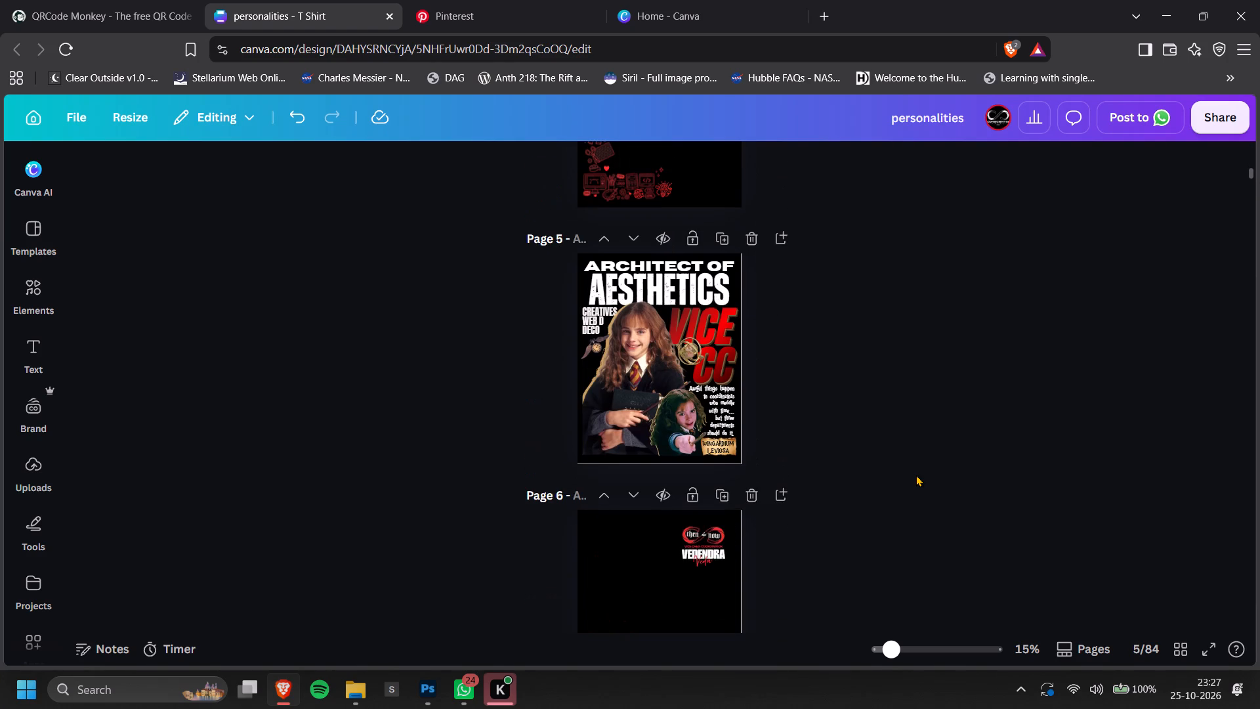
scroll(916, 475, down, 2)
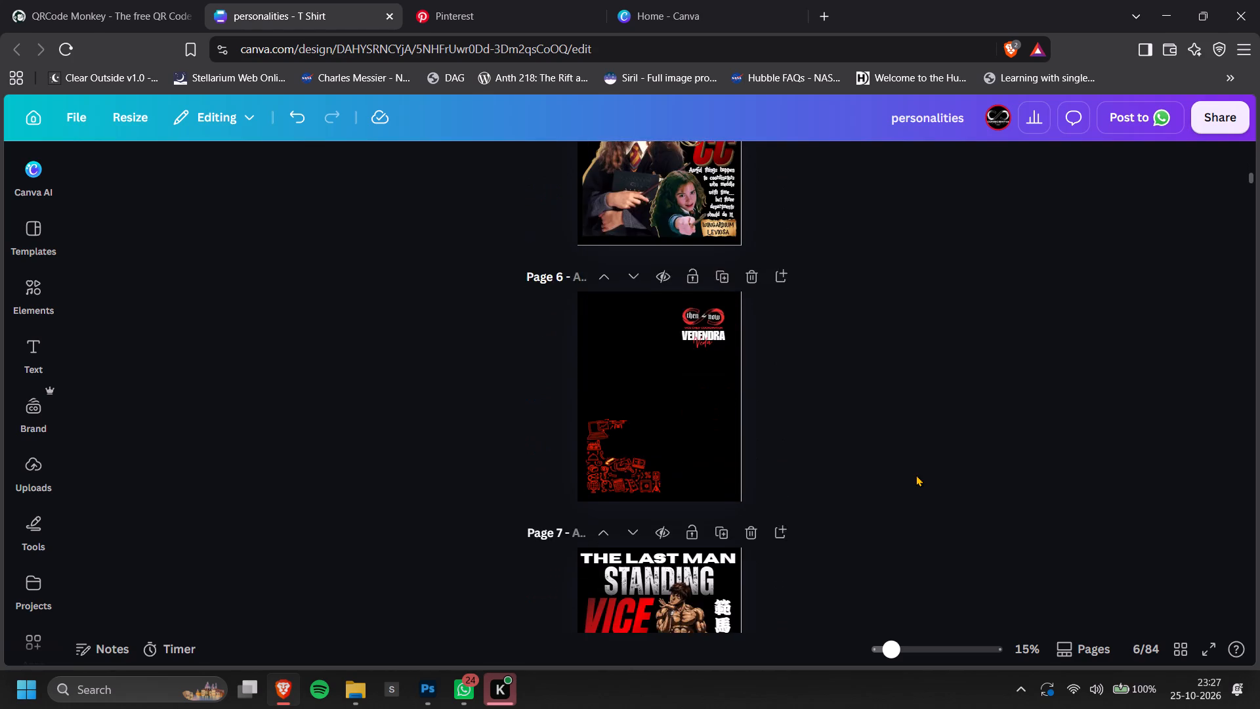
scroll(916, 475, up, 2)
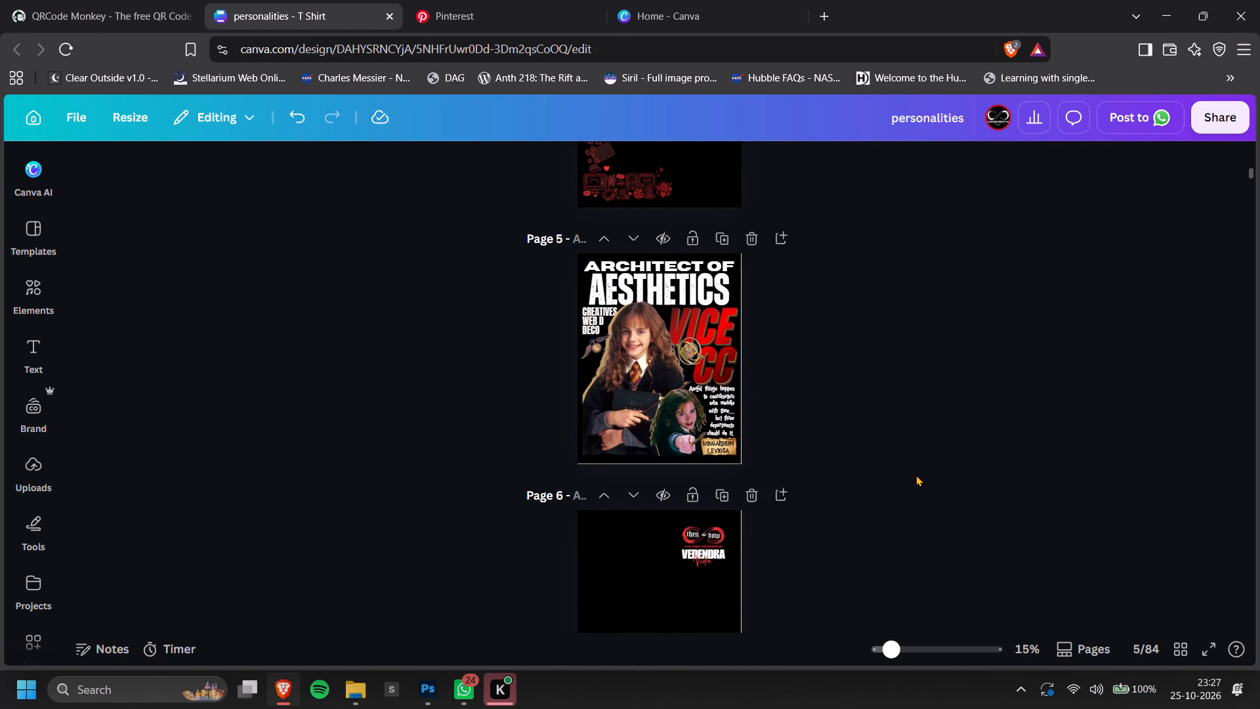
click(872, 336)
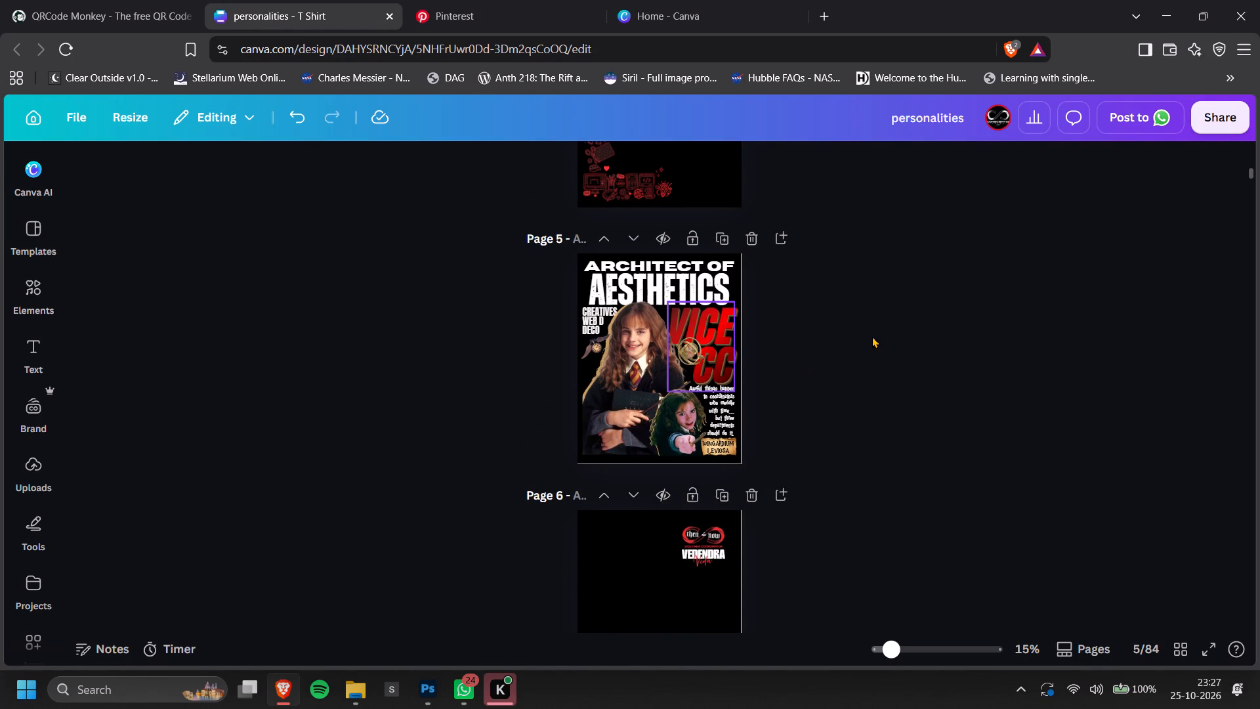
Open the personalities T-shirt design from the Canva home page again and go to page 1.
click(728, 5)
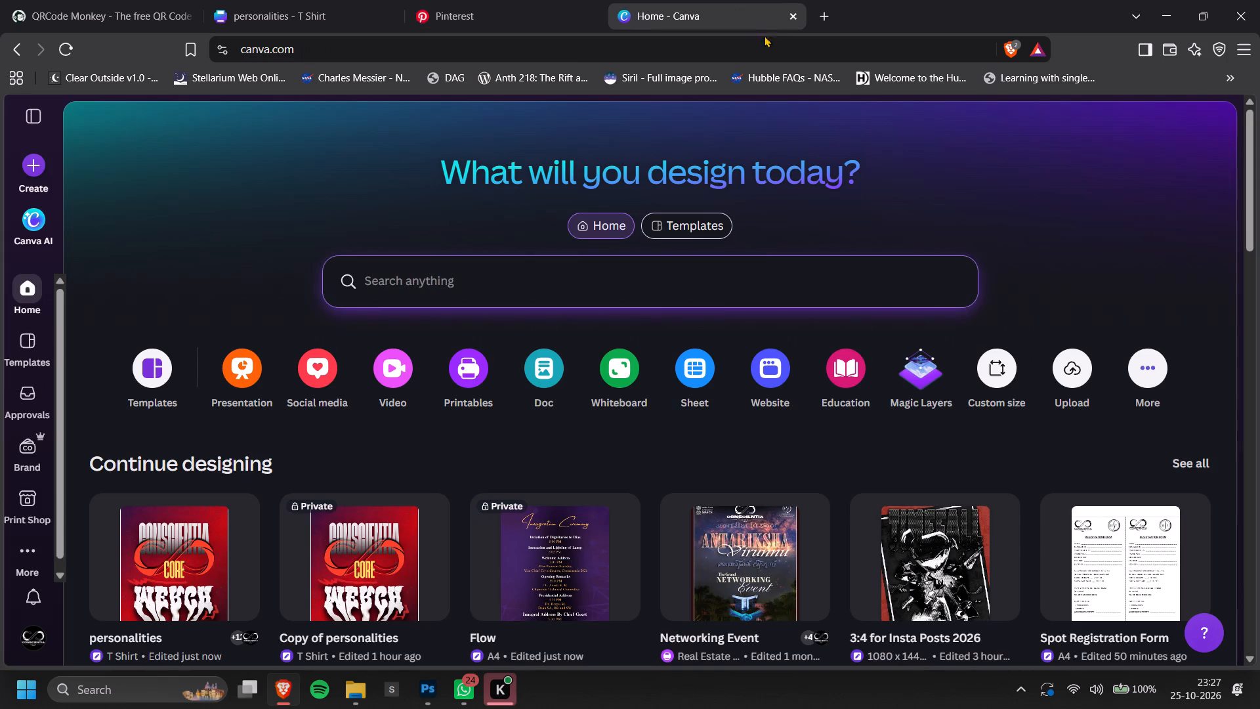
click(531, 0)
click(688, 0)
scroll(648, 280, down, 2)
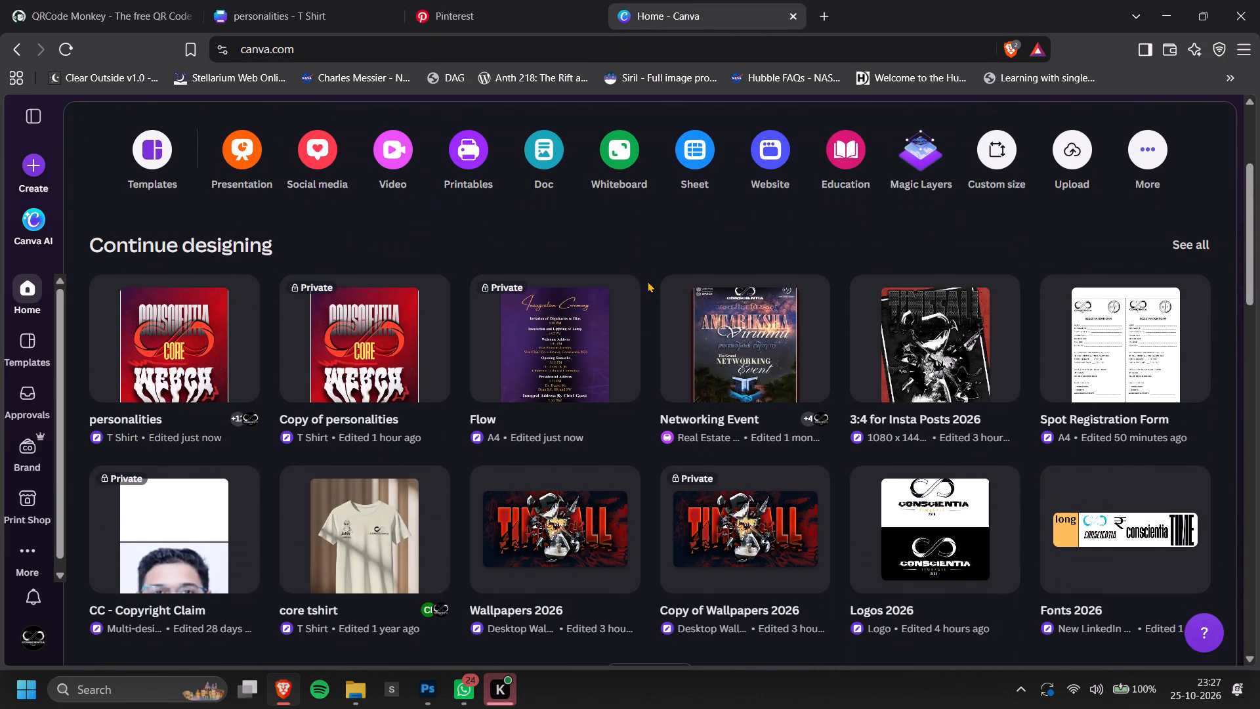
scroll(169, 391, up, 2)
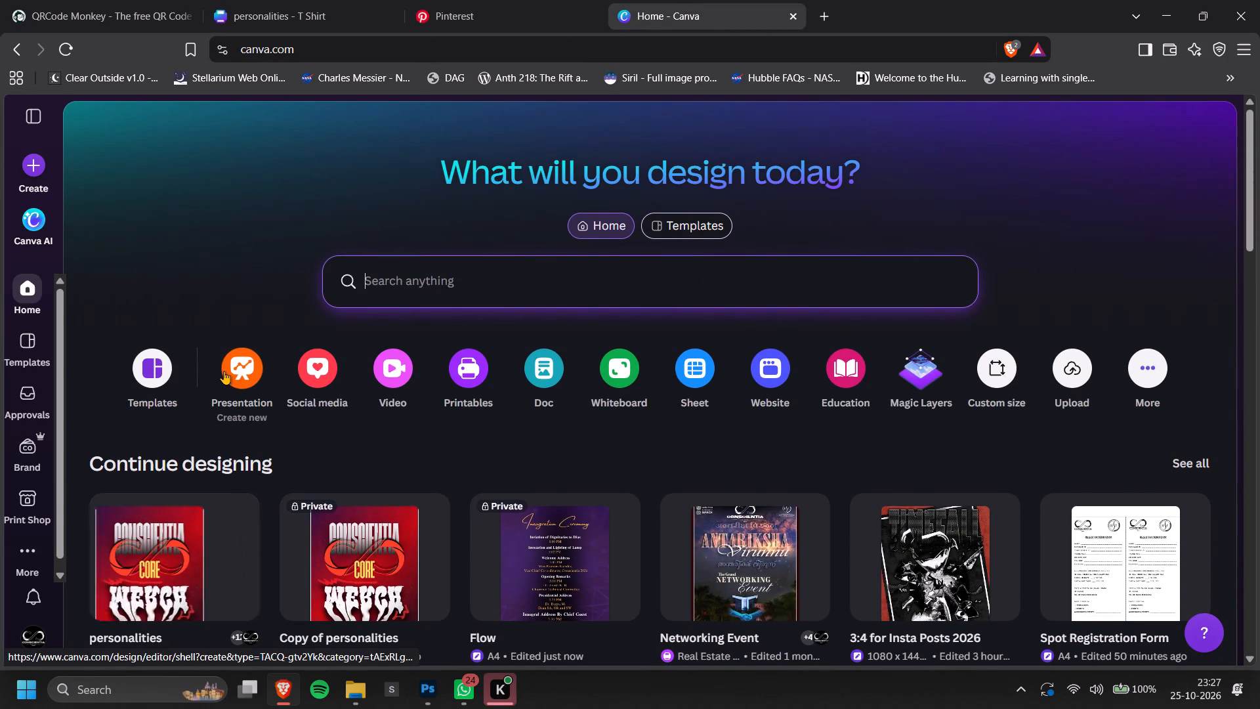
click(141, 581)
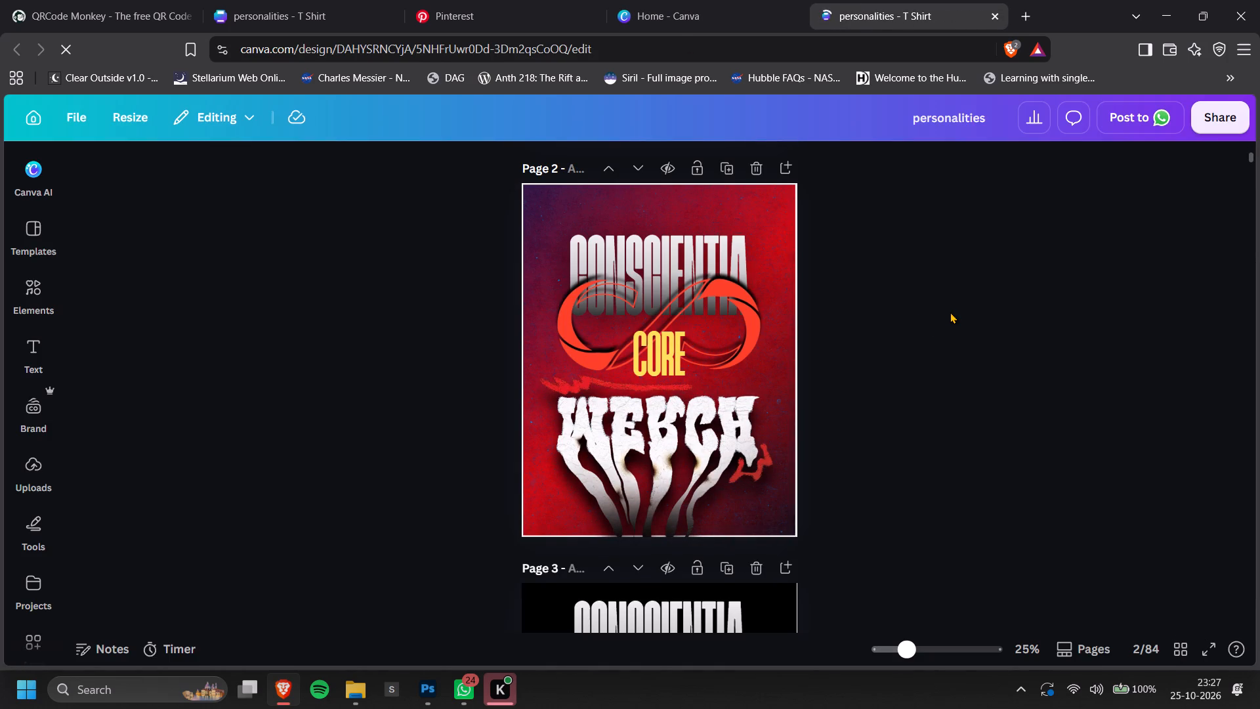
scroll(950, 312, up, 7)
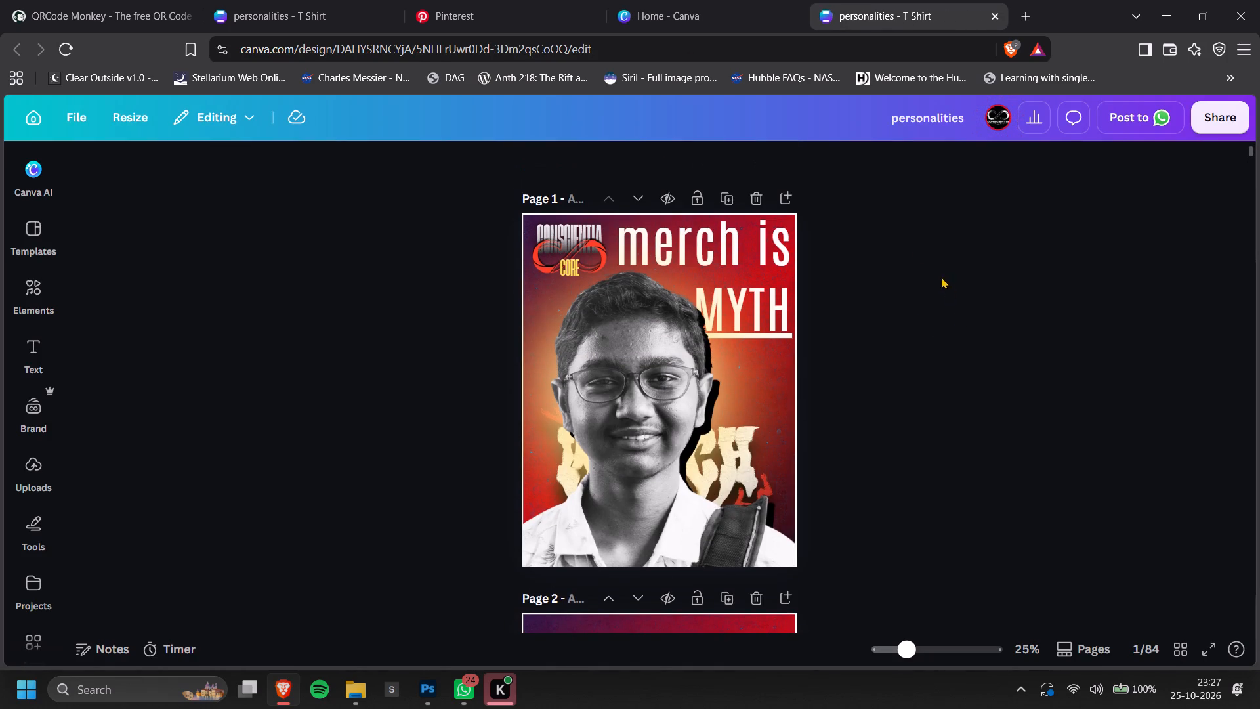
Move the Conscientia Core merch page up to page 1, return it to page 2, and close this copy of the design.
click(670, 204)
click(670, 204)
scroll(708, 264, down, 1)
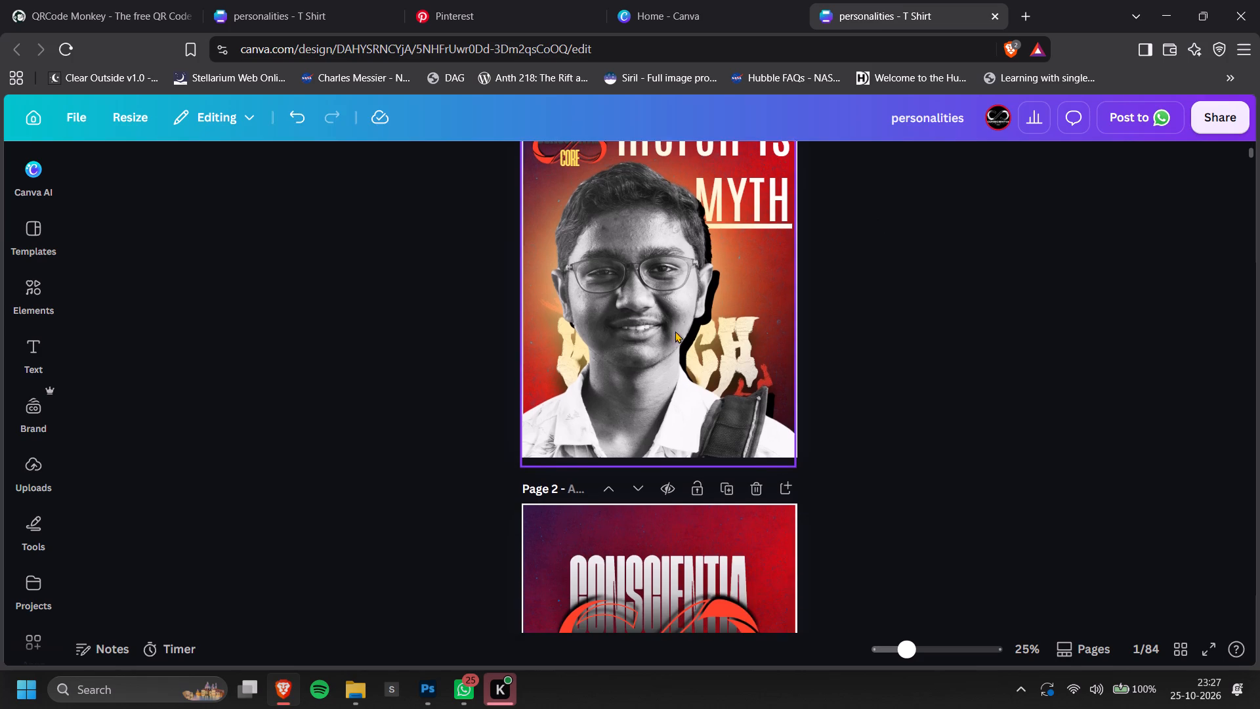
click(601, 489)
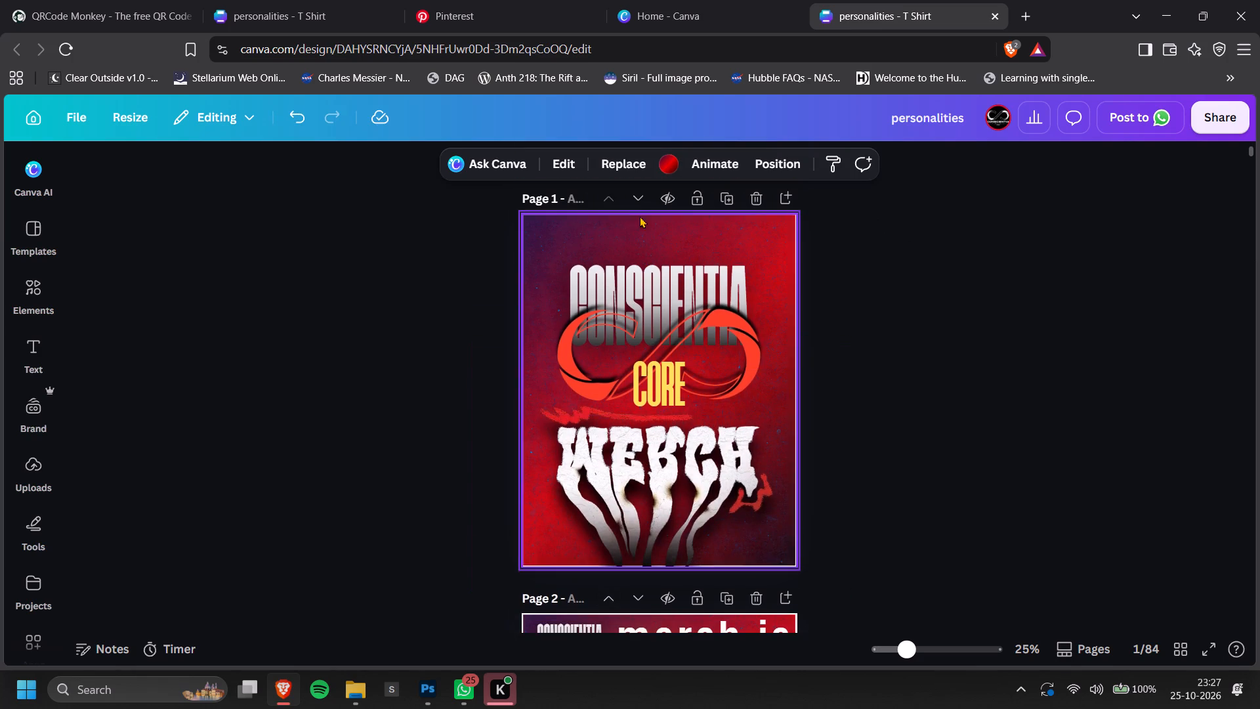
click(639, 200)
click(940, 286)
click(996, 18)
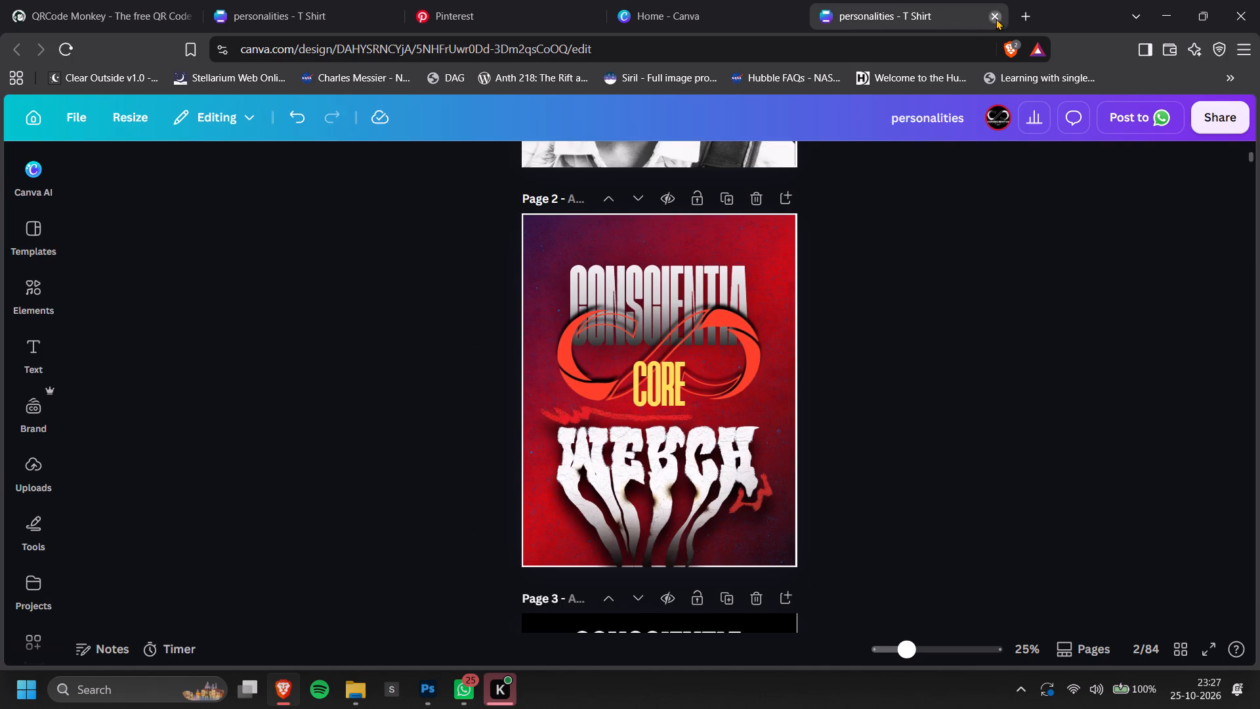
Rename the Flow design among the recent designs as "Flow 2026".
scroll(640, 350, up, 2)
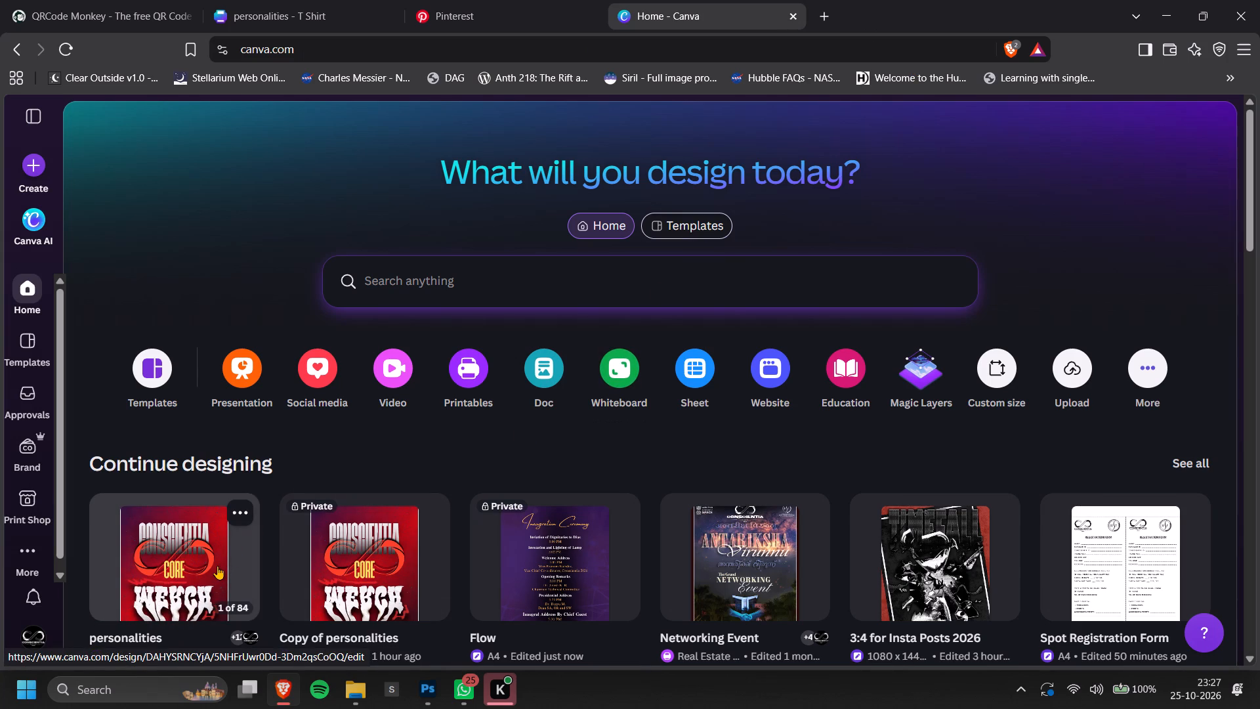
scroll(207, 261, down, 2)
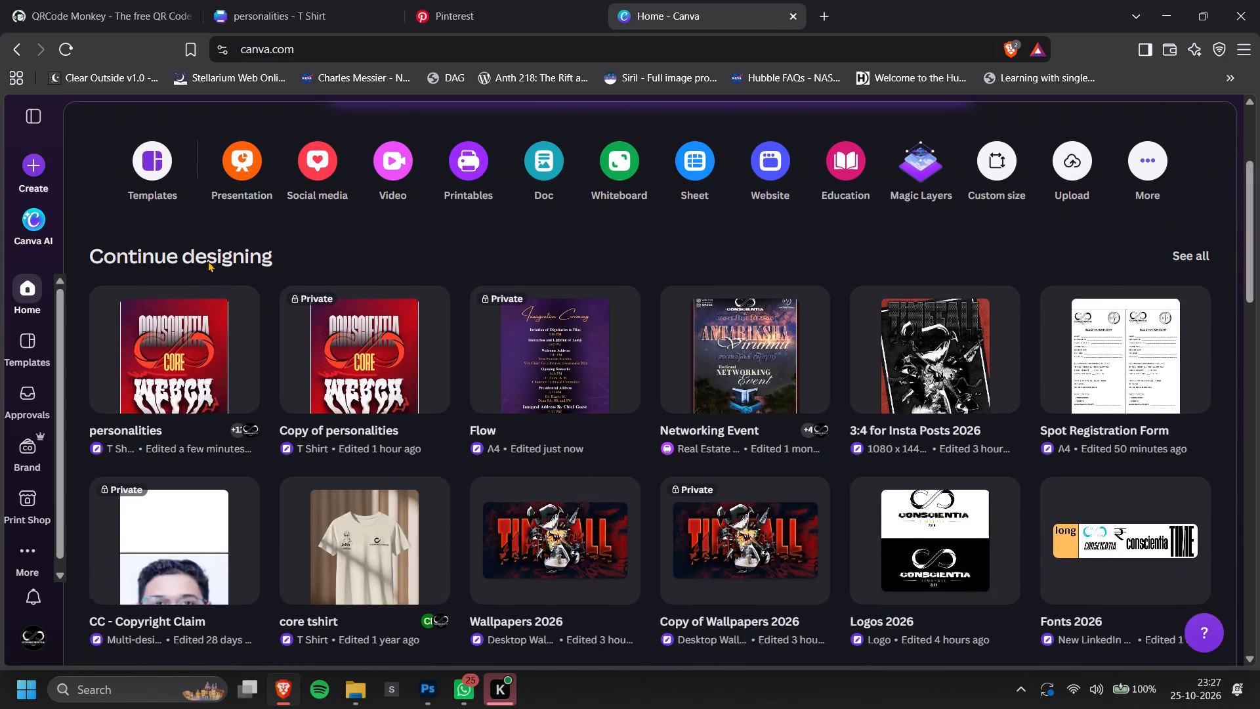
scroll(634, 492, down, 1)
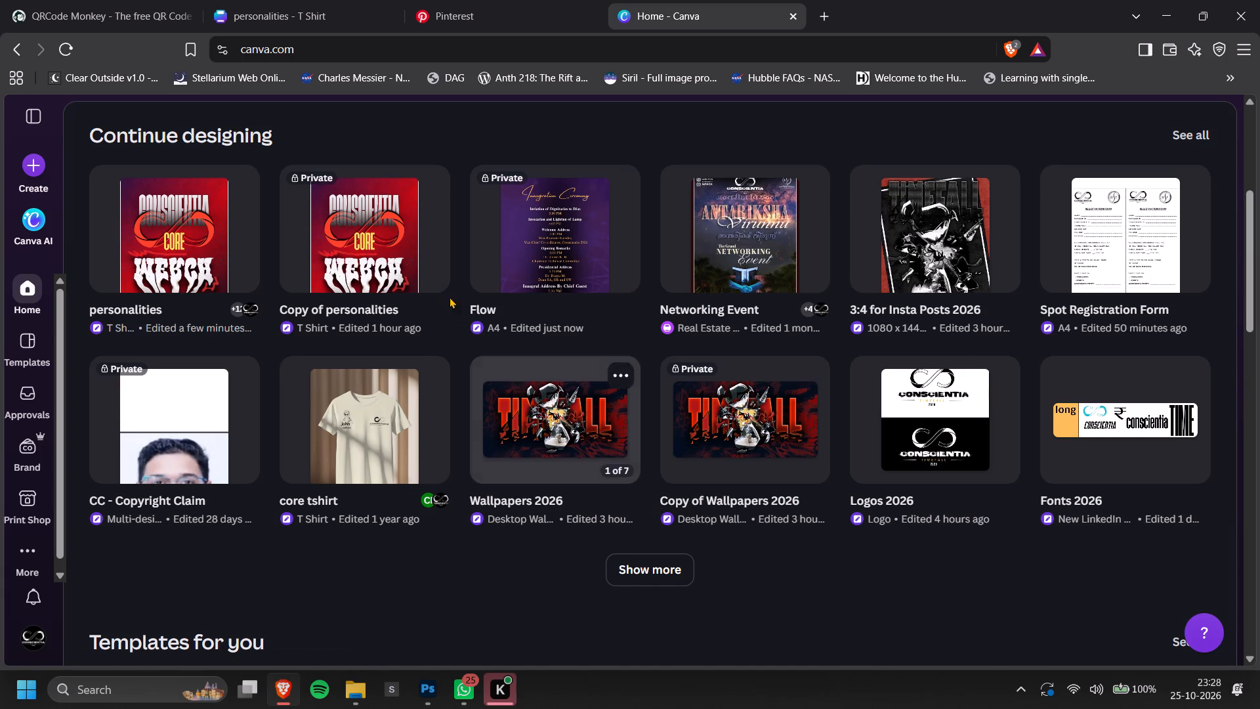
click(627, 176)
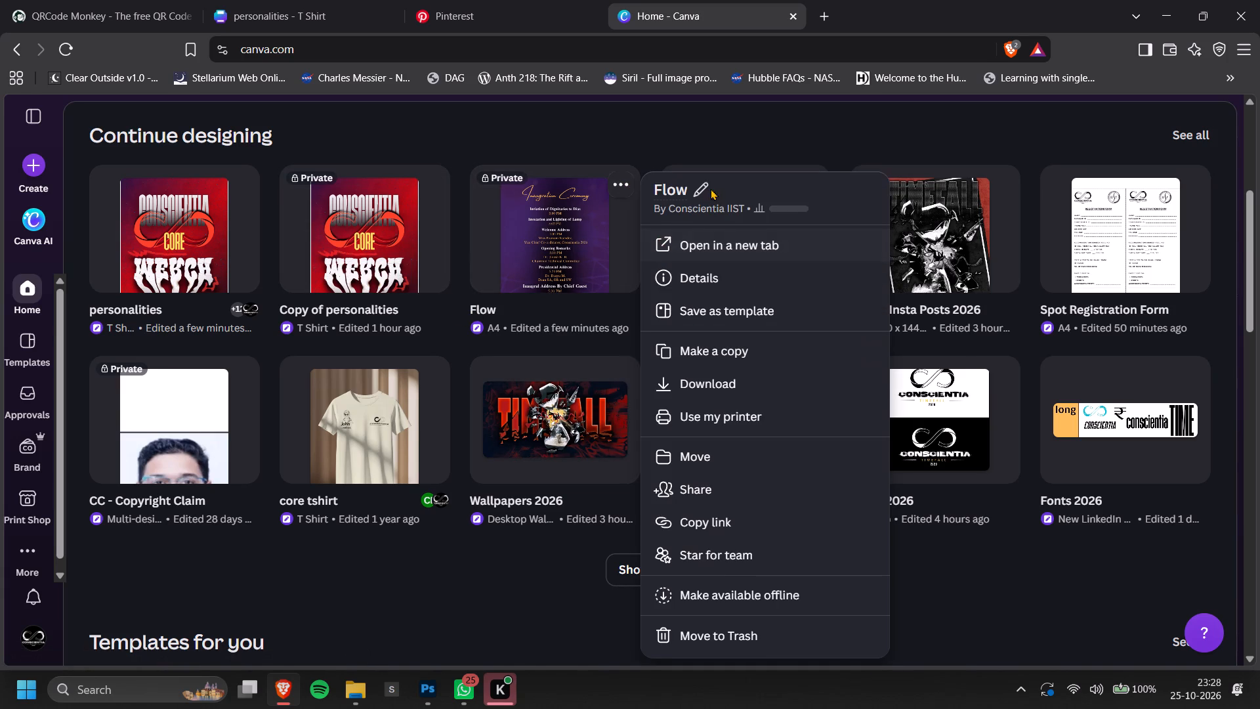
click(700, 184)
key(Right)
key(space)
text(2026)
key(Return)
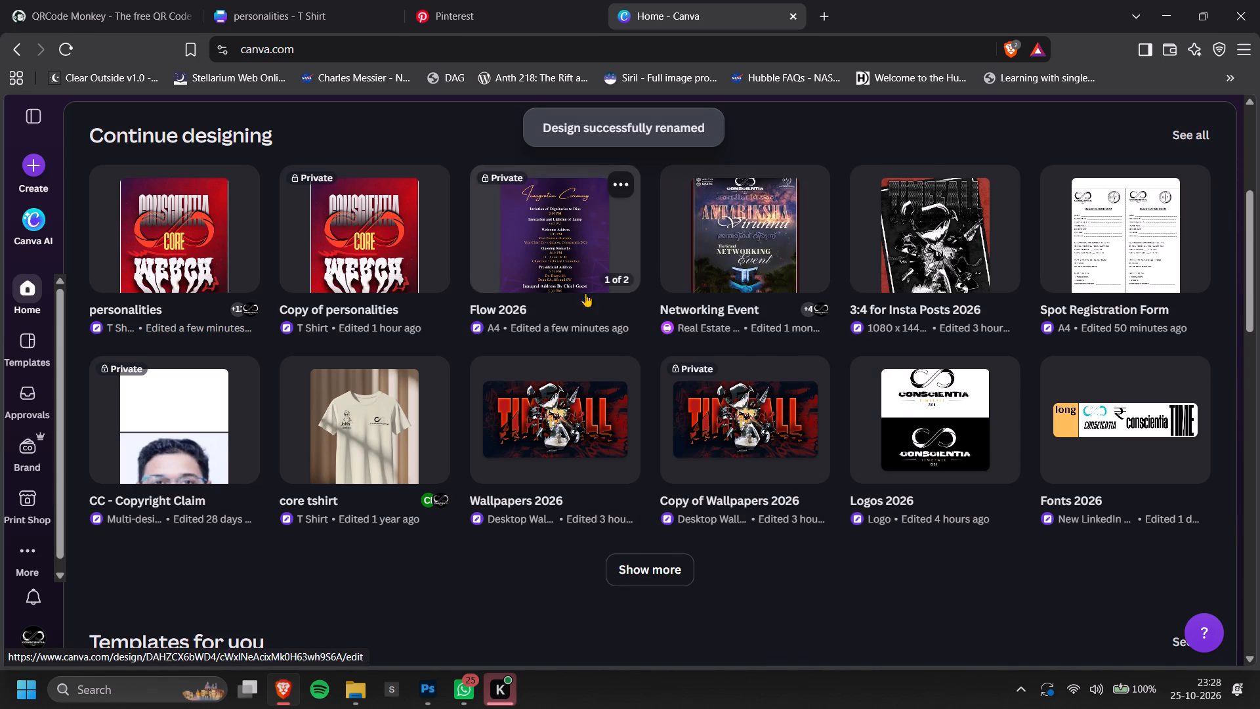
Rename the personalities T-shirt design as "personalities 2026".
click(232, 176)
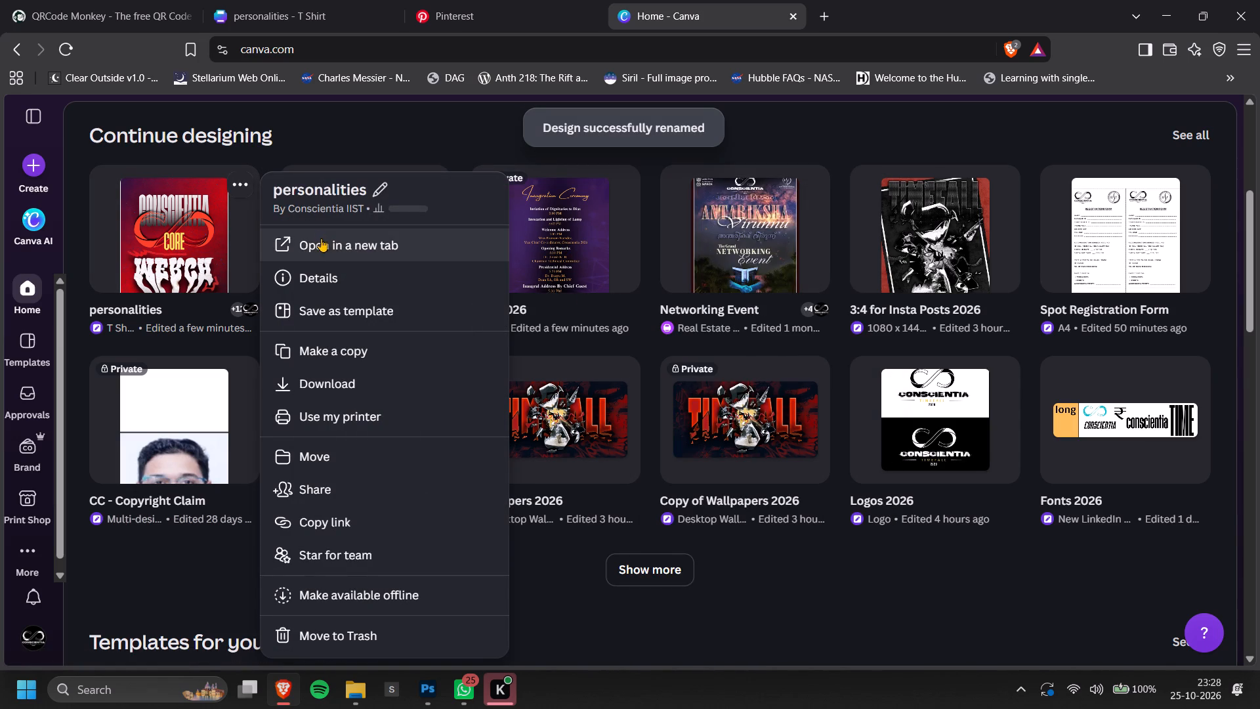
click(374, 184)
key(Right)
key(space)
text(2026)
key(Return)
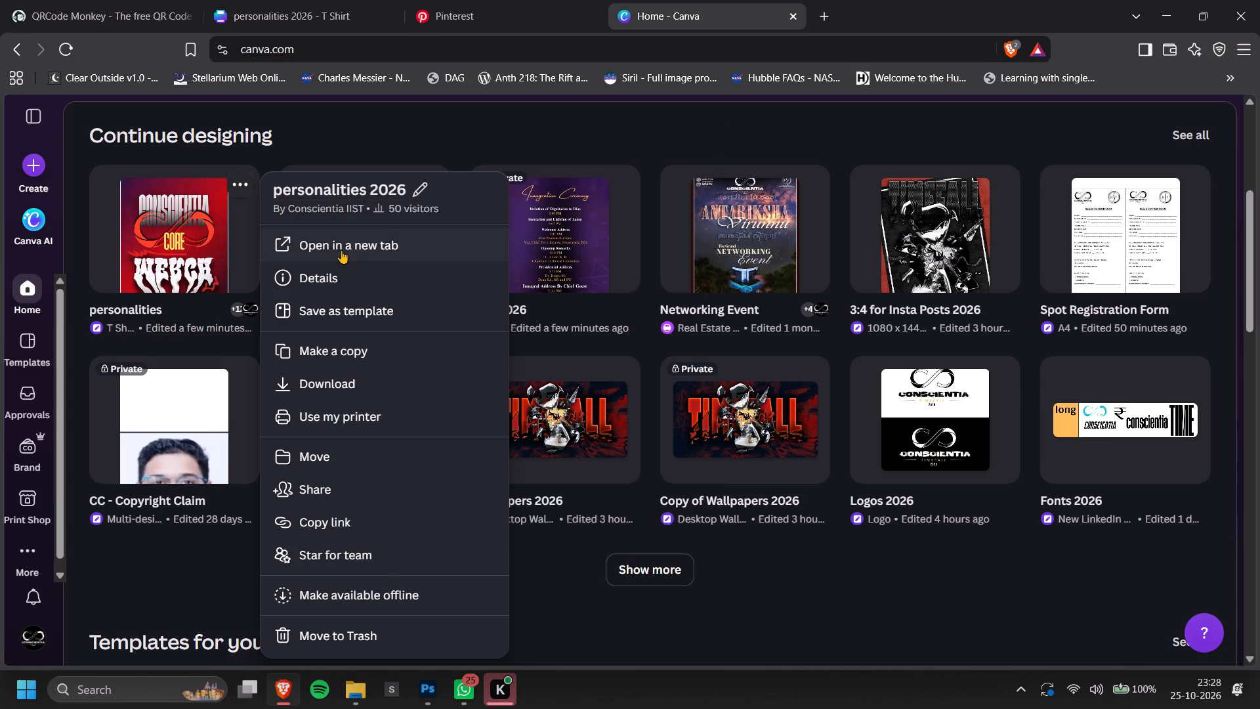
Rename the duplicate personalities design as "Copy of personalities 2026".
click(434, 189)
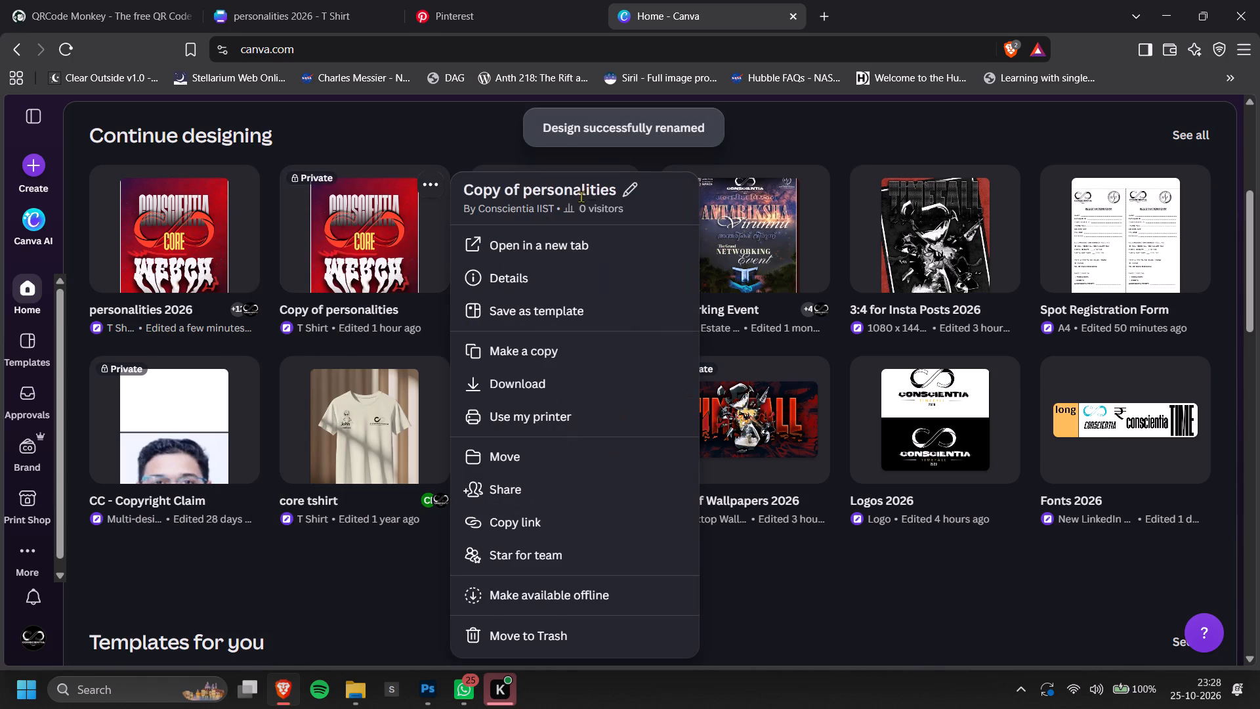
click(623, 187)
key(Right)
key(space)
text(2026)
key(Return)
click(791, 616)
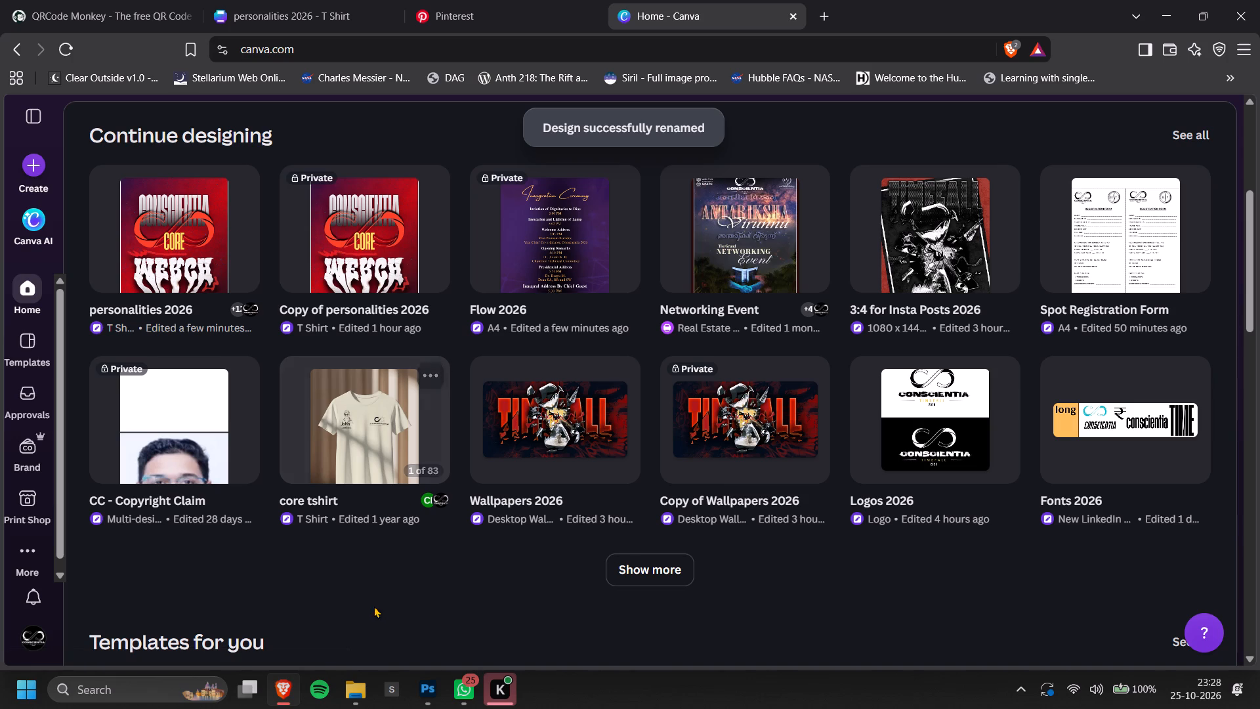
Rename the core tshirt design as "core tshirt 2025".
click(429, 371)
click(551, 179)
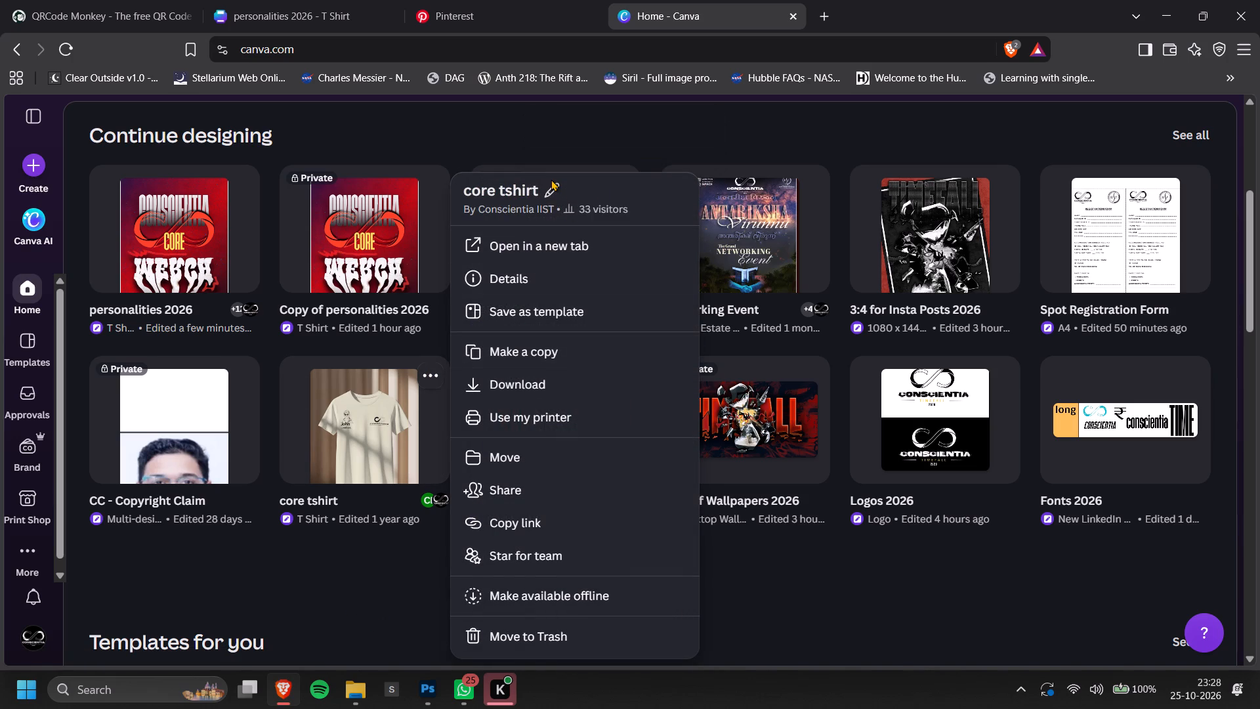
click(558, 194)
key(Right)
key(space)
text(2025)
key(Return)
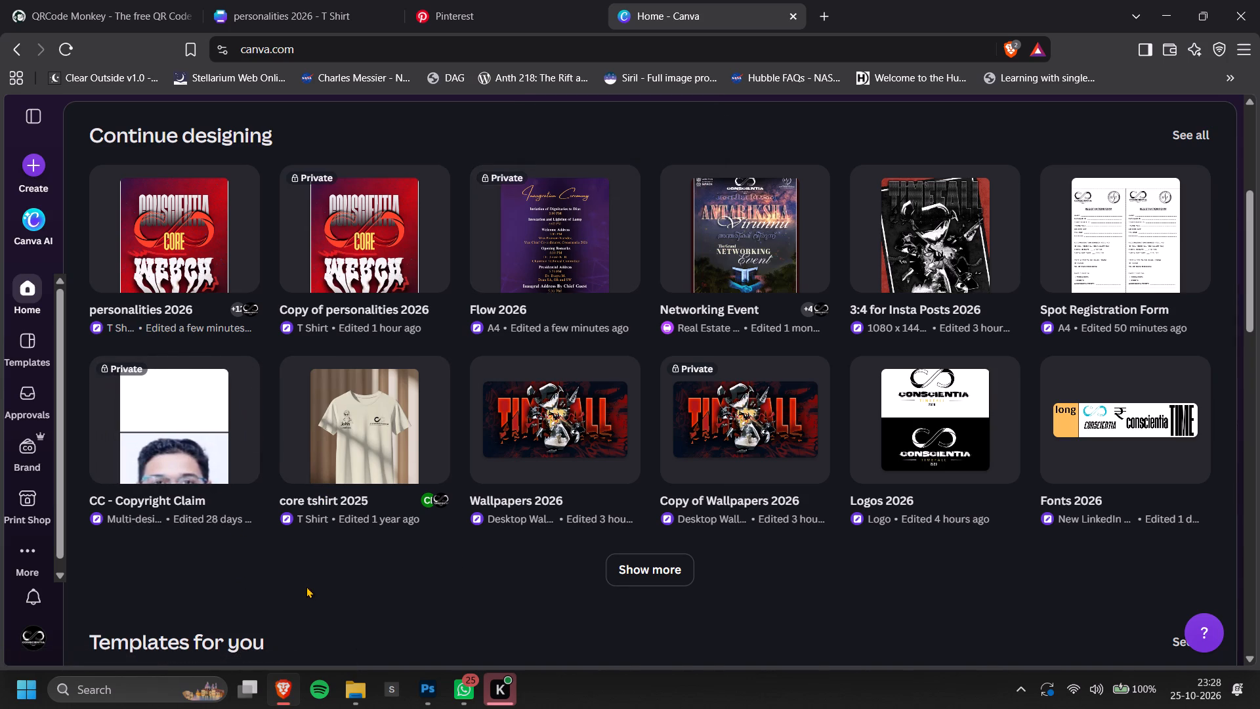
Rename the Spot Registration Form design as "Spot Registration Form 2026".
click(1187, 184)
click(1117, 190)
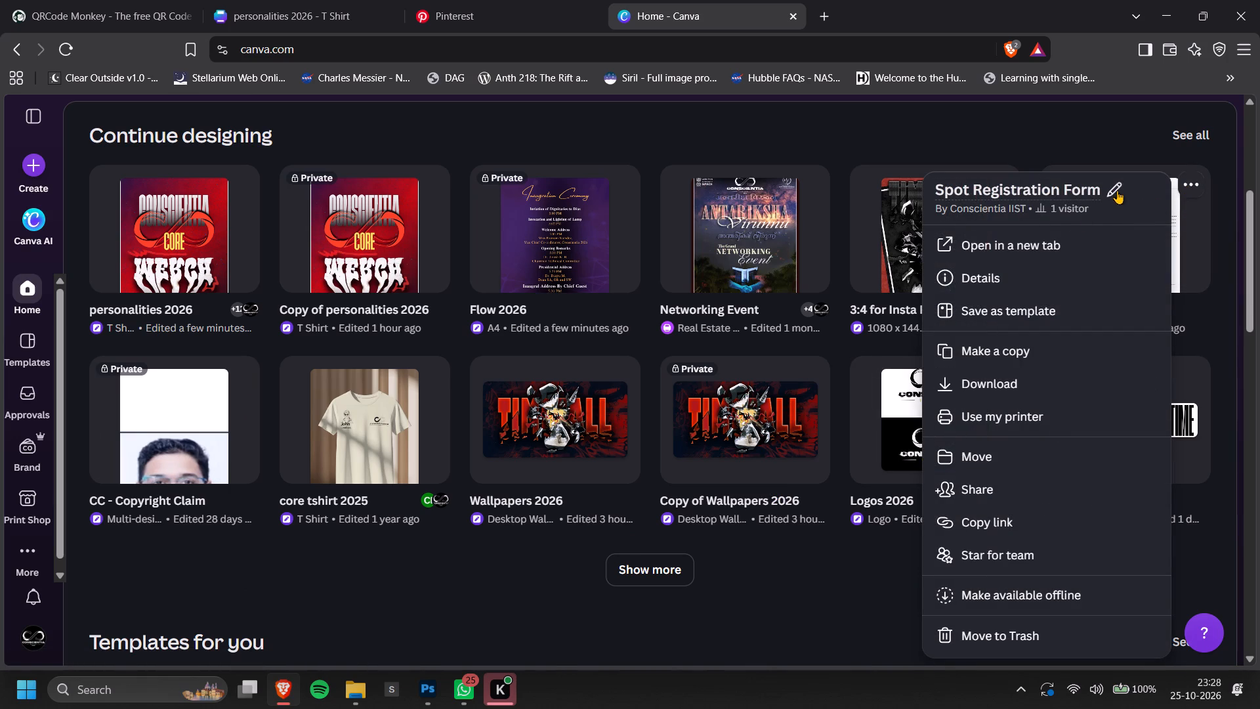
key(Right)
key(space)
text(22026)
key(Return)
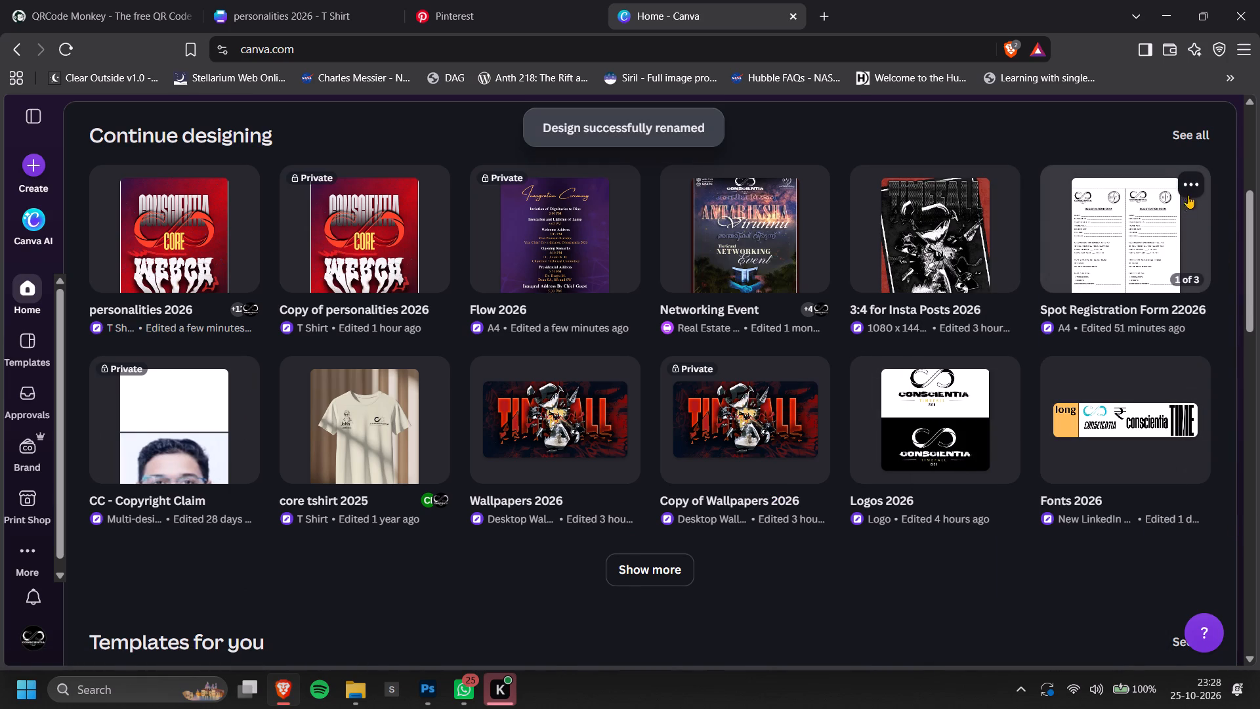
click(1187, 181)
click(1115, 191)
click(1115, 191)
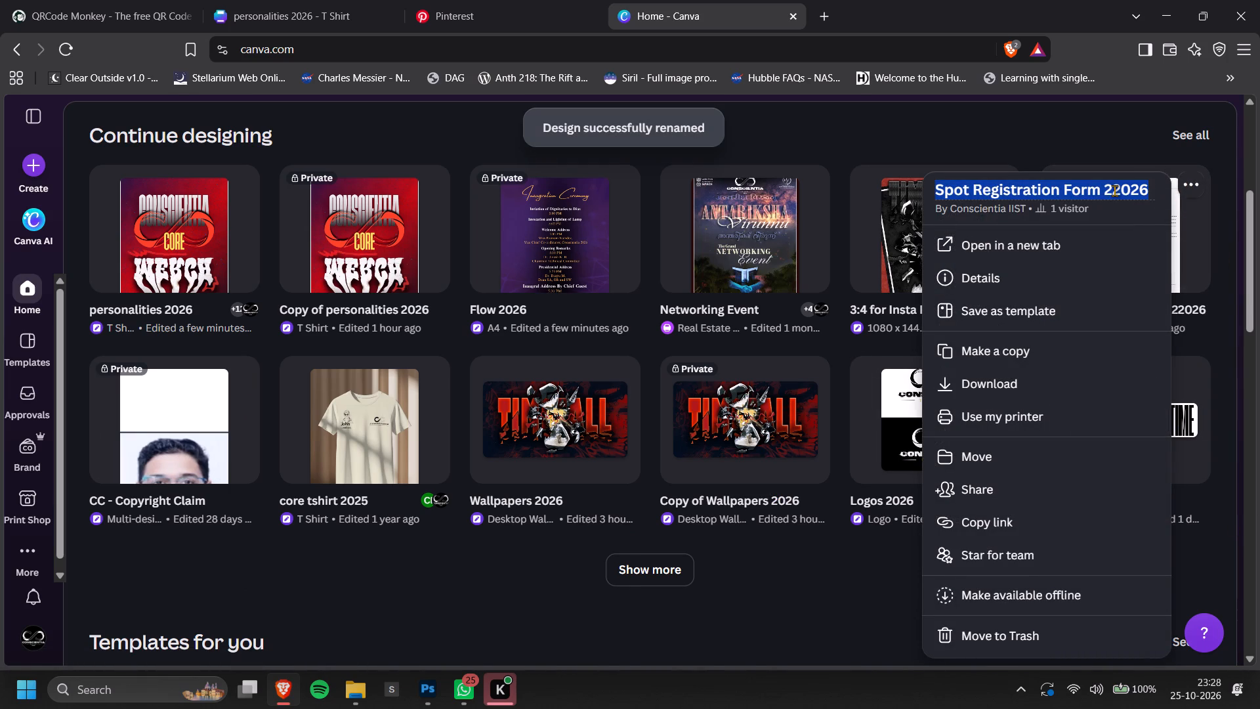
click(1126, 188)
click(1115, 188)
key(BackSpace)
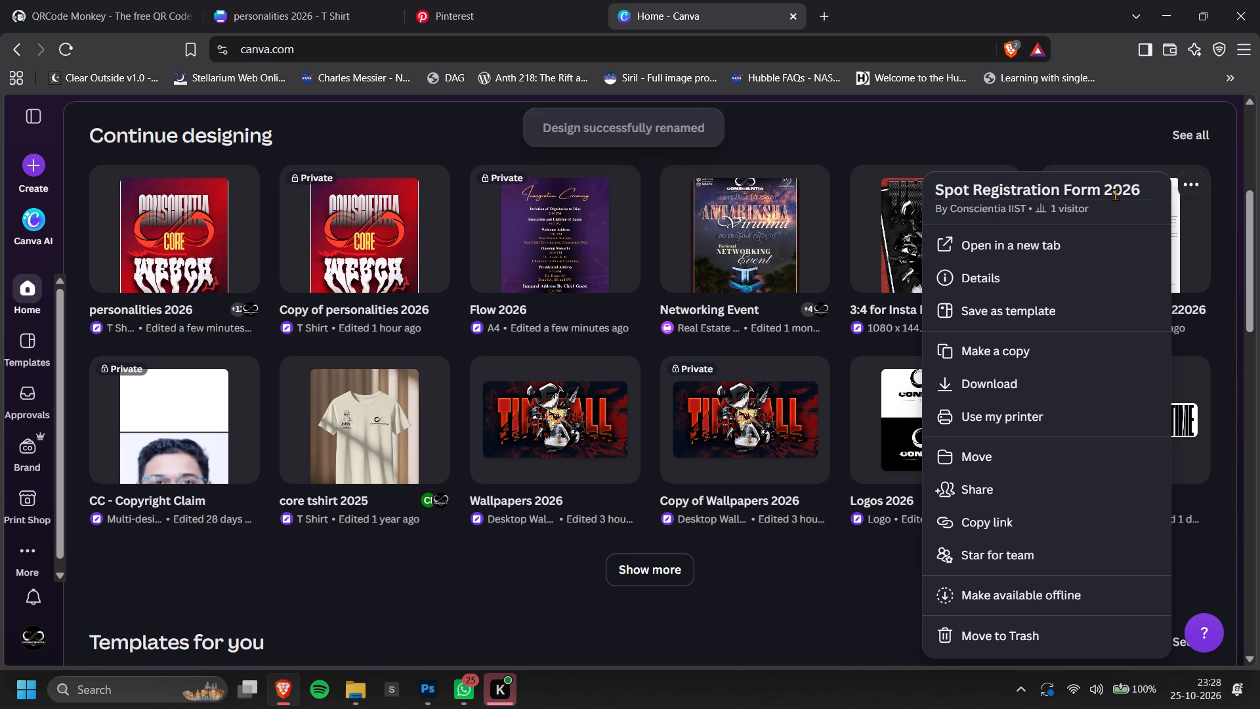
key(Return)
click(705, 618)
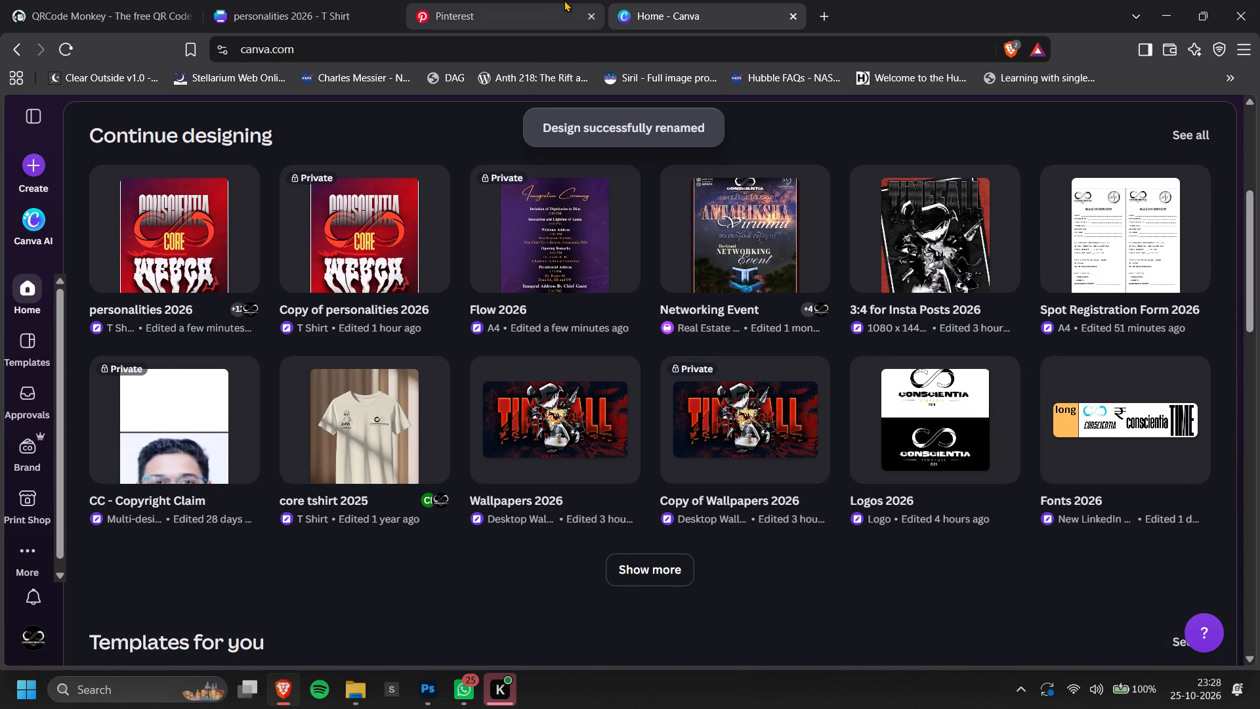
Switch to Pinterest and examine the publicity doodle board results, opening the hand-drawn communication icons pin and its related ideas.
click(555, 1)
scroll(628, 460, up, 10)
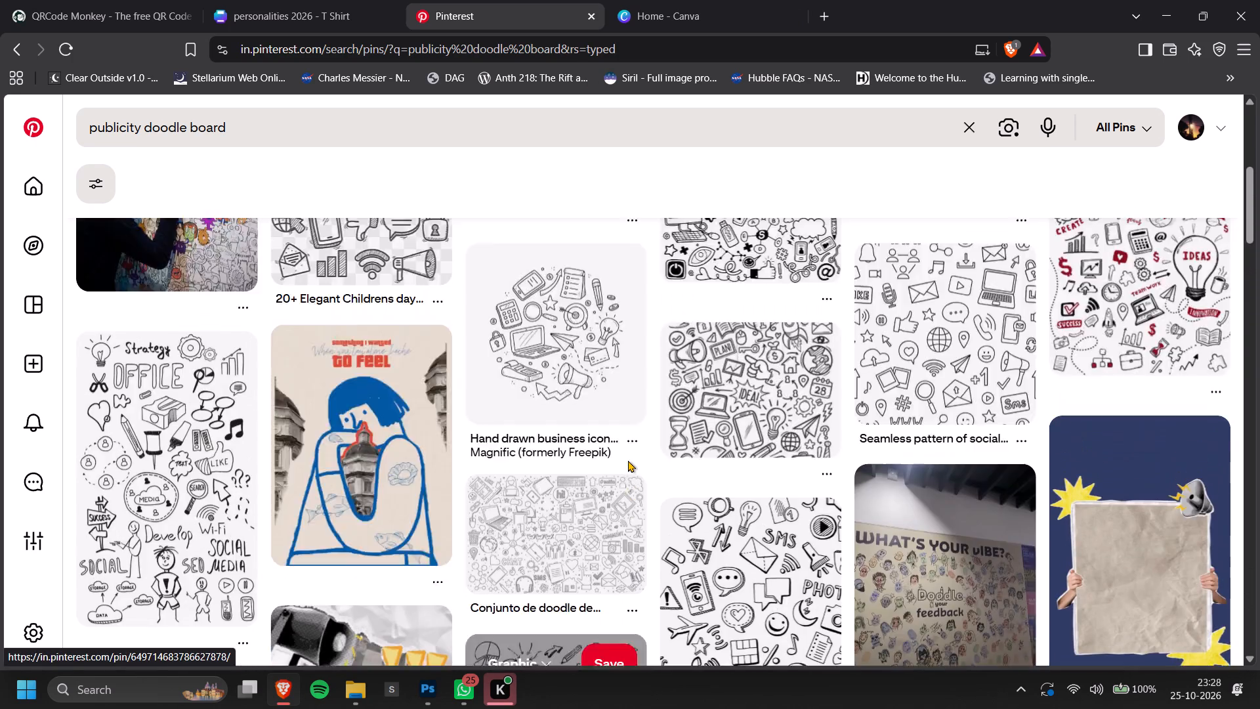
scroll(628, 460, up, 8)
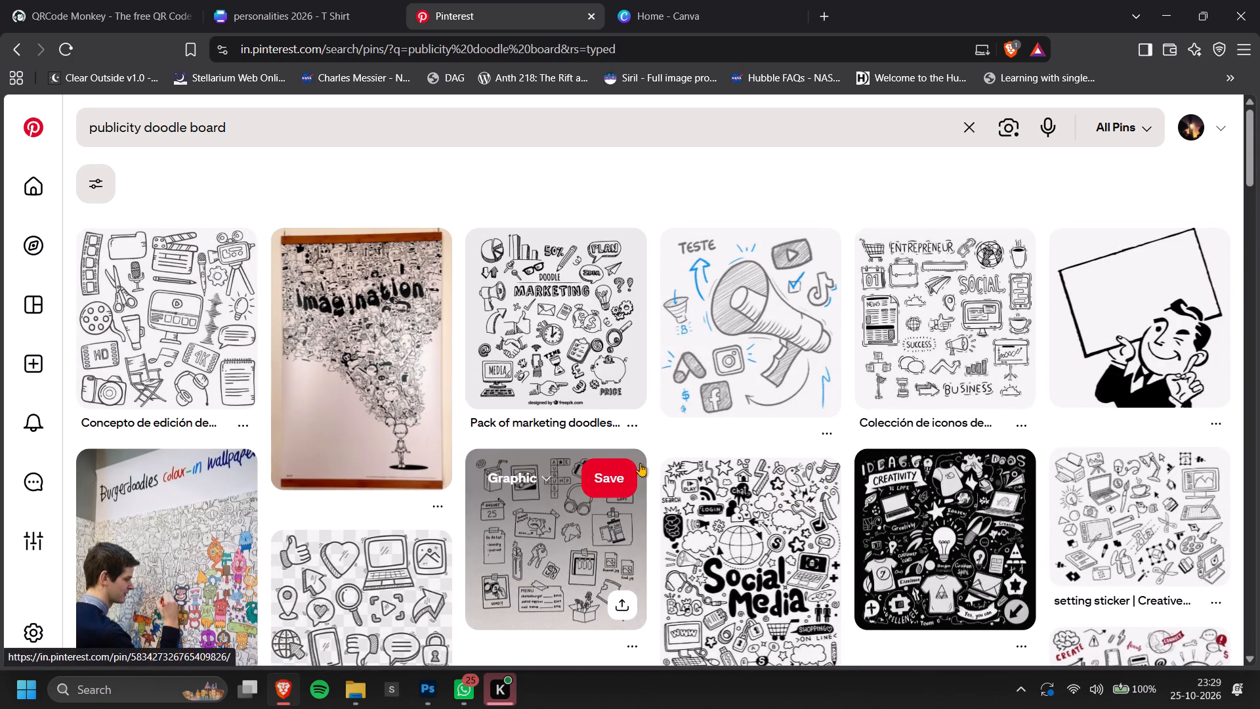
scroll(835, 435, down, 1)
click(361, 514)
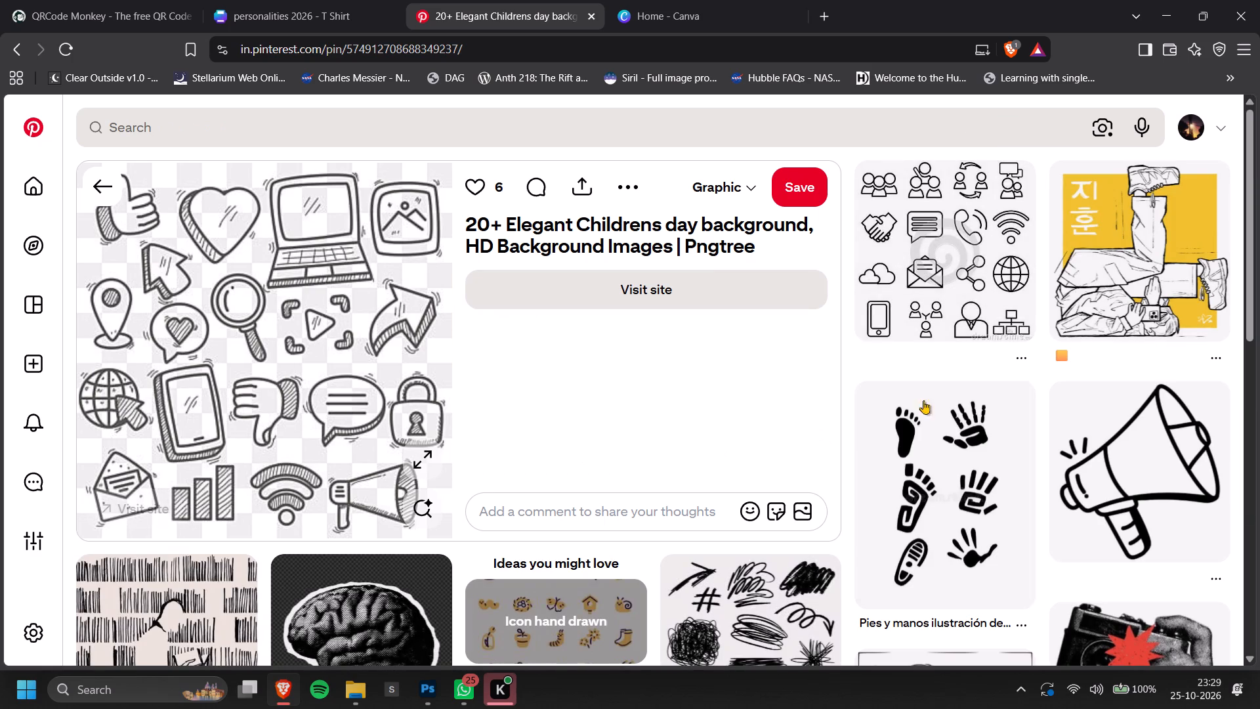
scroll(467, 419, down, 3)
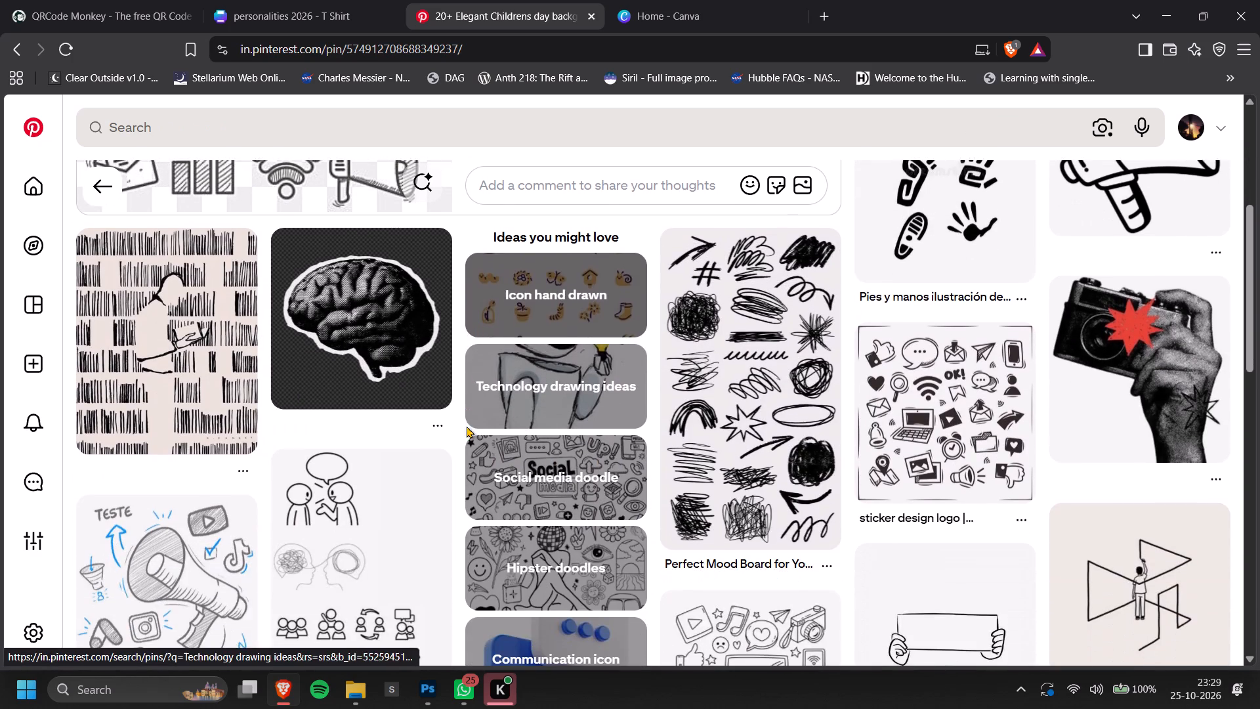
scroll(526, 410, down, 2)
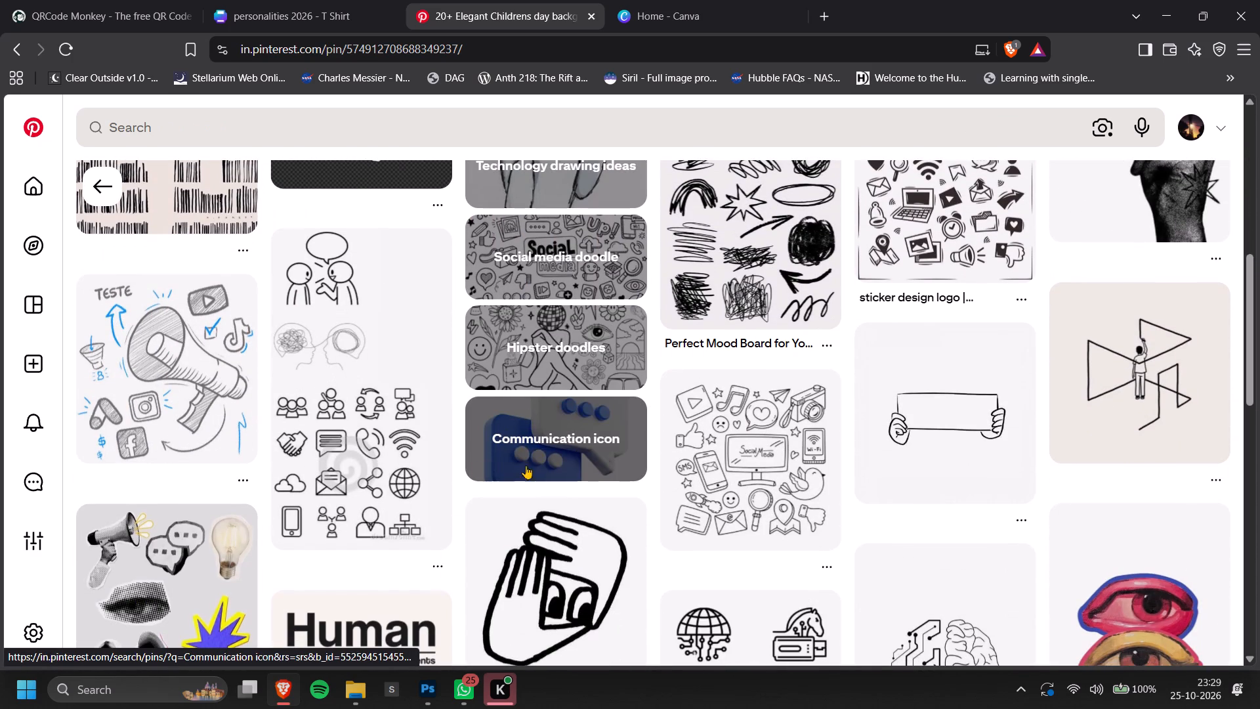
scroll(646, 450, down, 1)
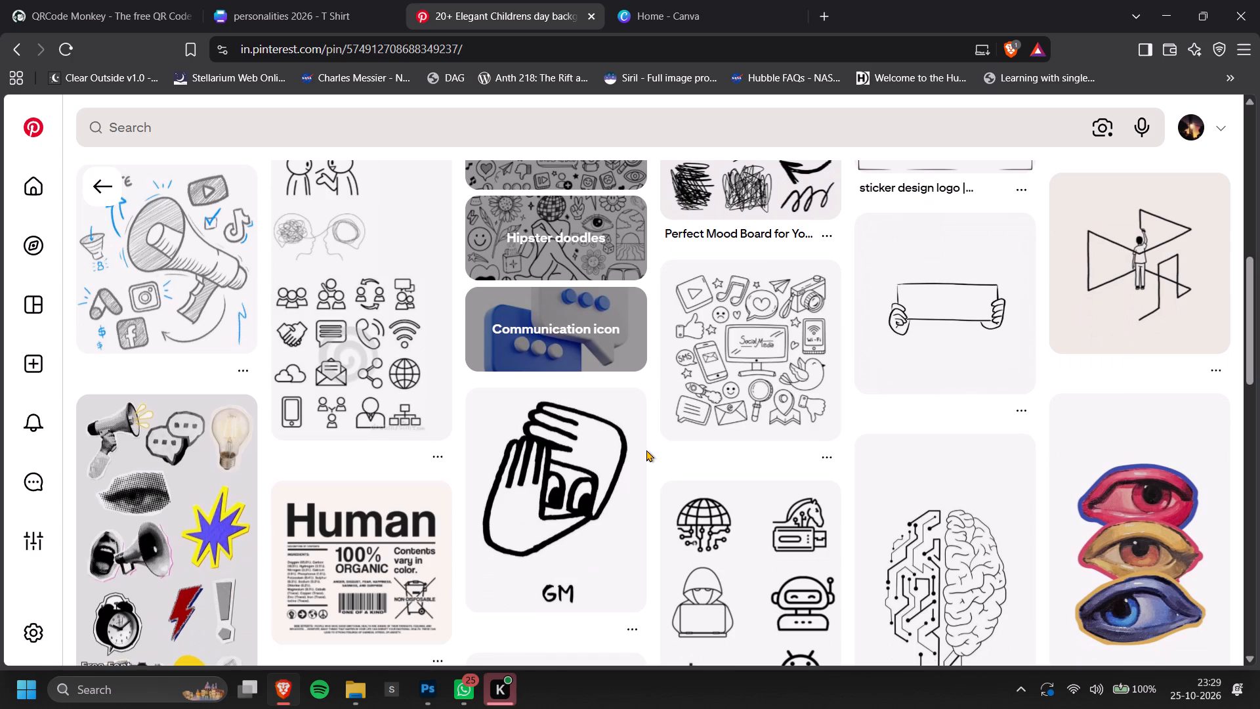
Open the line-art Social Media doodle pin with the central monitor and copy its image.
click(753, 351)
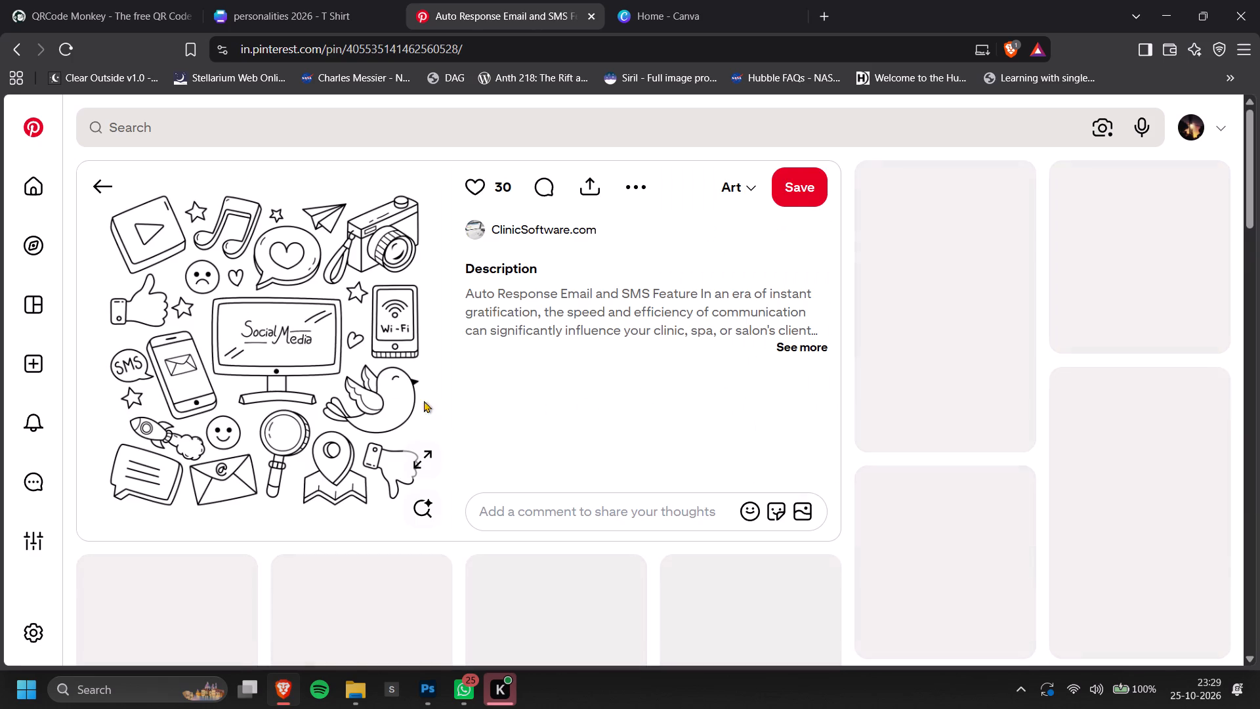
scroll(376, 398, up, 3)
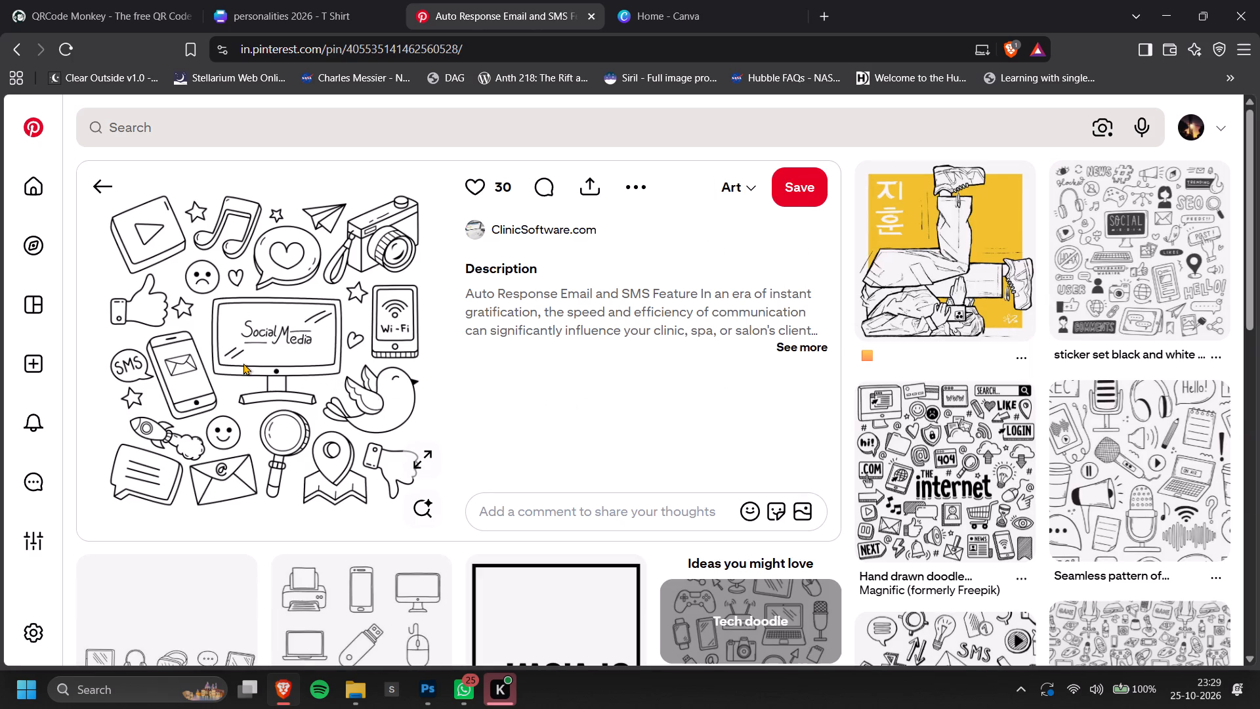
scroll(243, 363, down, 2)
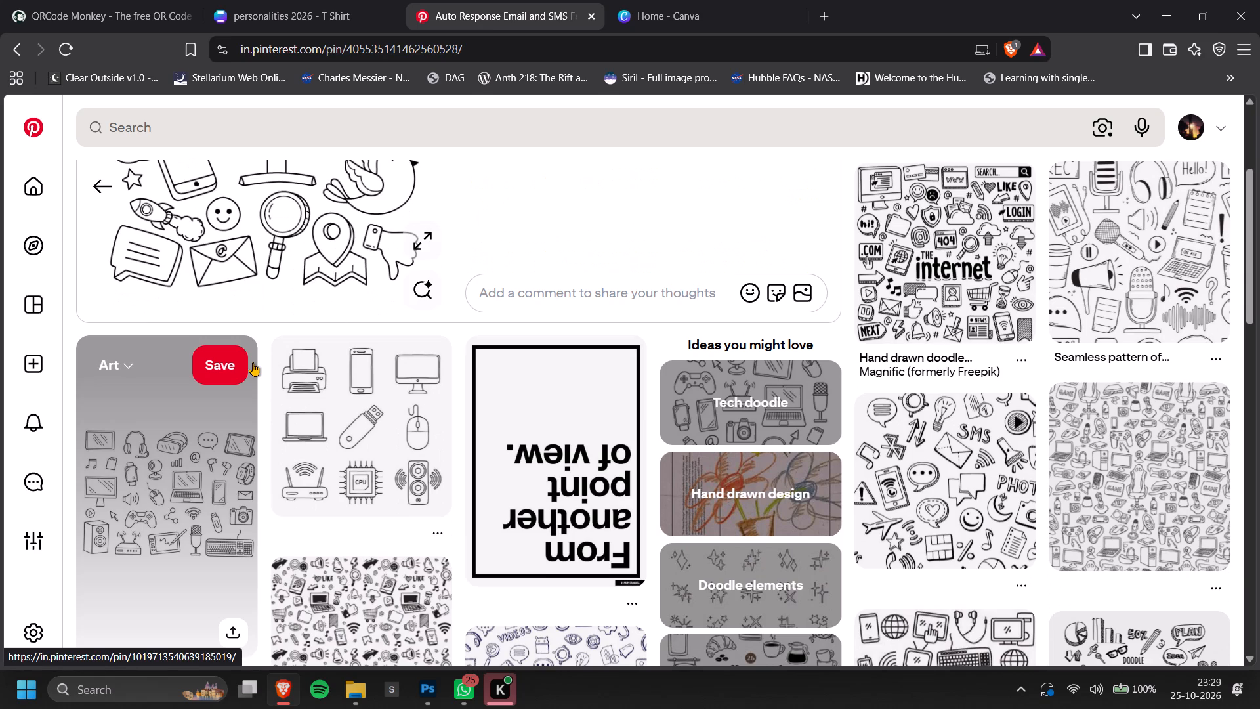
scroll(253, 362, down, 2)
scroll(253, 362, up, 4)
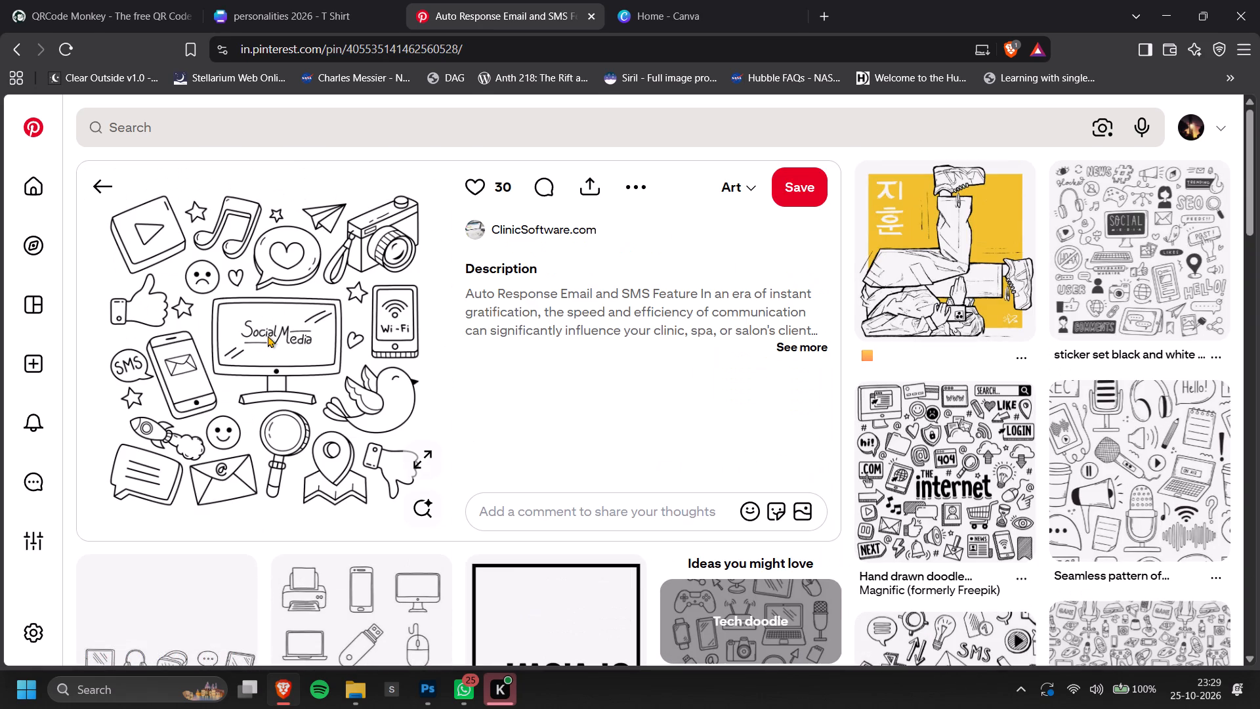
right_click(268, 335)
click(361, 402)
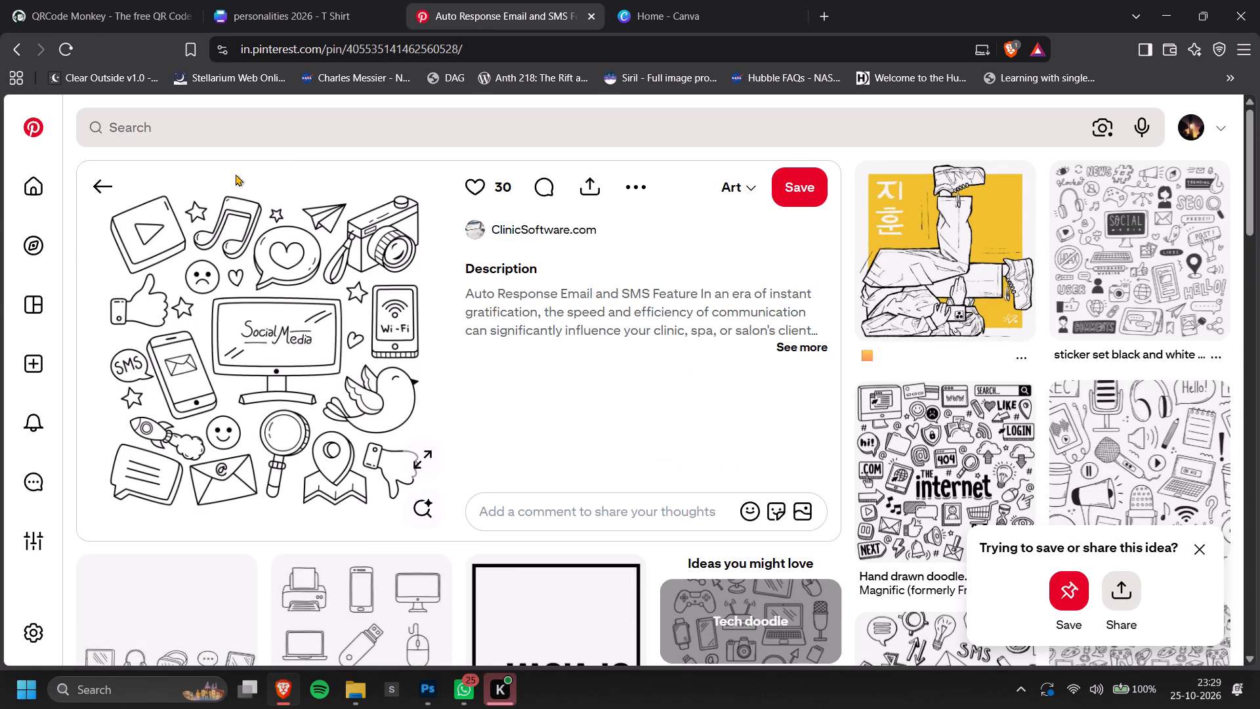
Switch to the personalities 2026 design and examine the red and orange doodle artwork on pages 6 and 8.
click(281, 1)
scroll(665, 340, down, 2)
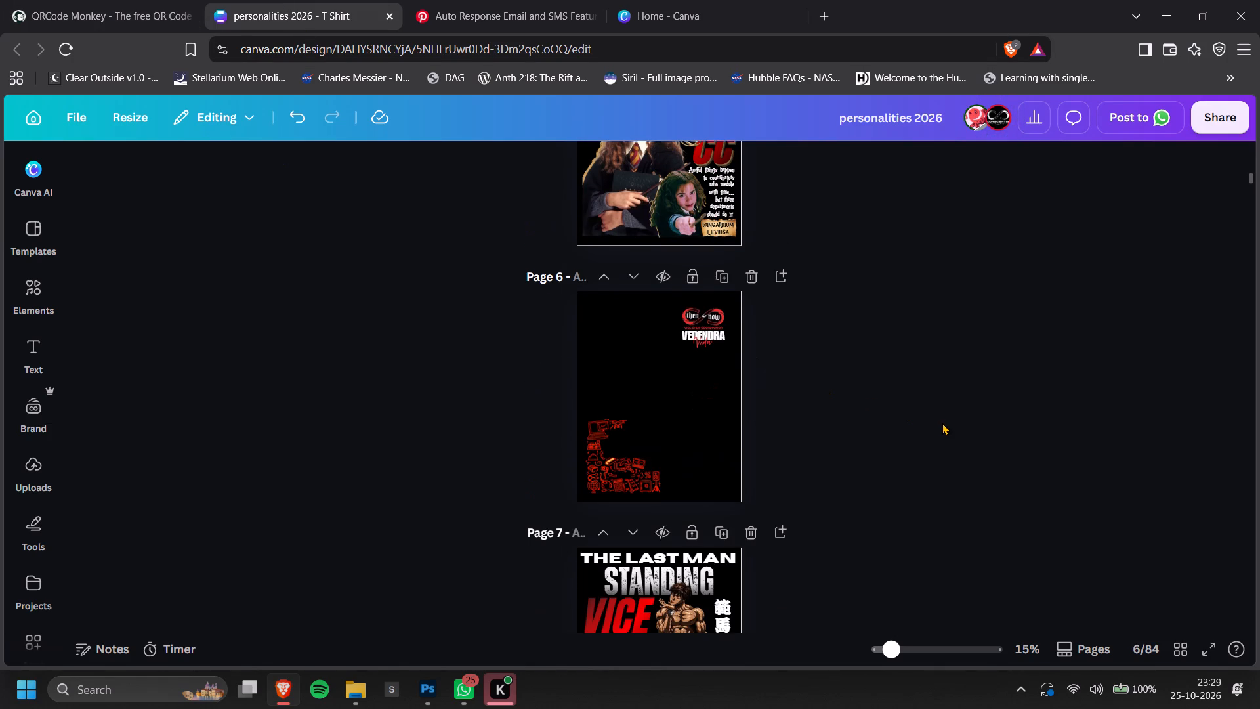
scroll(941, 416, up, 2)
scroll(941, 416, down, 4)
ctrl+scroll(598, 252, up, 9)
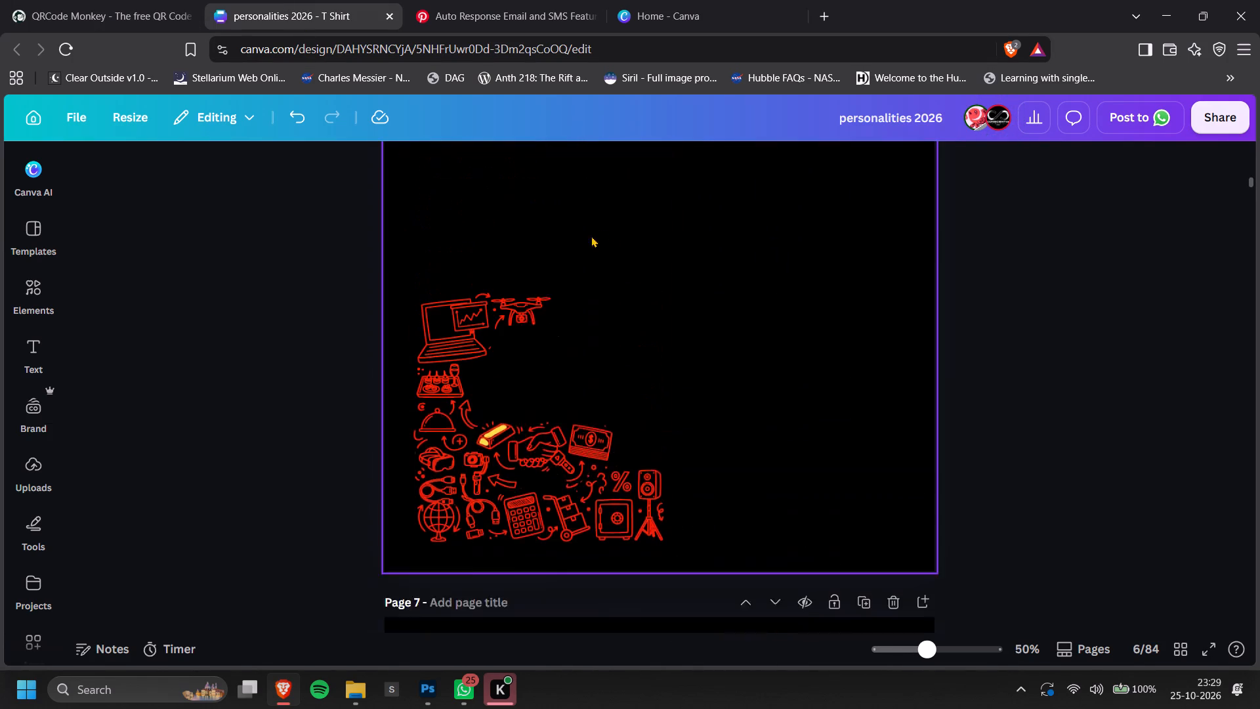
ctrl+scroll(588, 415, up, 1)
ctrl+scroll(927, 415, down, 5)
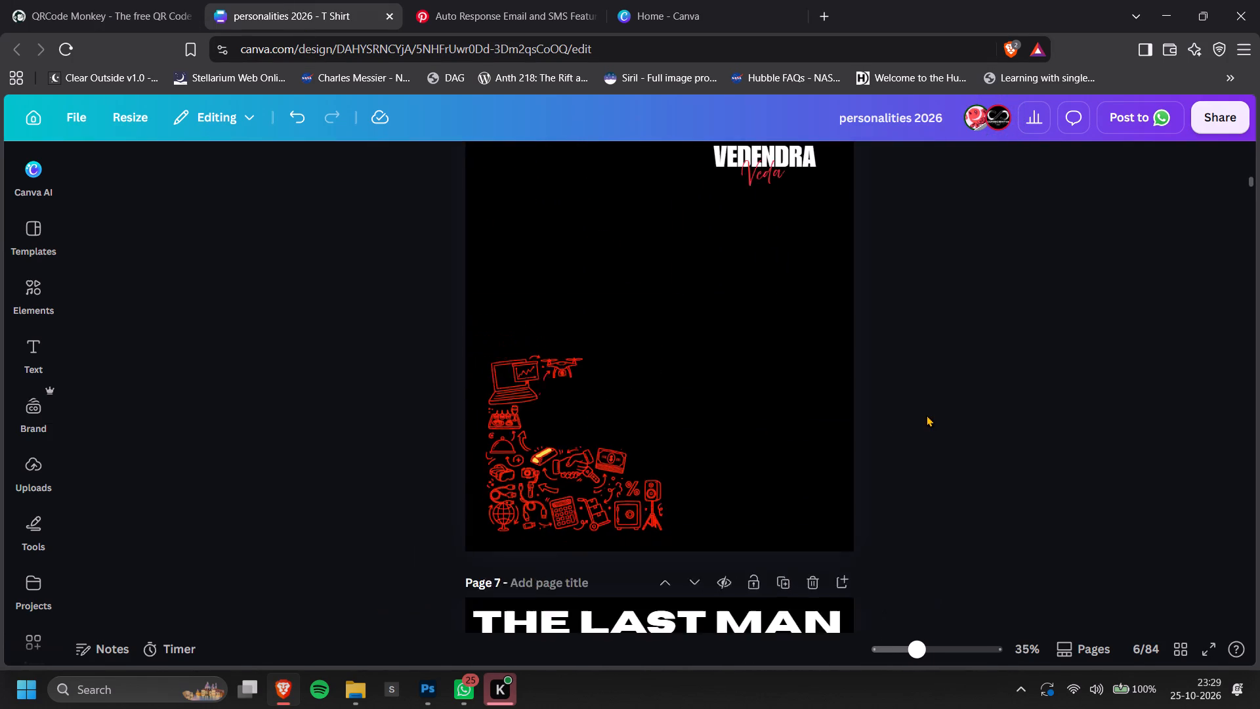
scroll(927, 415, down, 8)
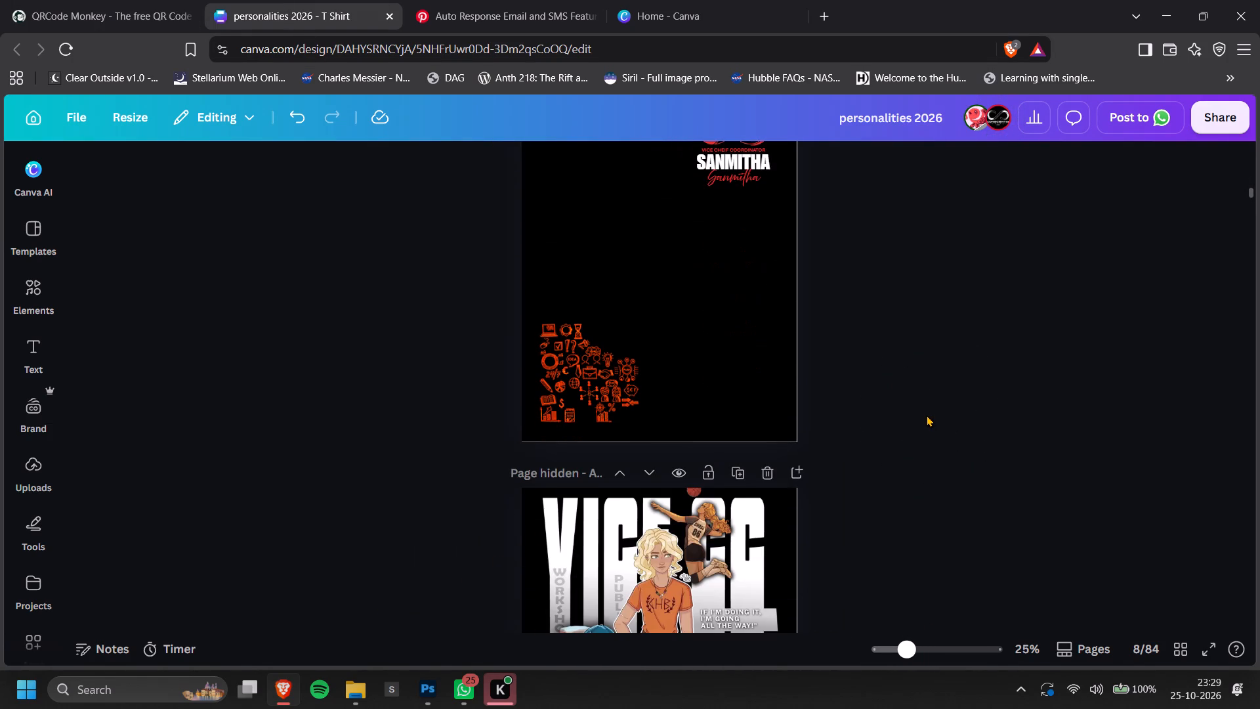
scroll(927, 415, up, 1)
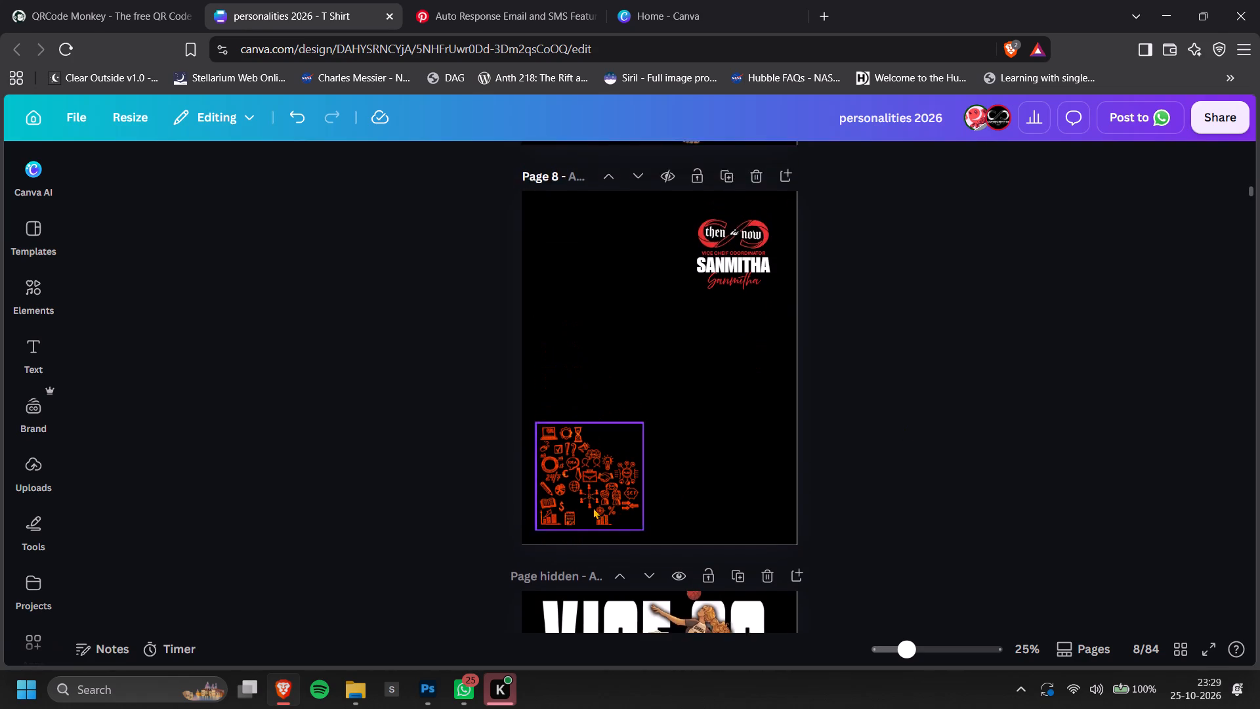
ctrl+scroll(568, 507, up, 5)
ctrl+scroll(511, 465, up, 2)
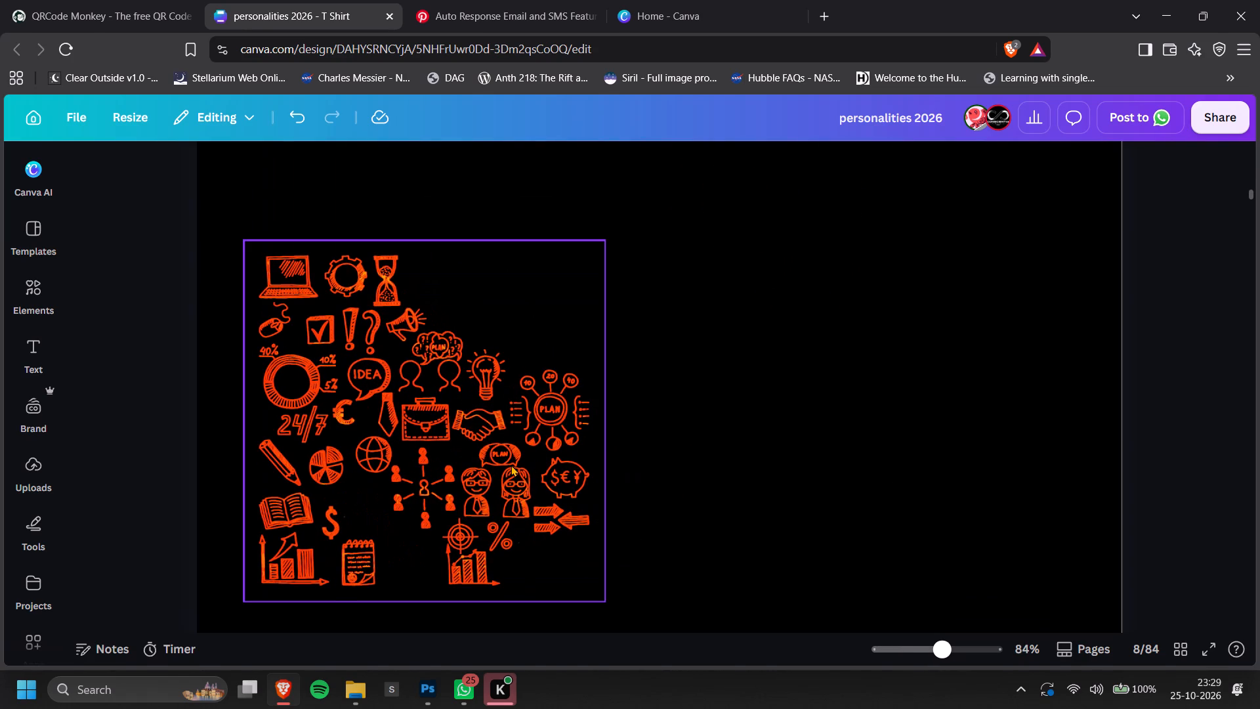
ctrl+scroll(511, 465, down, 5)
ctrl+scroll(660, 454, down, 4)
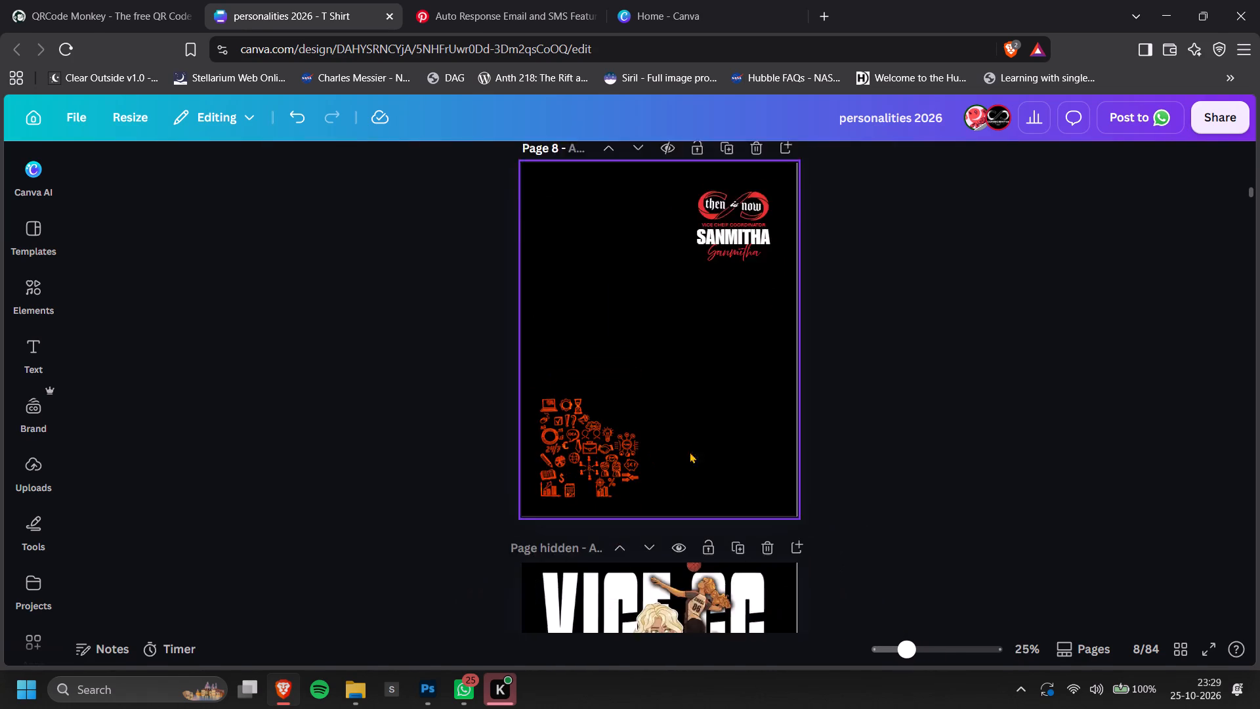
ctrl+scroll(690, 452, down, 4)
scroll(879, 427, up, 5)
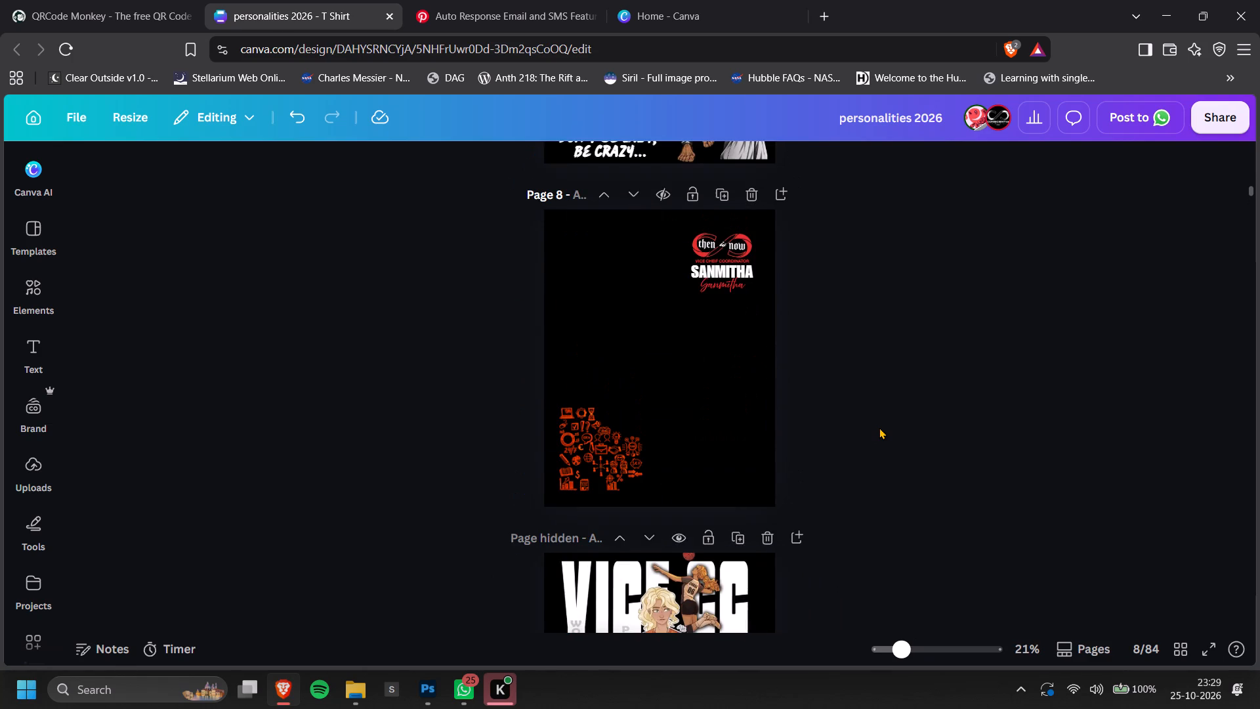
Move the hidden Vice CC pages 9, 11 and 13 to directly after the hidden Guest Whisperer page near the design's end.
scroll(910, 435, down, 7)
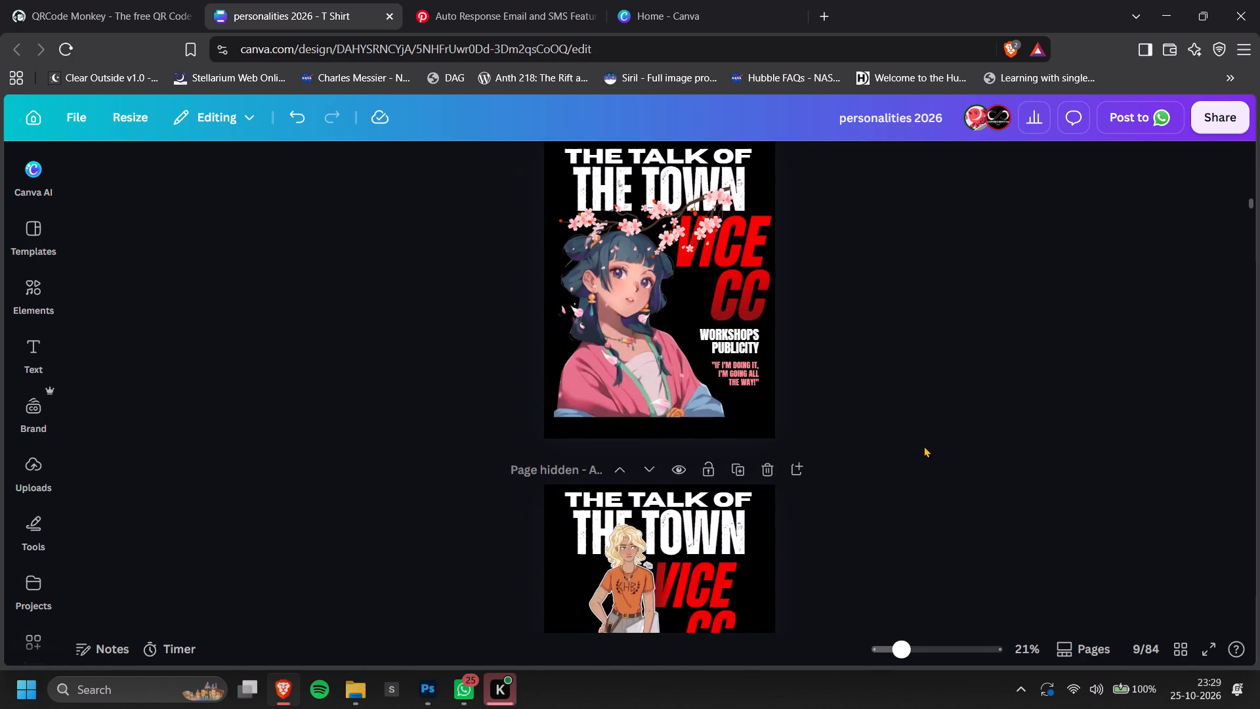
scroll(936, 446, down, 6)
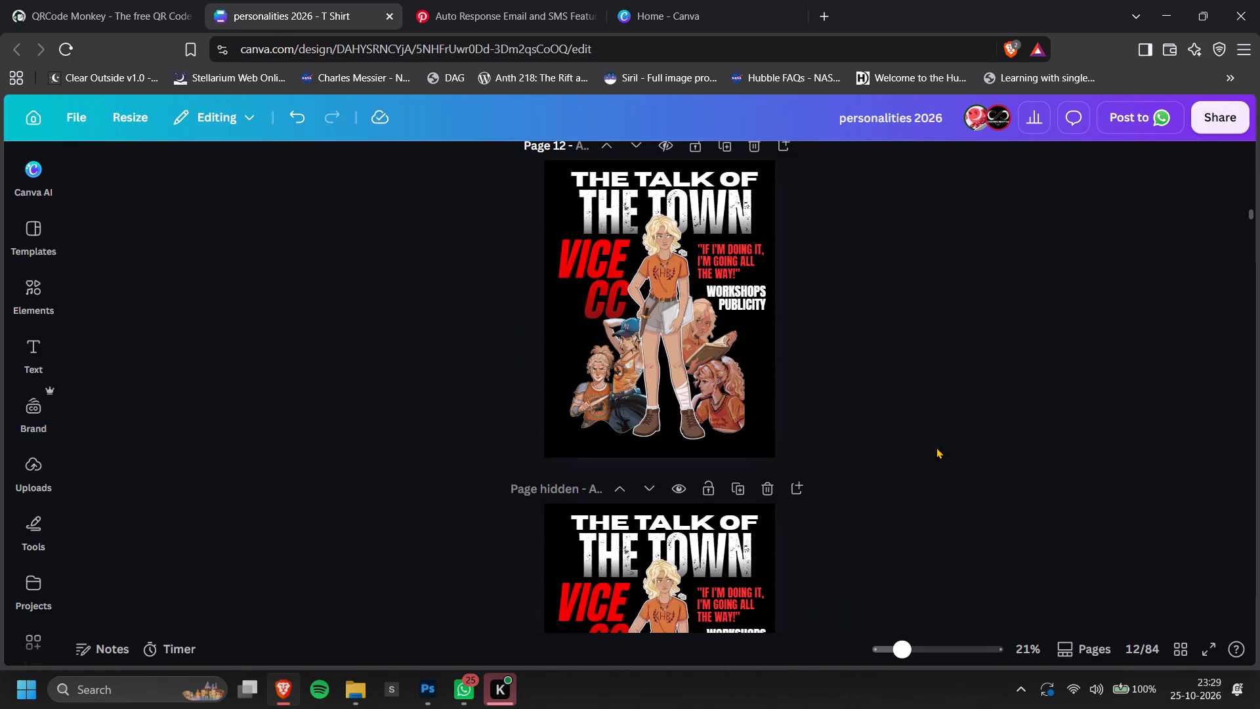
ctrl+scroll(936, 447, down, 2)
scroll(936, 447, down, 2)
click(1101, 646)
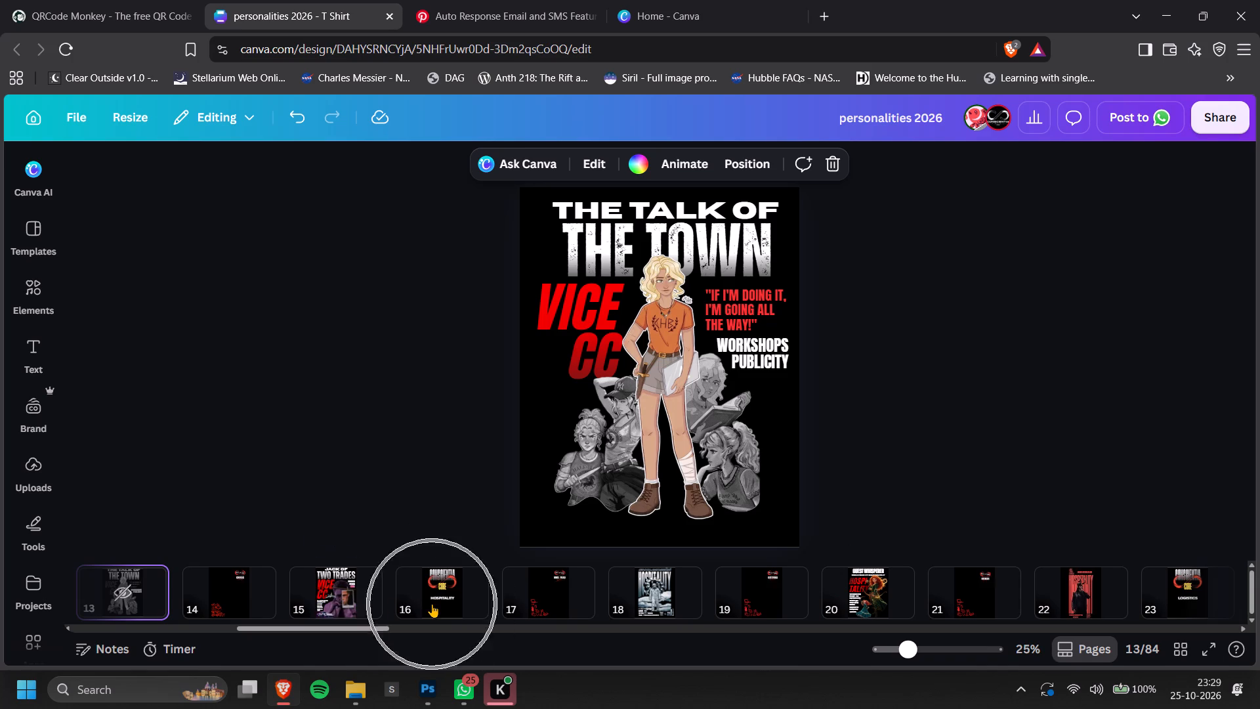
shift+scroll(432, 604, up, 4)
ctrl+click(811, 589)
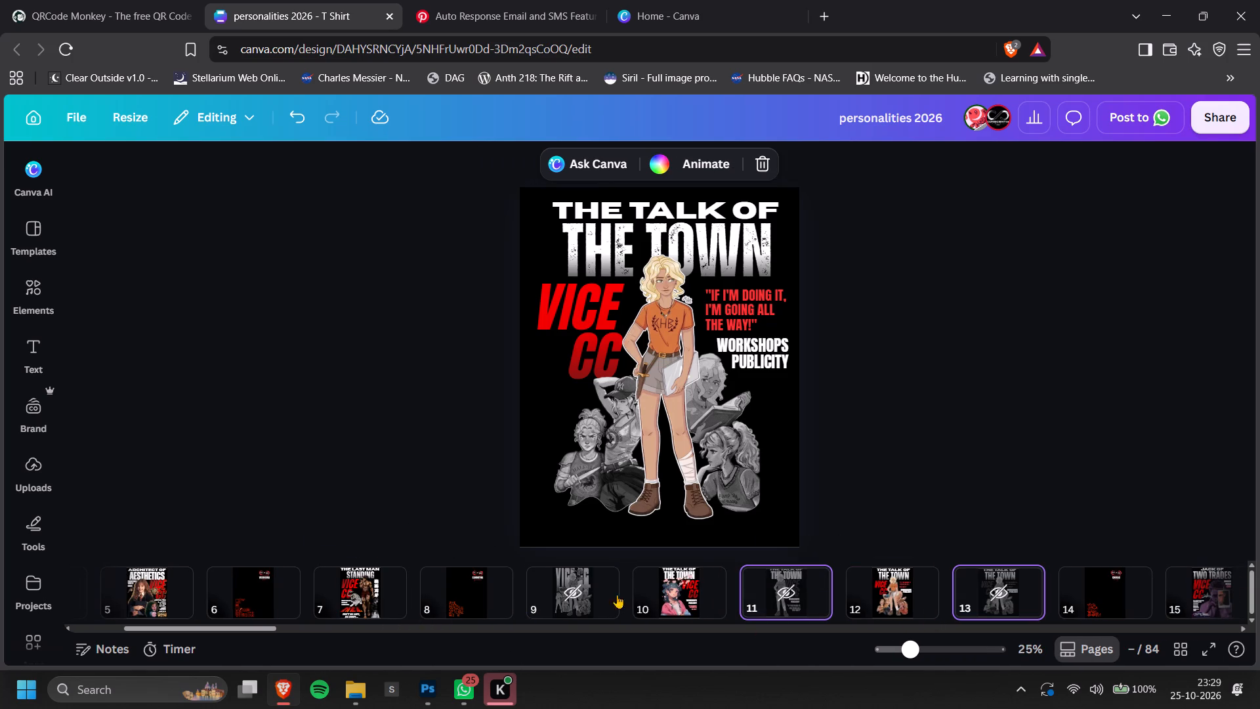
ctrl+click(554, 590)
key(ctrl+x)
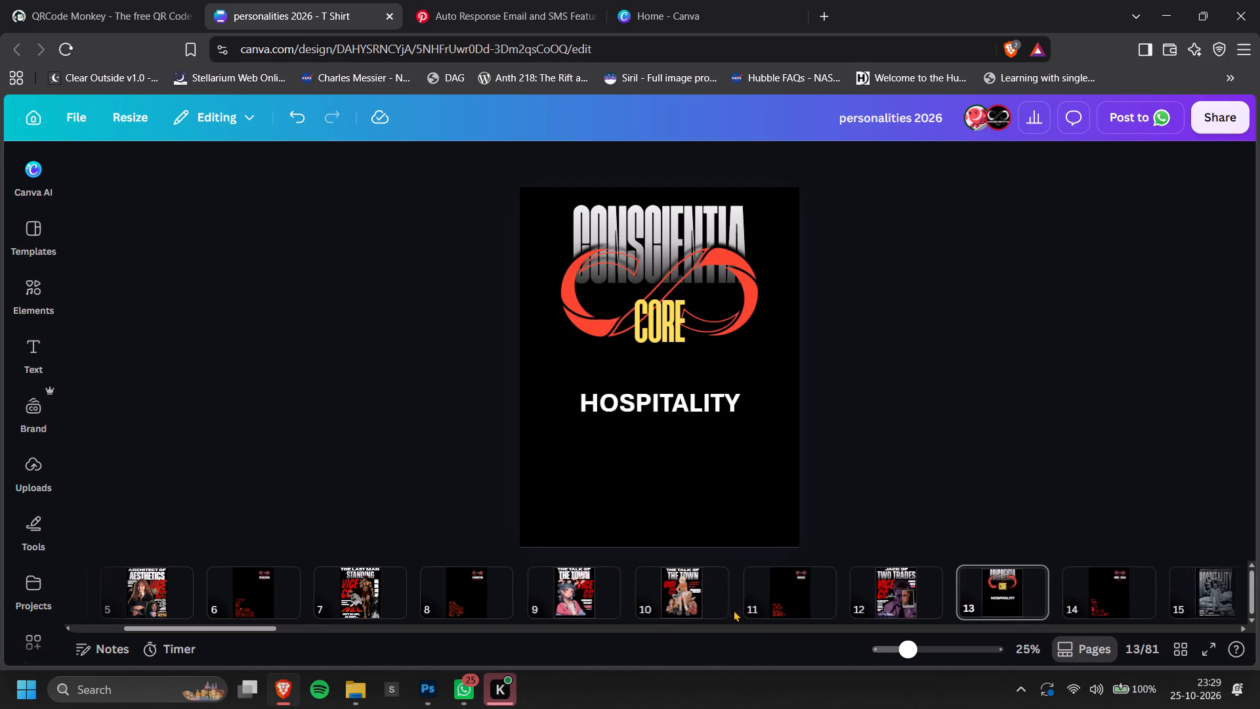
shift+scroll(725, 603, down, 20)
shift+scroll(725, 603, down, 15)
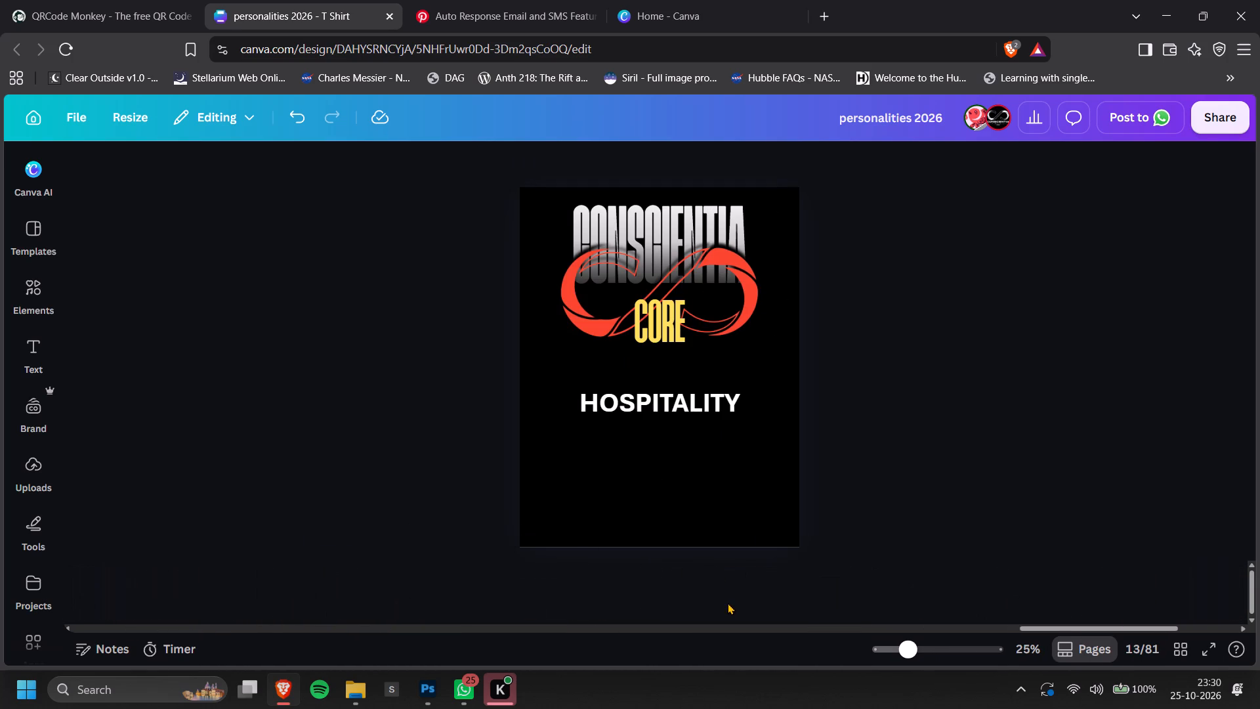
shift+scroll(728, 603, down, 11)
click(757, 600)
key(ctrl+v)
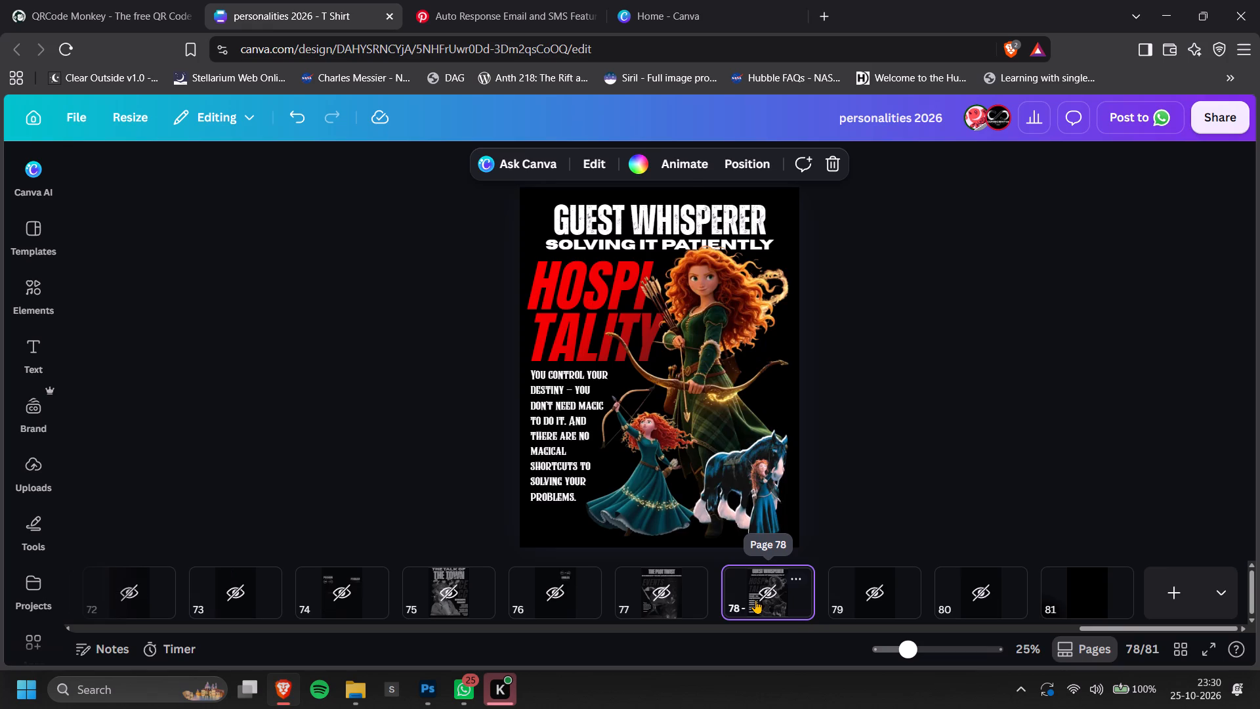
shift+scroll(753, 600, up, 20)
shift+scroll(753, 600, up, 5)
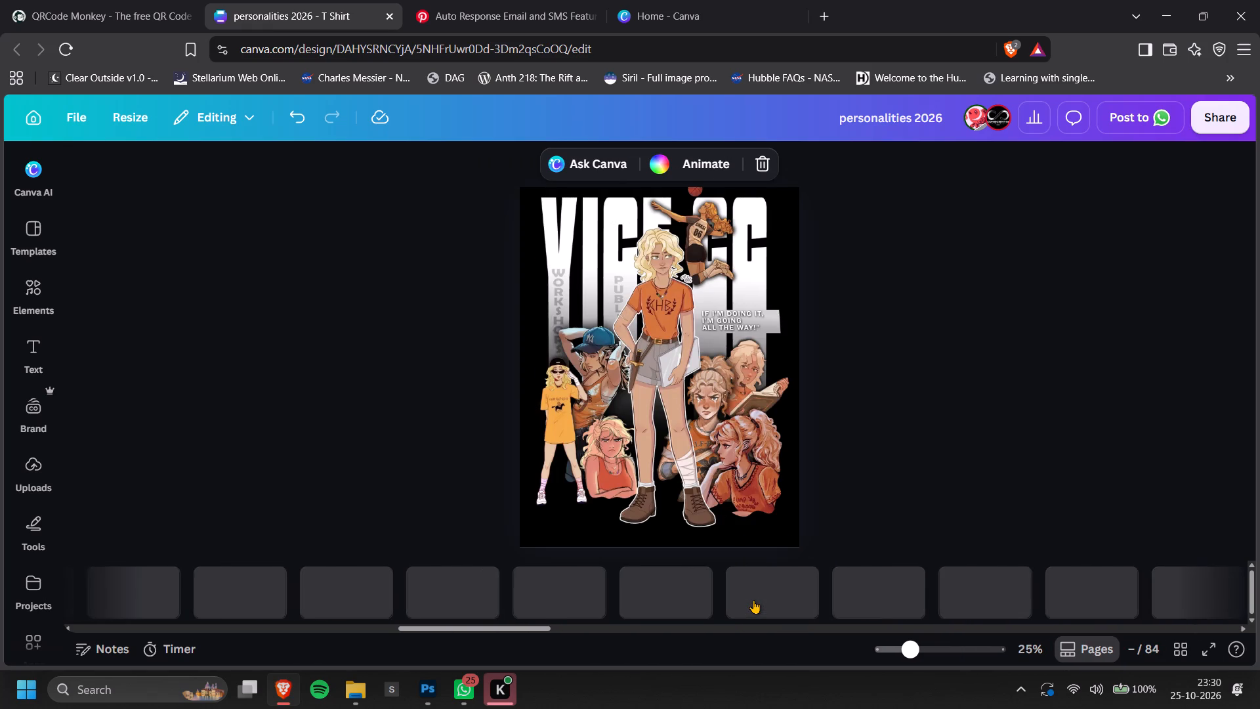
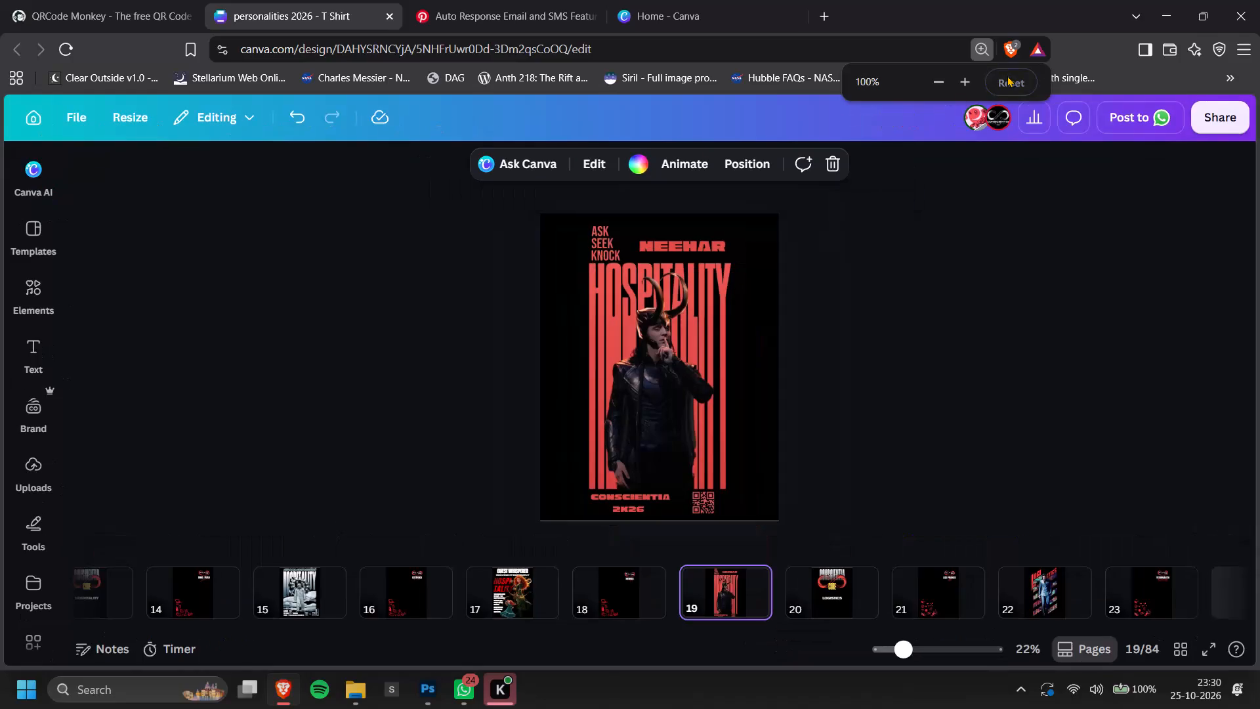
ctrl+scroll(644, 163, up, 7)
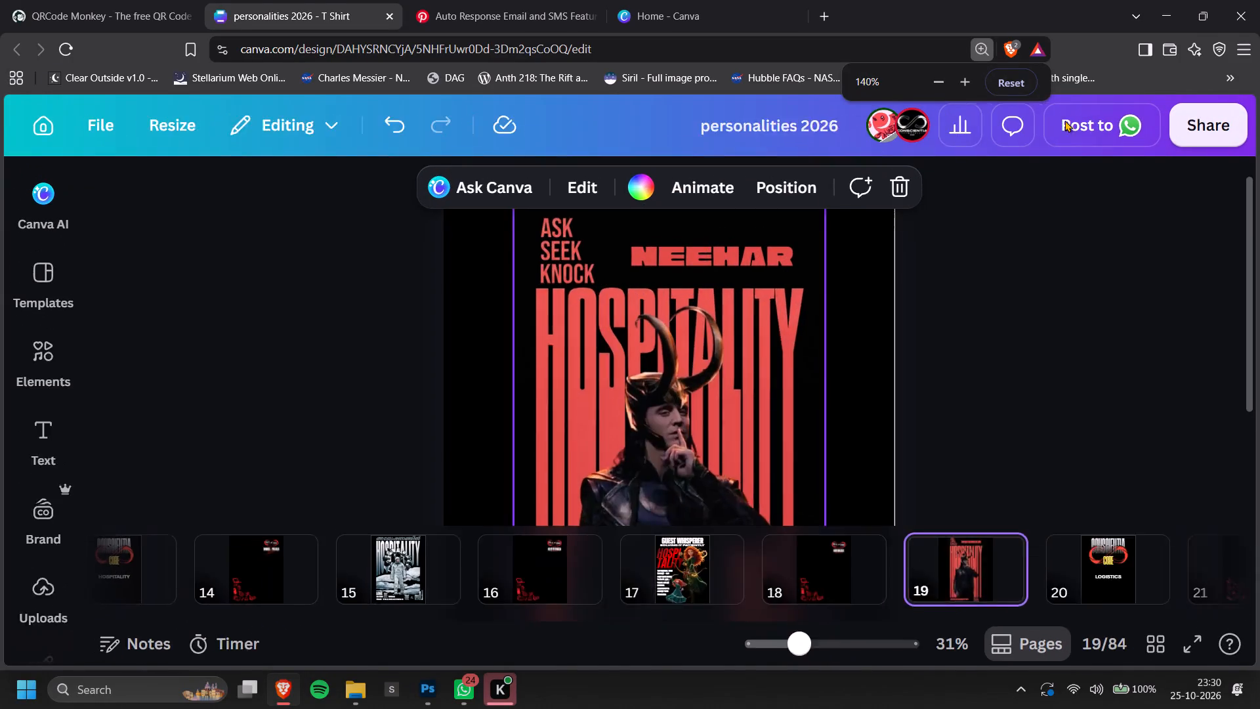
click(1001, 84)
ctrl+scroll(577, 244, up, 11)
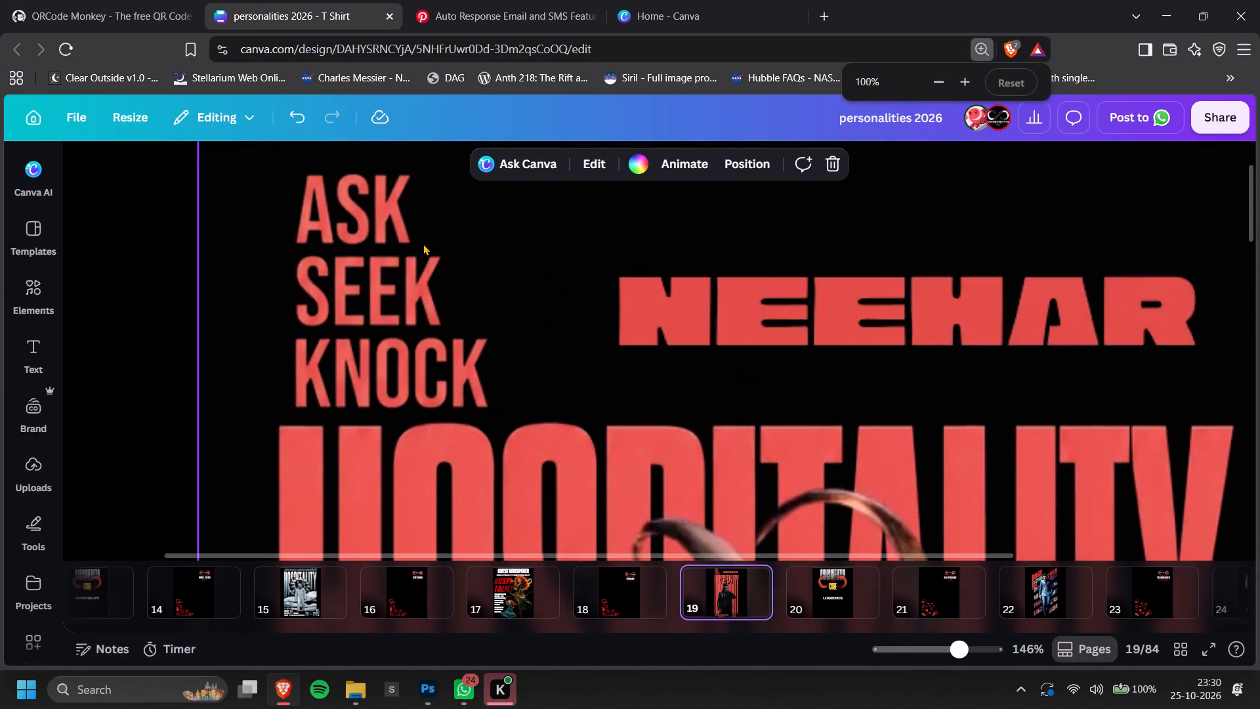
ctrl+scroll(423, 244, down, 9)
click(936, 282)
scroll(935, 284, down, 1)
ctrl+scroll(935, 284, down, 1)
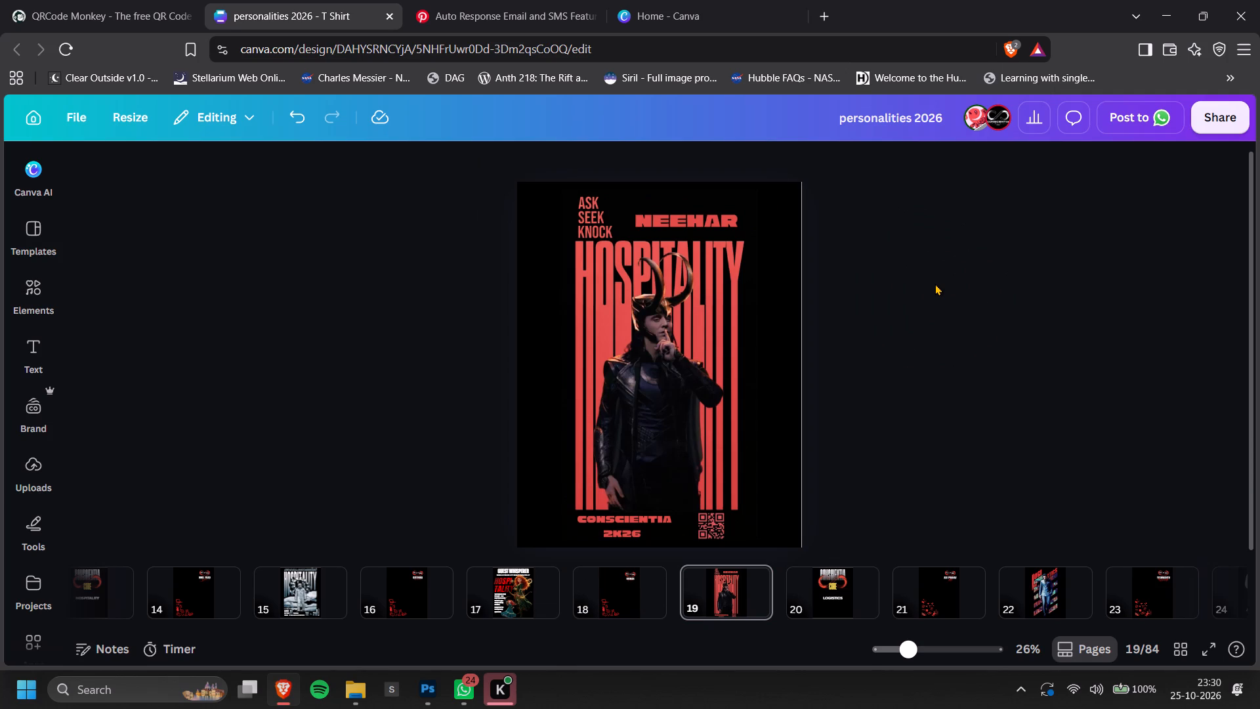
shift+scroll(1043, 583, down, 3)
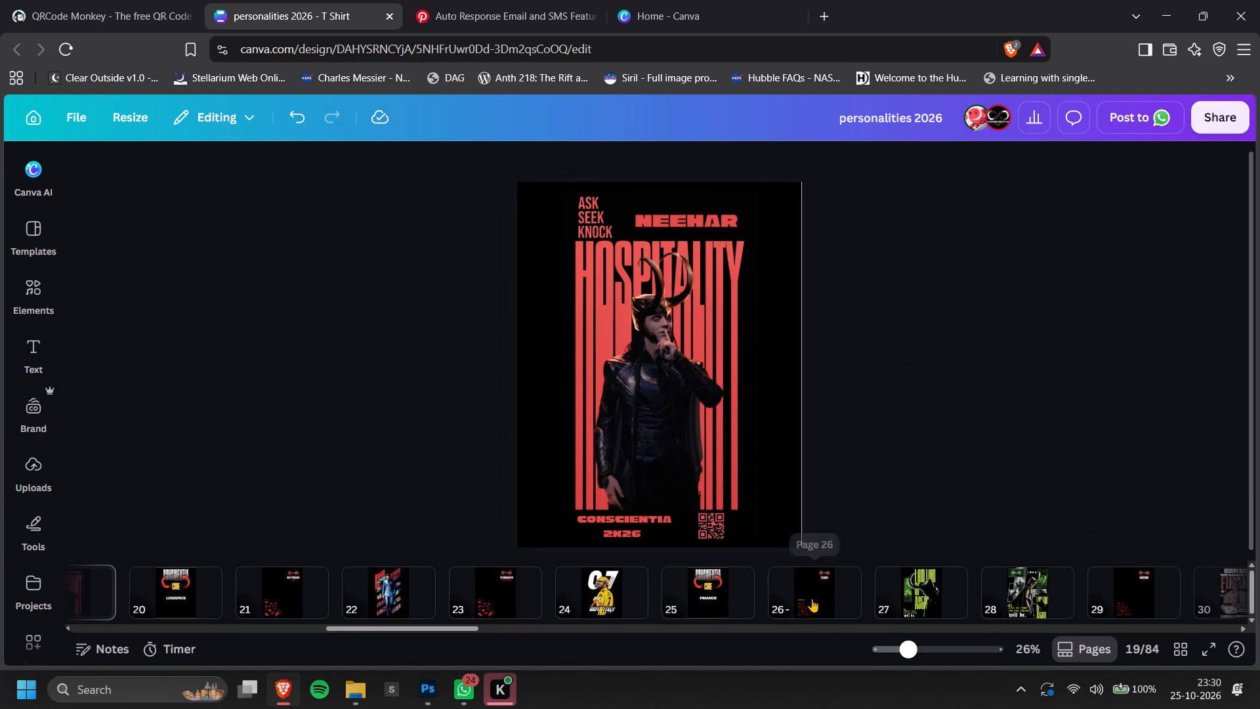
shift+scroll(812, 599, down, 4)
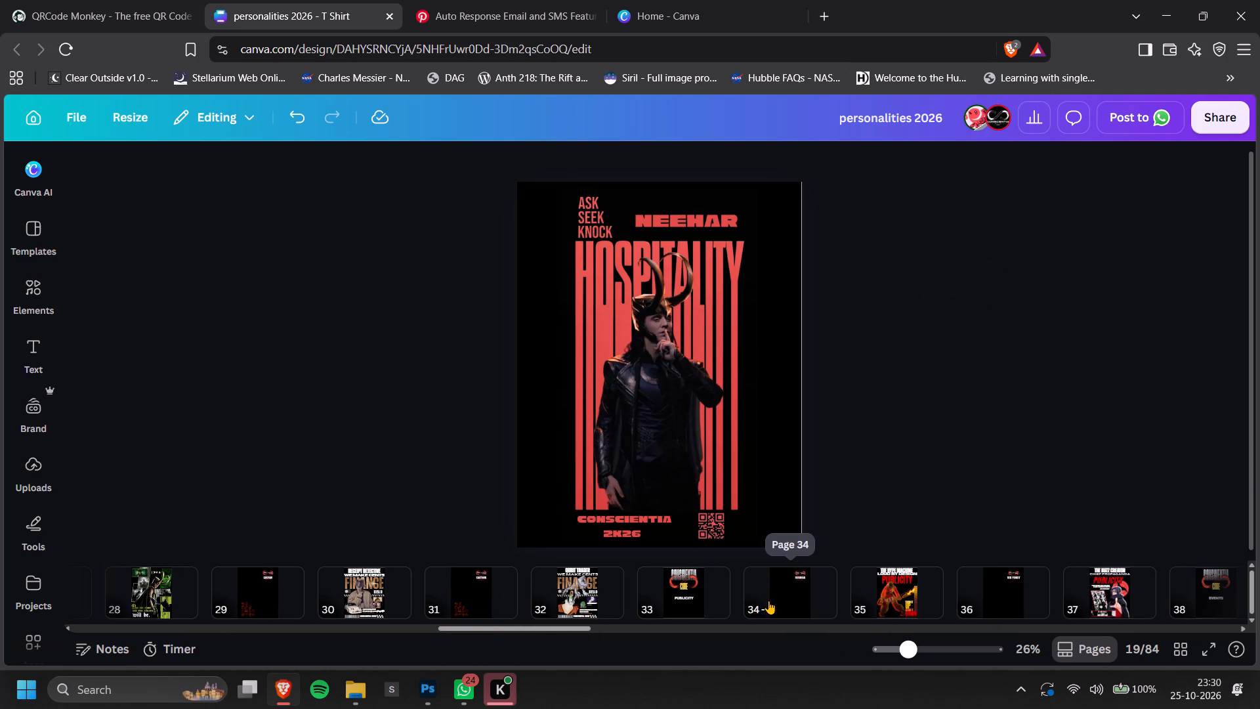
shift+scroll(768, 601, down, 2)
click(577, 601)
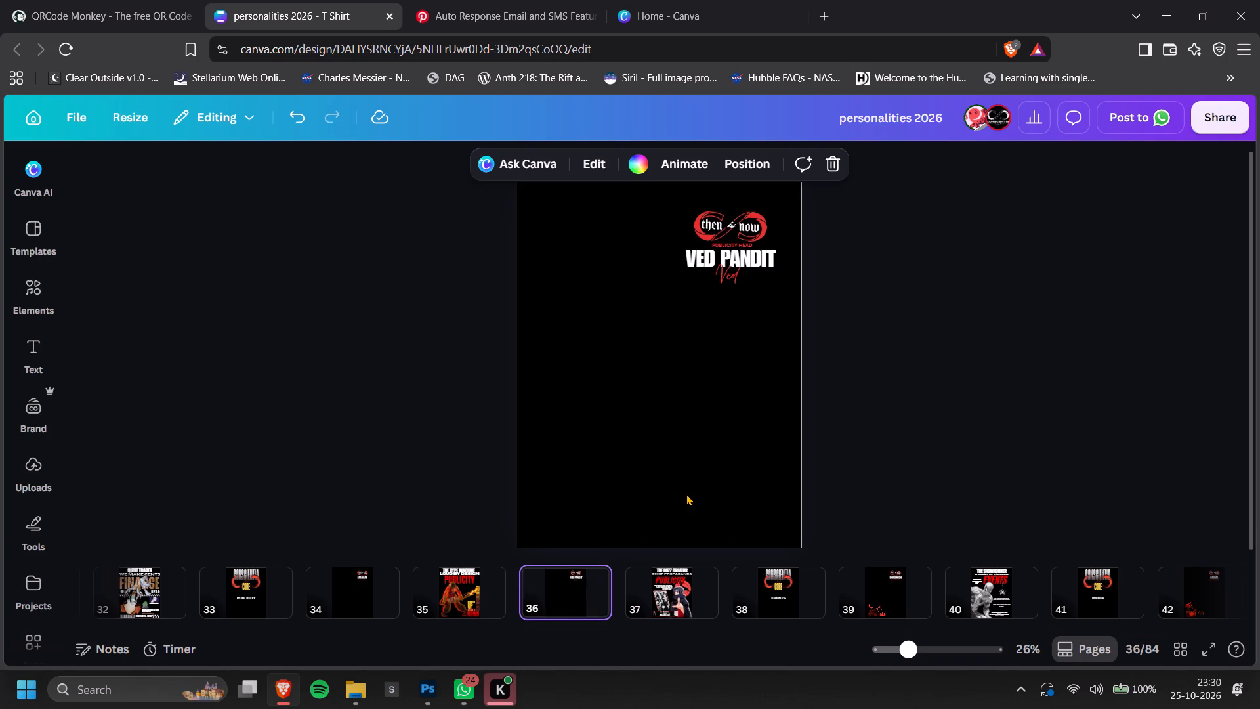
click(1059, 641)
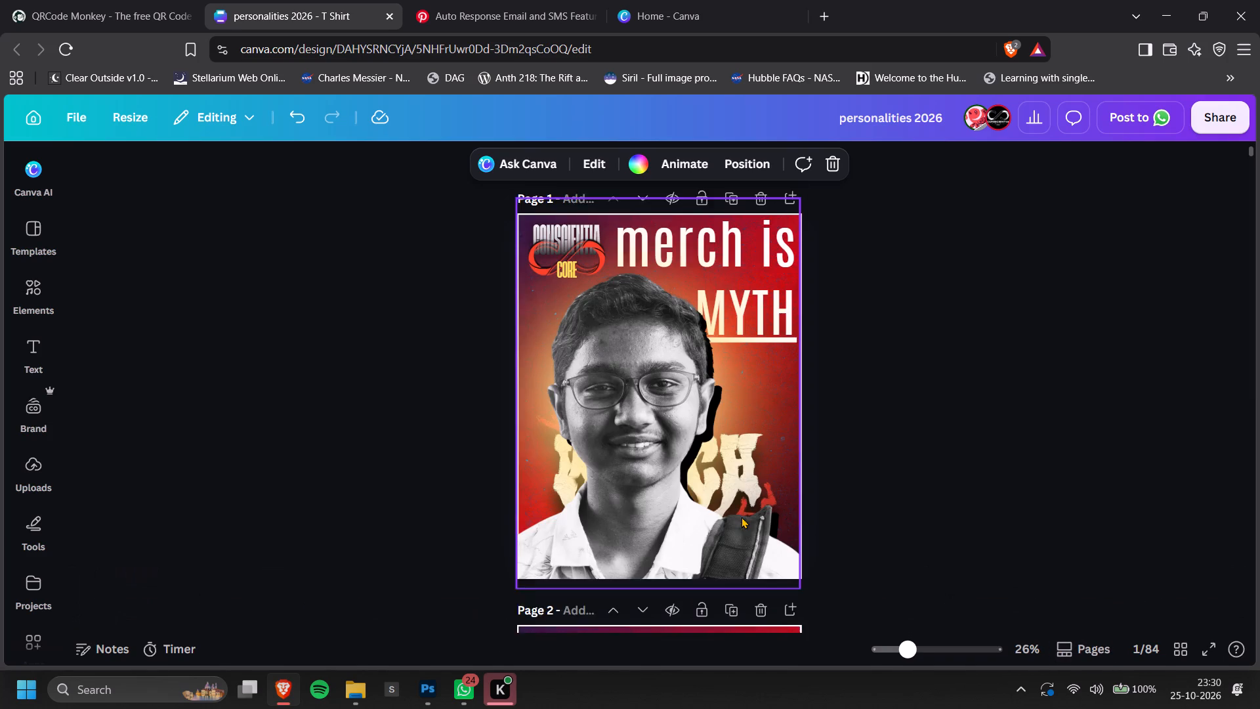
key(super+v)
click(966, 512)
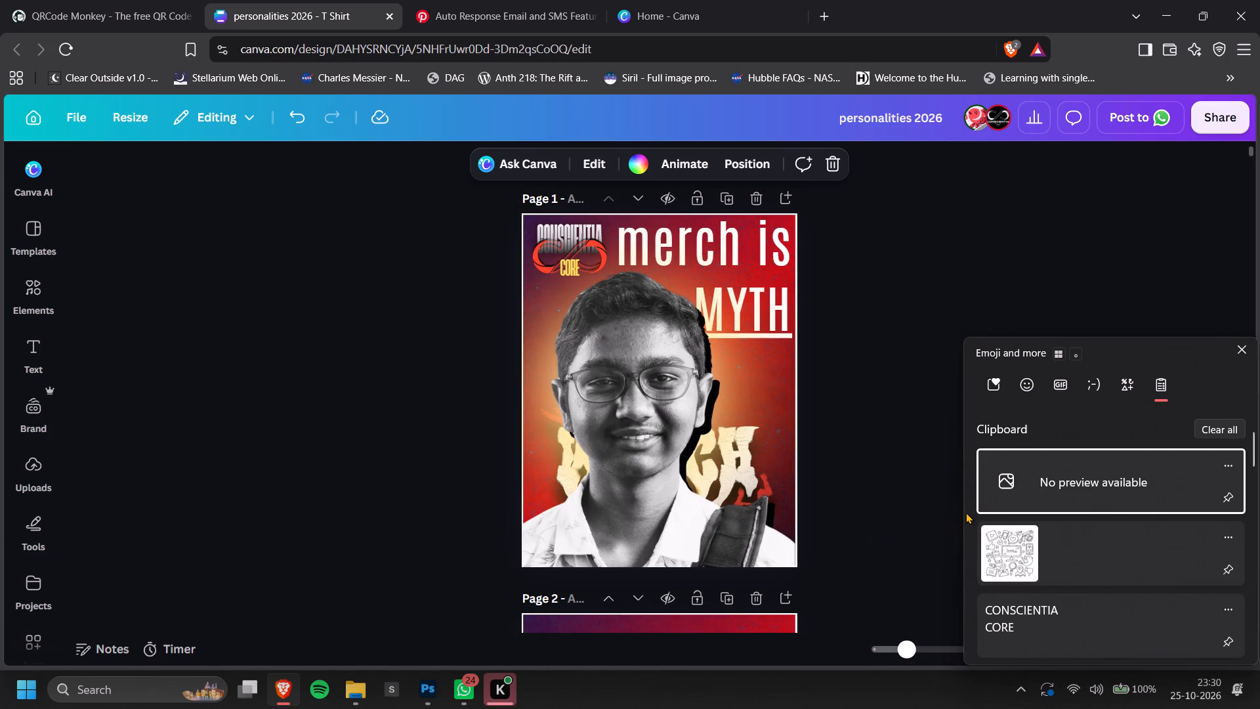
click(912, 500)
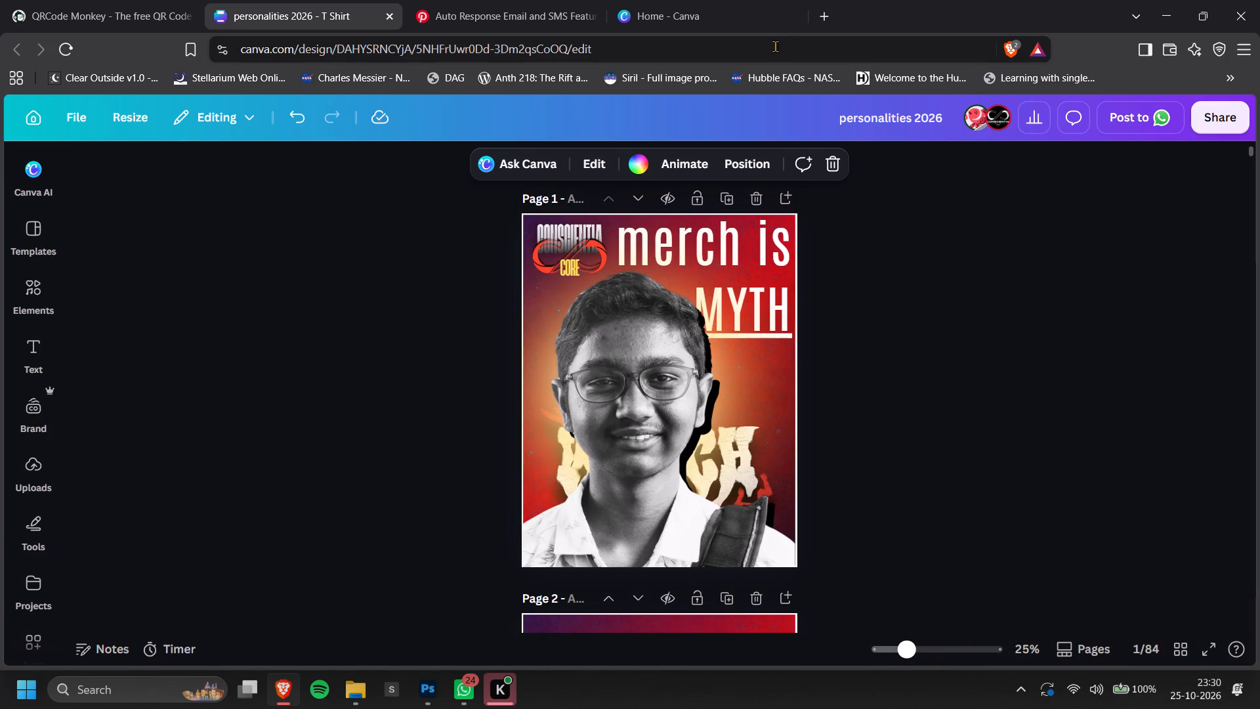
Close the Canva Home browser tab and return to the personalities 2026 design.
click(753, 21)
click(794, 21)
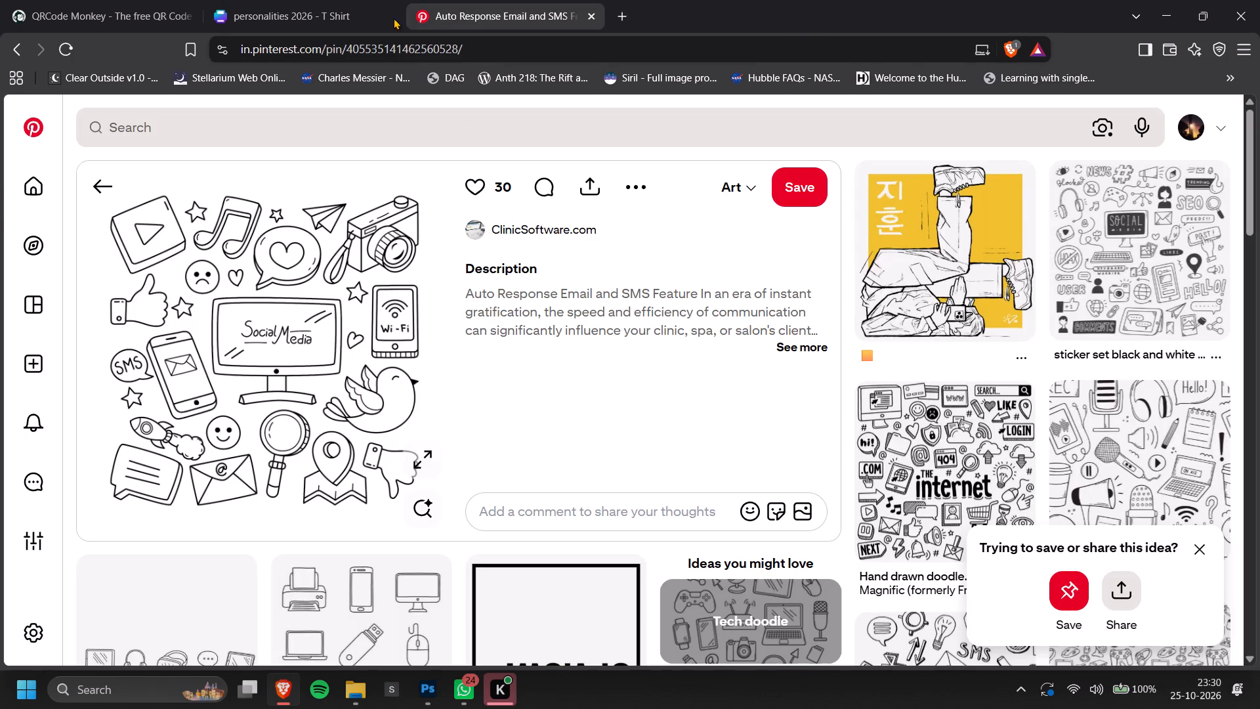
click(356, 0)
Paste the copied line-art Social Media doodle image onto page 36, the empty Publicity Head page.
scroll(987, 538, down, 7)
middle_click(933, 275)
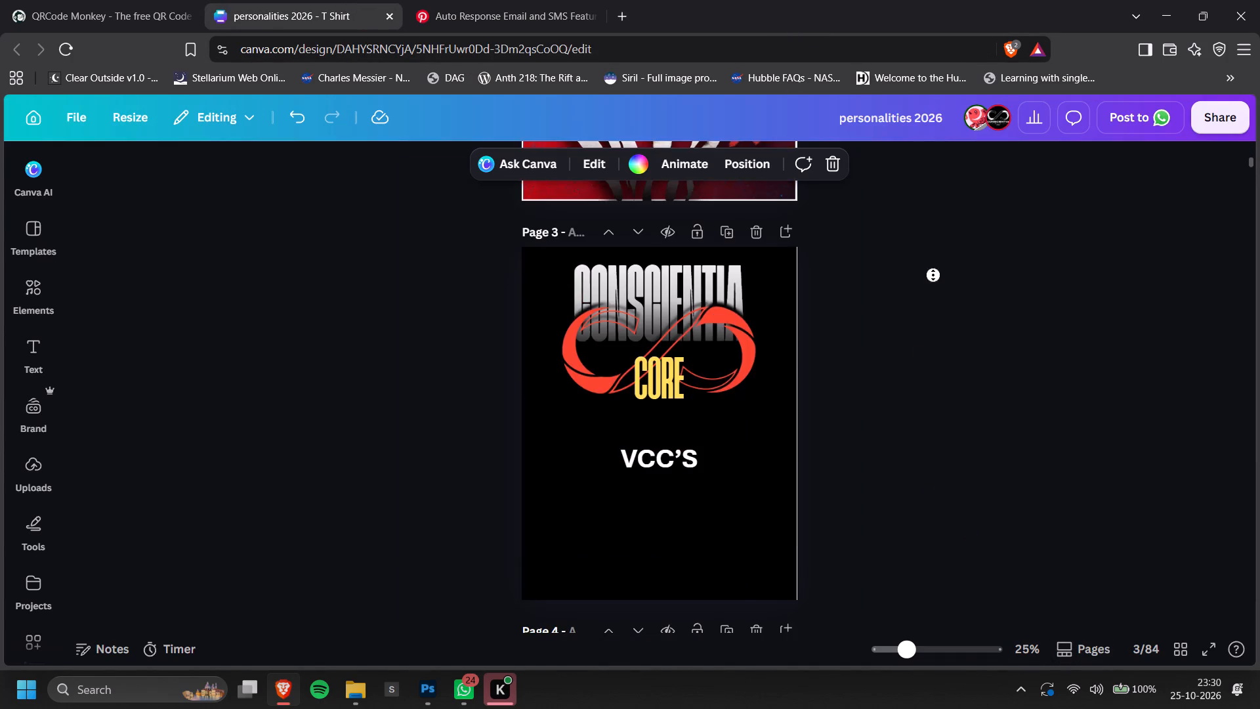
click(952, 542)
scroll(952, 511, down, 17)
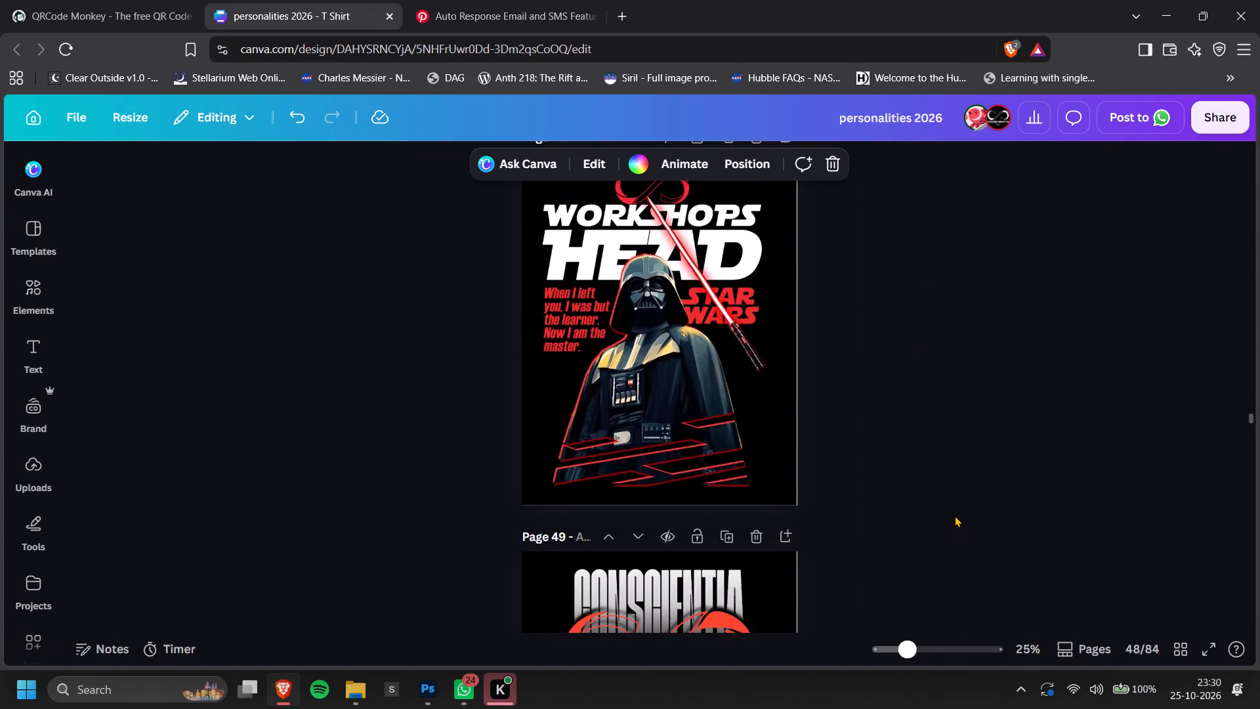
scroll(955, 515, down, 15)
scroll(1009, 512, down, 10)
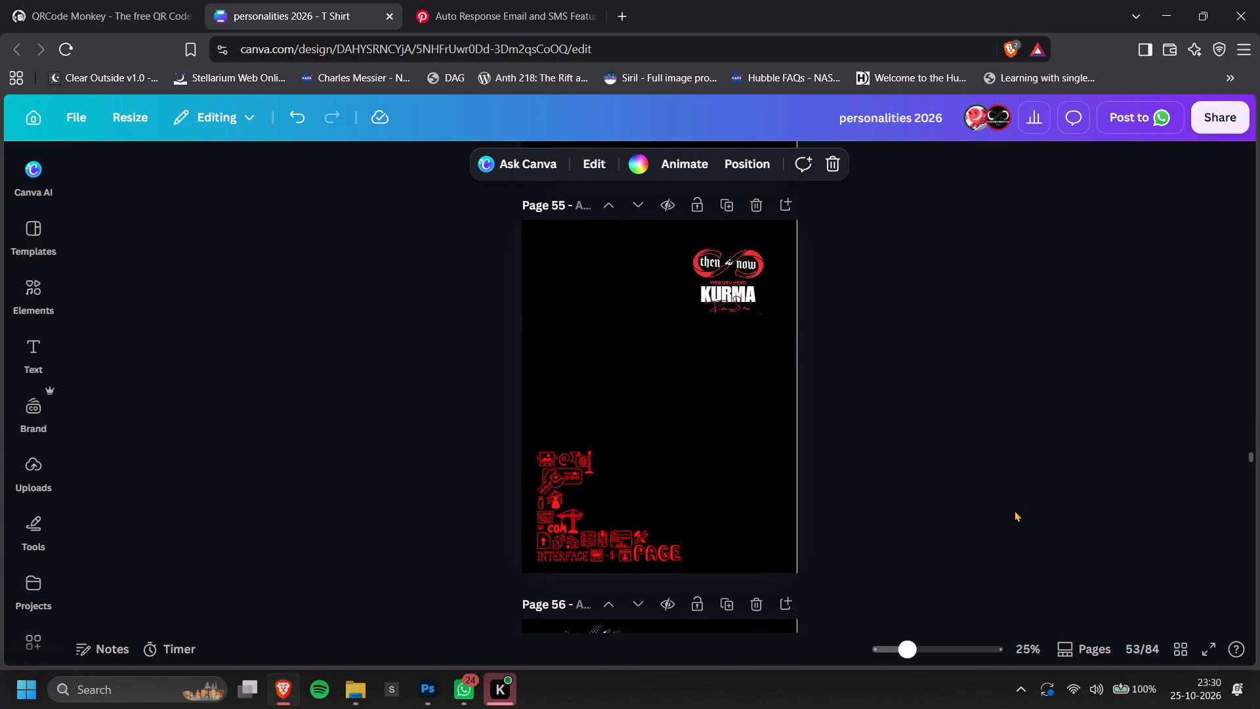
scroll(1019, 503, down, 12)
middle_click(1088, 590)
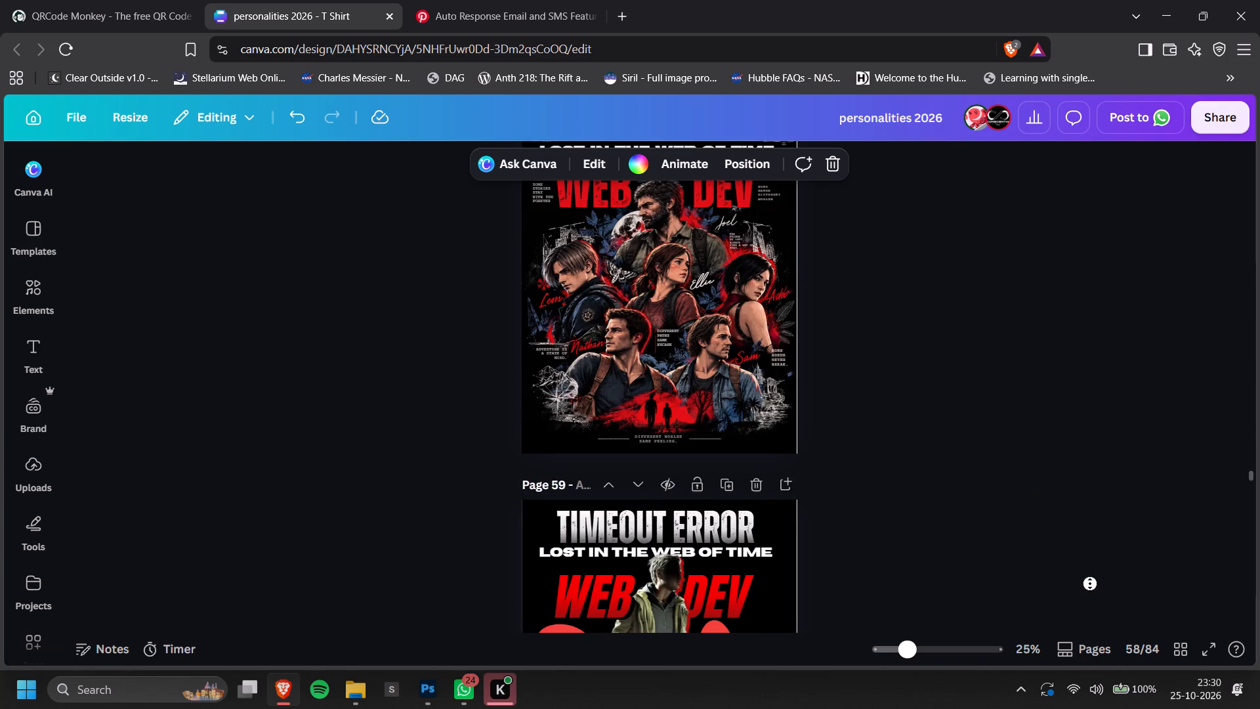
middle_click(1144, 292)
scroll(915, 280, up, 3)
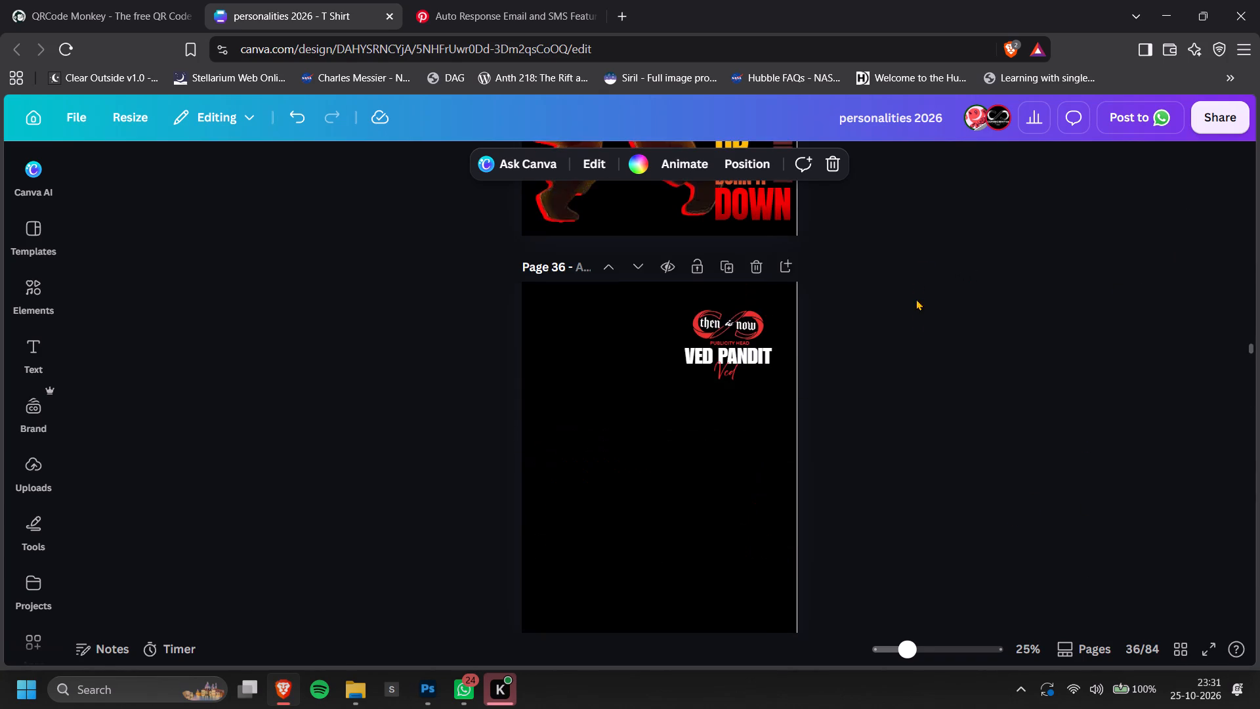
scroll(931, 366, down, 1)
key(ctrl+v)
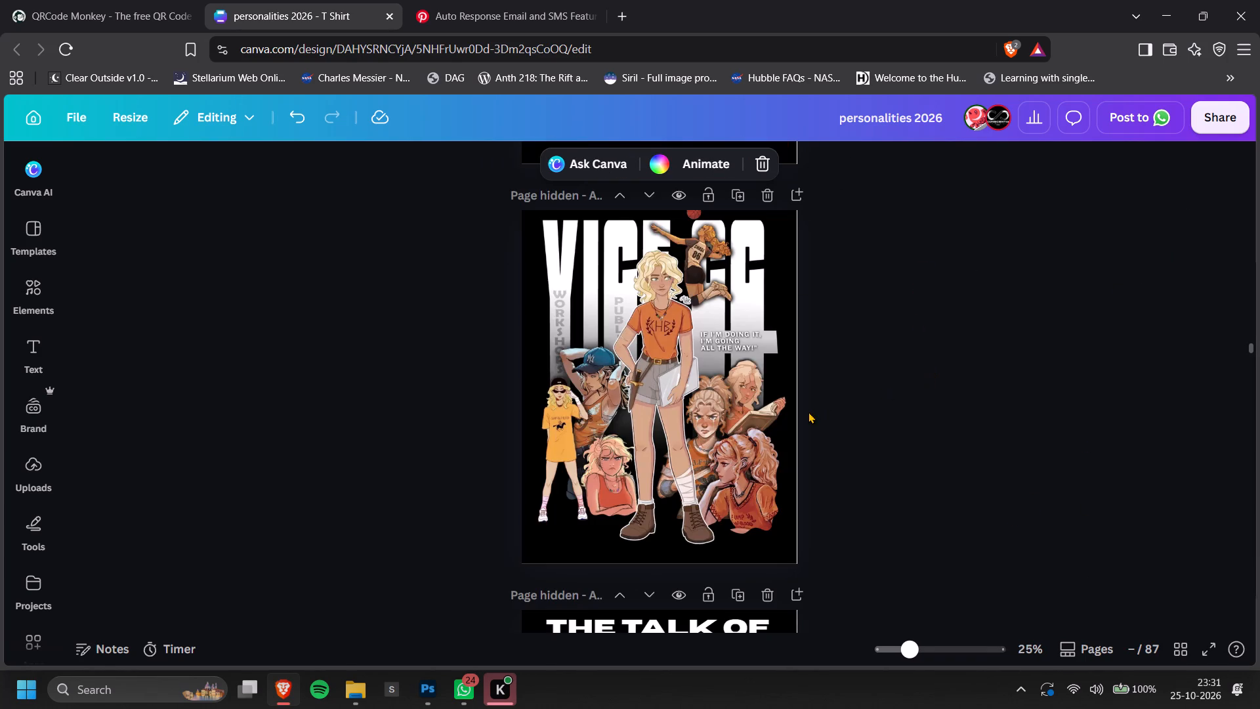
key(ctrl+z)
click(702, 475)
key(super+v)
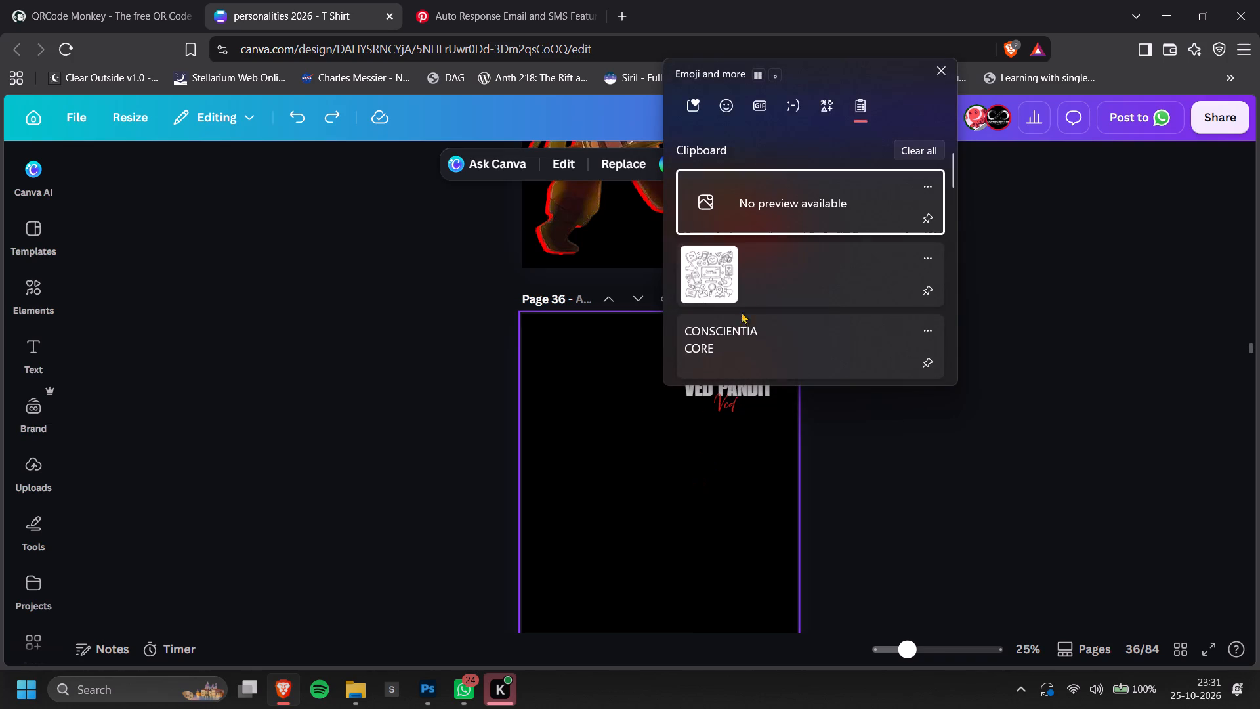
click(756, 285)
key(ctrl+v)
Remove the Social Media doodle's background and move the image to the lower left of page 36.
scroll(759, 442, down, 1)
ctrl+scroll(686, 447, up, 3)
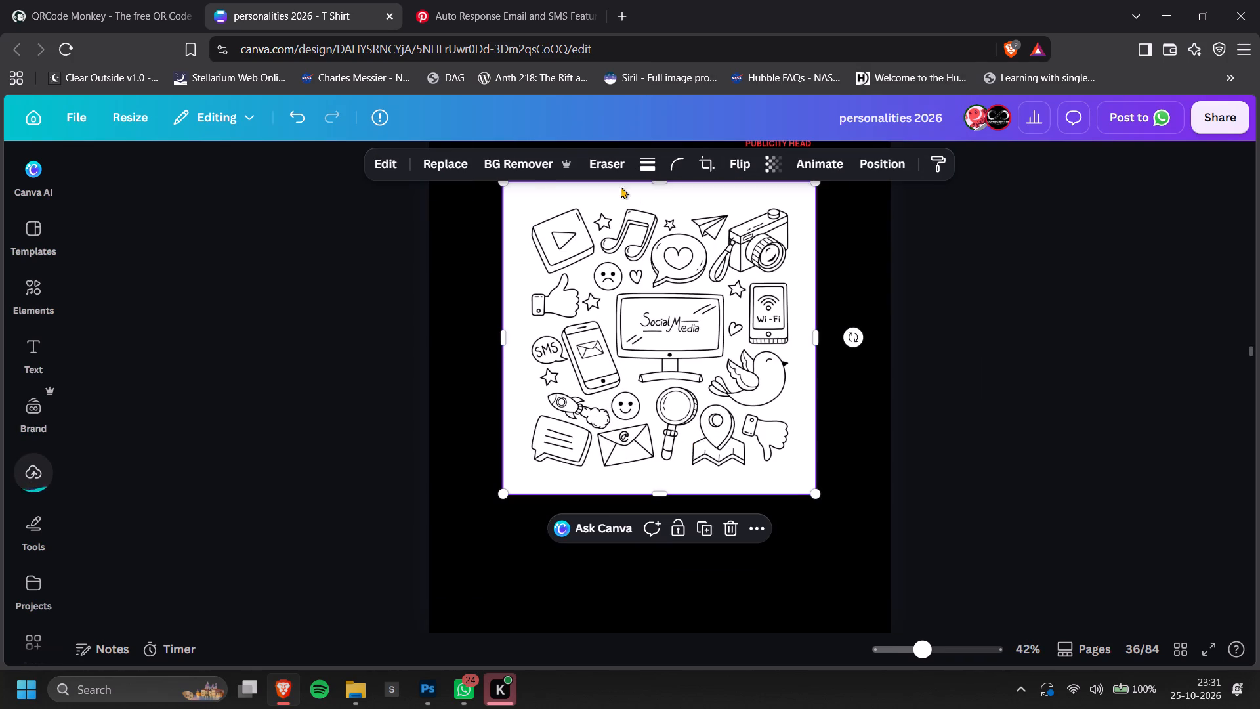
click(528, 173)
drag(666, 333, 646, 416)
scroll(646, 416, down, 1)
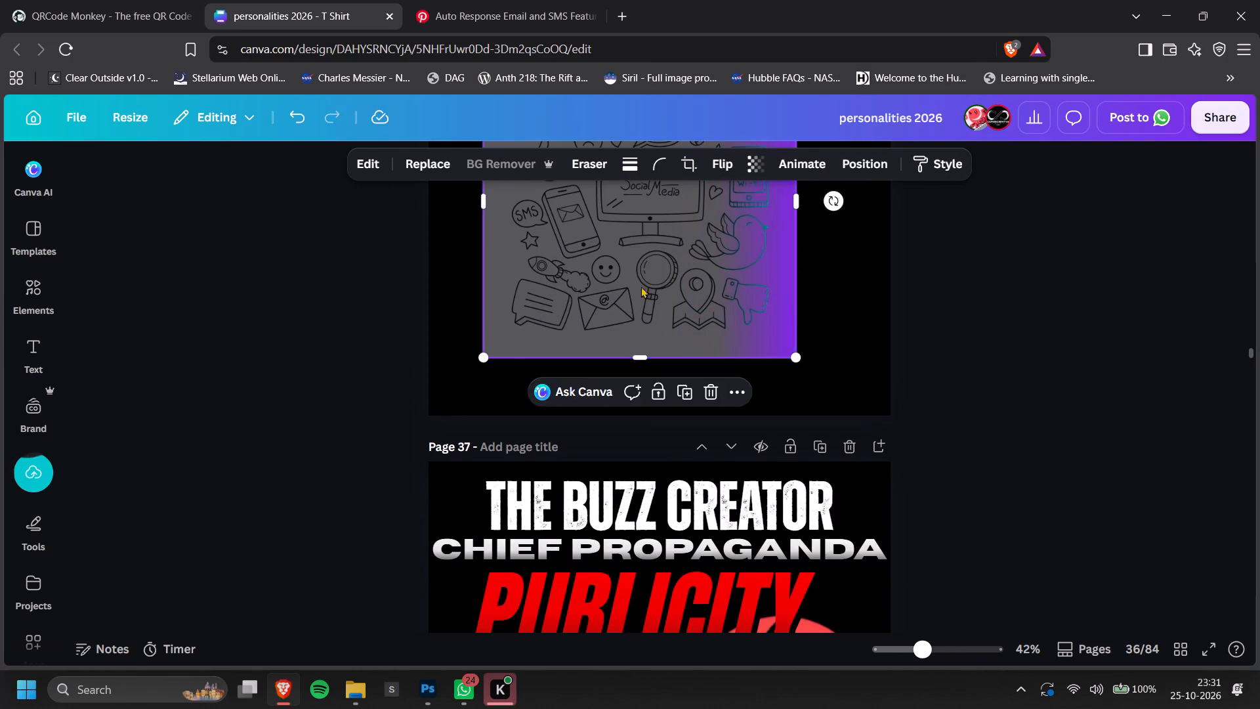
drag(642, 278, 618, 313)
Copy the basic style of the red calendar doodle on page 39 and apply it to page 36's Social Media doodle.
scroll(878, 359, down, 8)
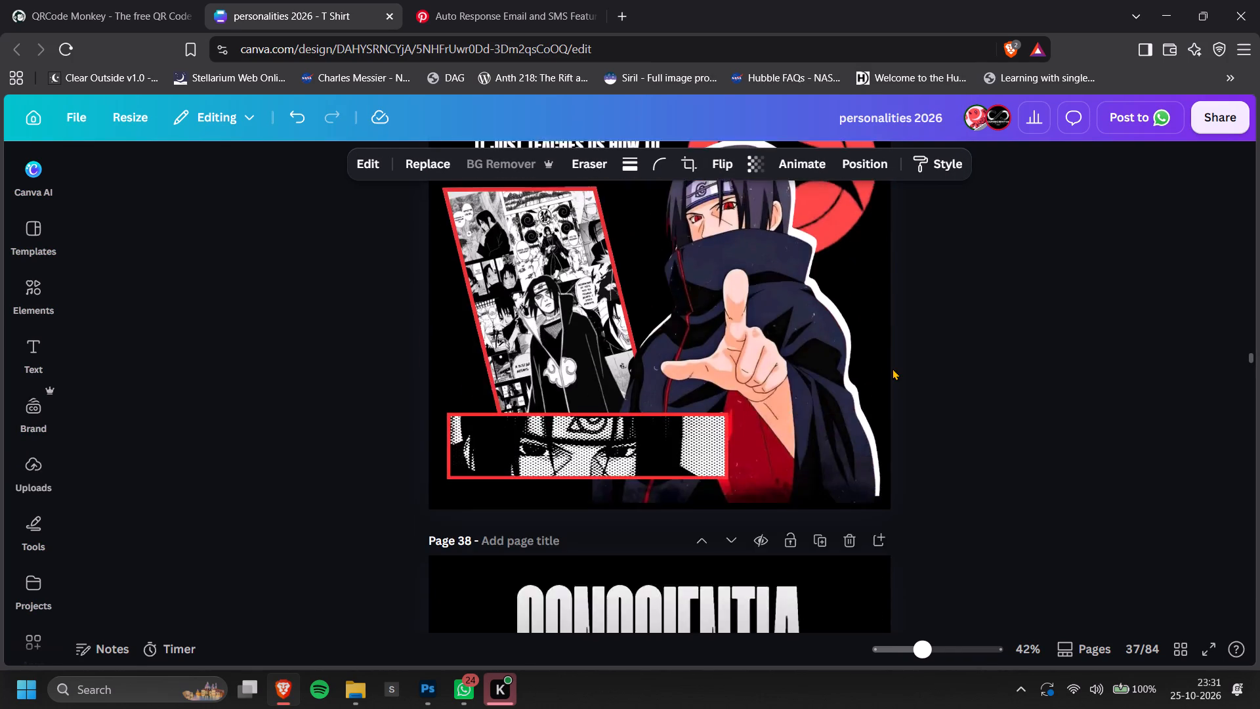
scroll(896, 373, down, 8)
click(514, 524)
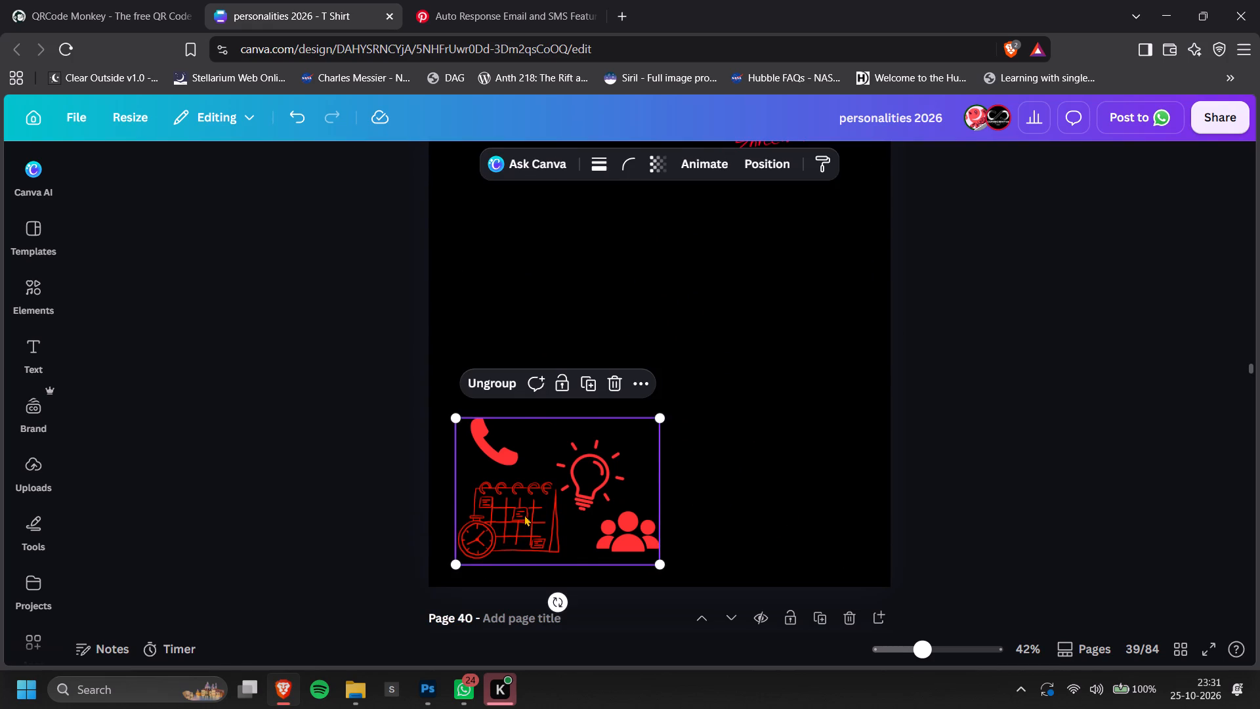
click(525, 515)
click(1000, 165)
scroll(969, 397, up, 3)
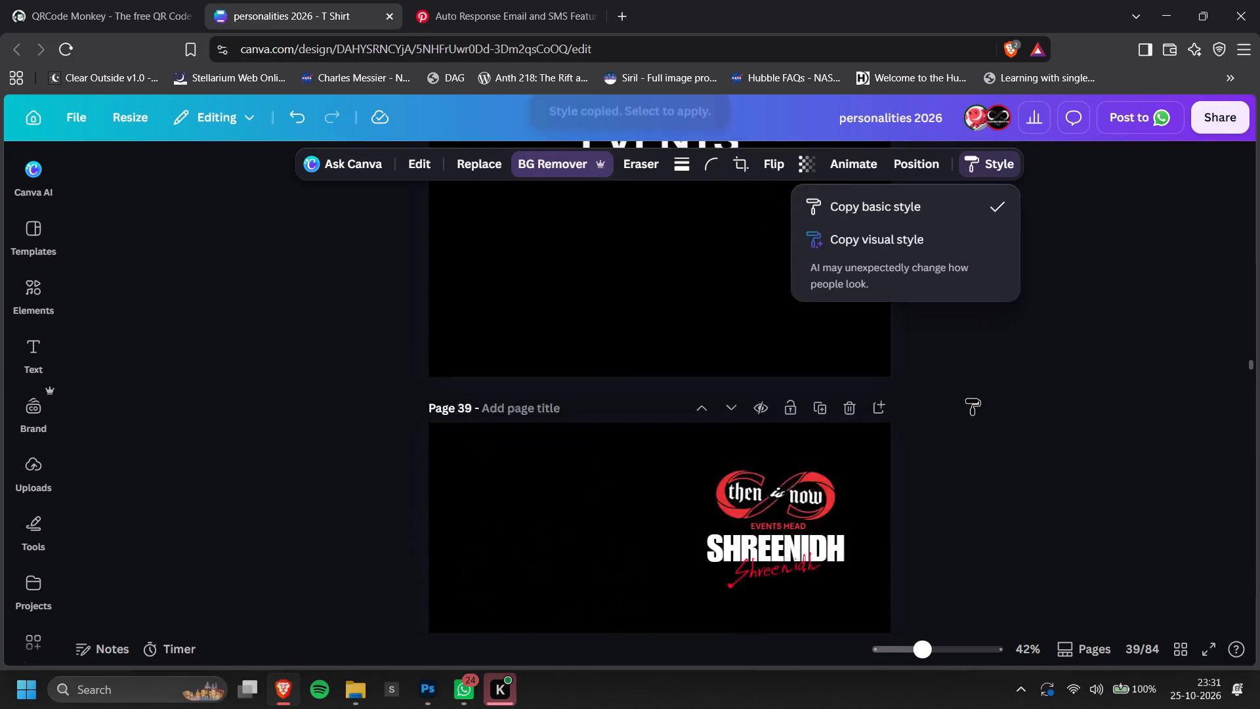
scroll(972, 398, up, 8)
scroll(650, 446, up, 2)
click(604, 446)
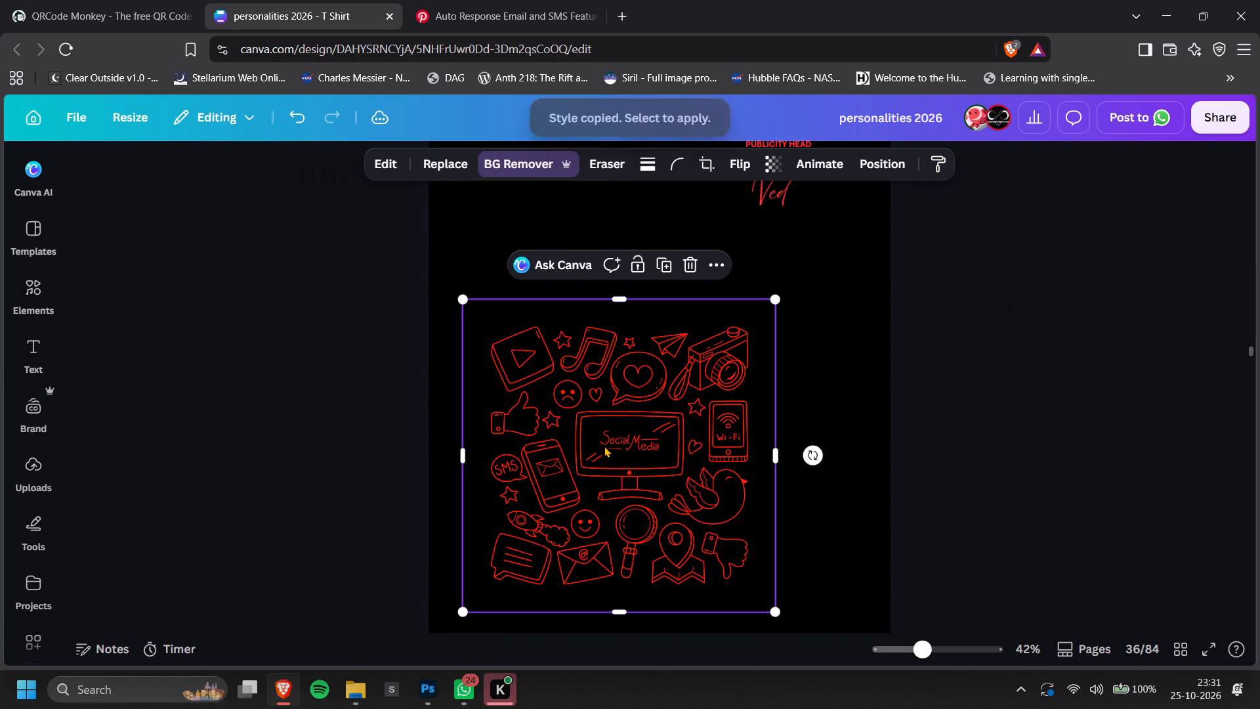
click(1038, 377)
Add an Outline shadow in bright red to the calendar doodle on page 39.
scroll(1003, 389, down, 14)
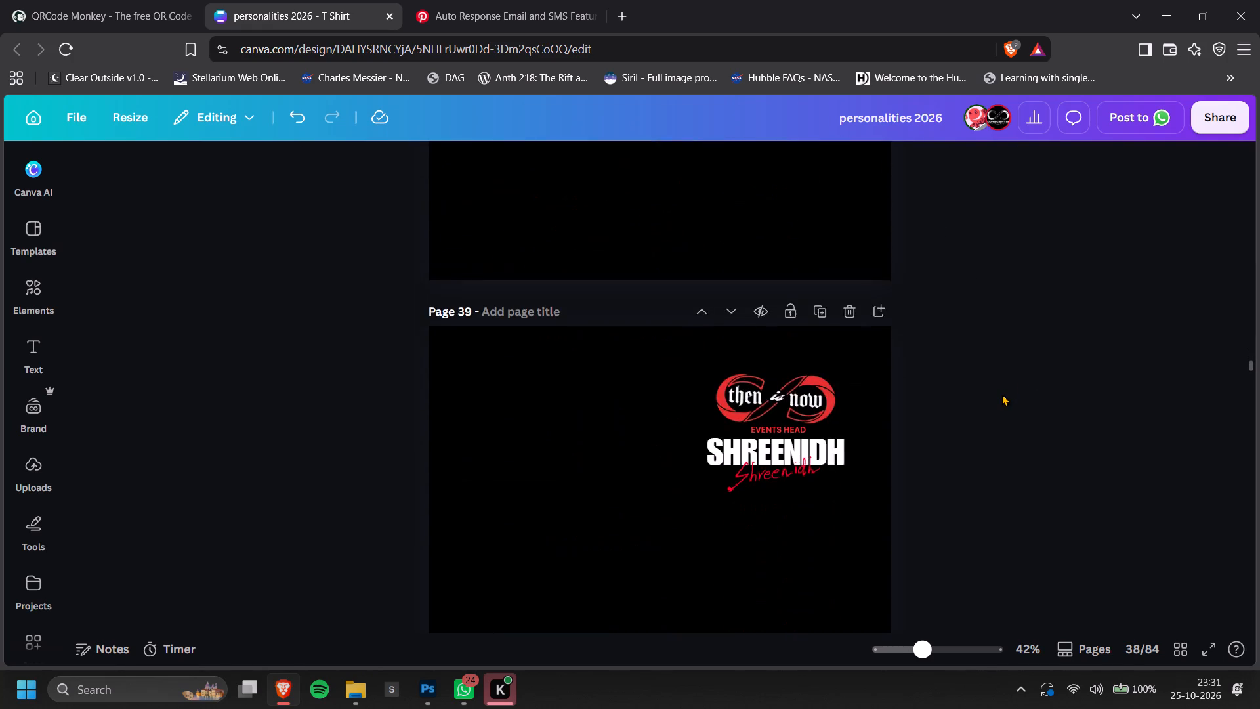
scroll(1002, 394, down, 5)
ctrl+scroll(564, 411, up, 3)
click(432, 412)
click(363, 412)
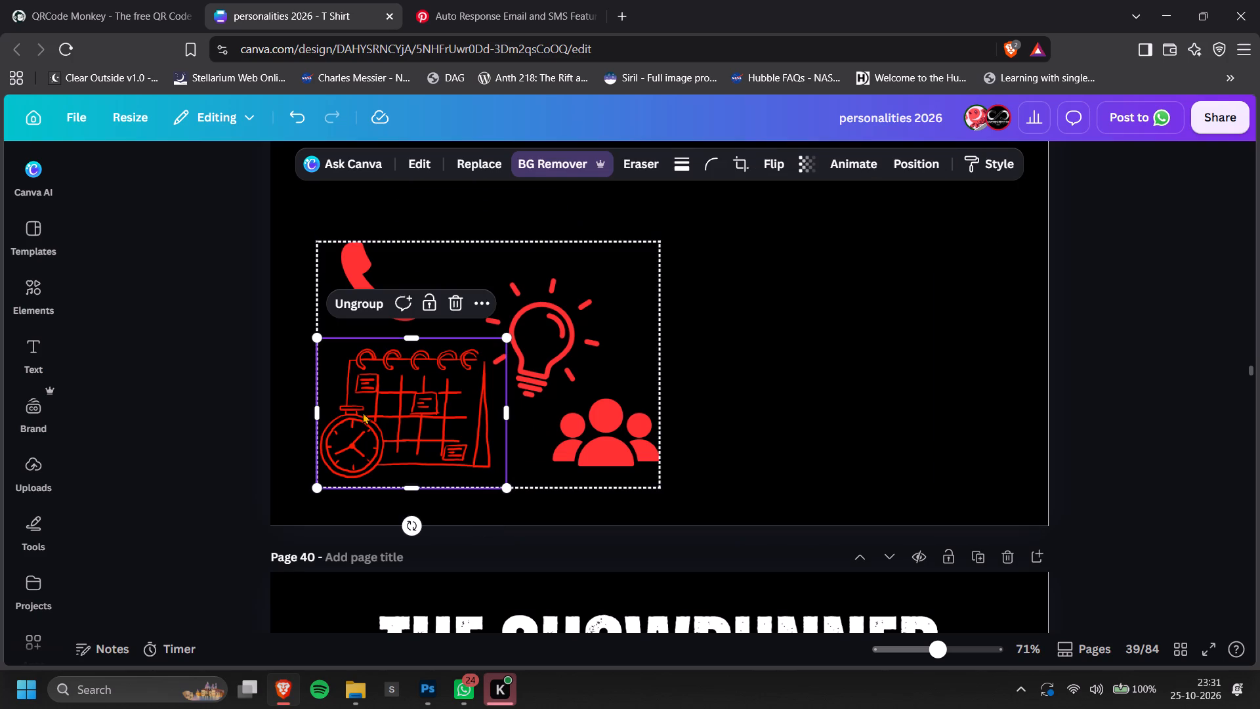
click(427, 165)
scroll(178, 474, down, 4)
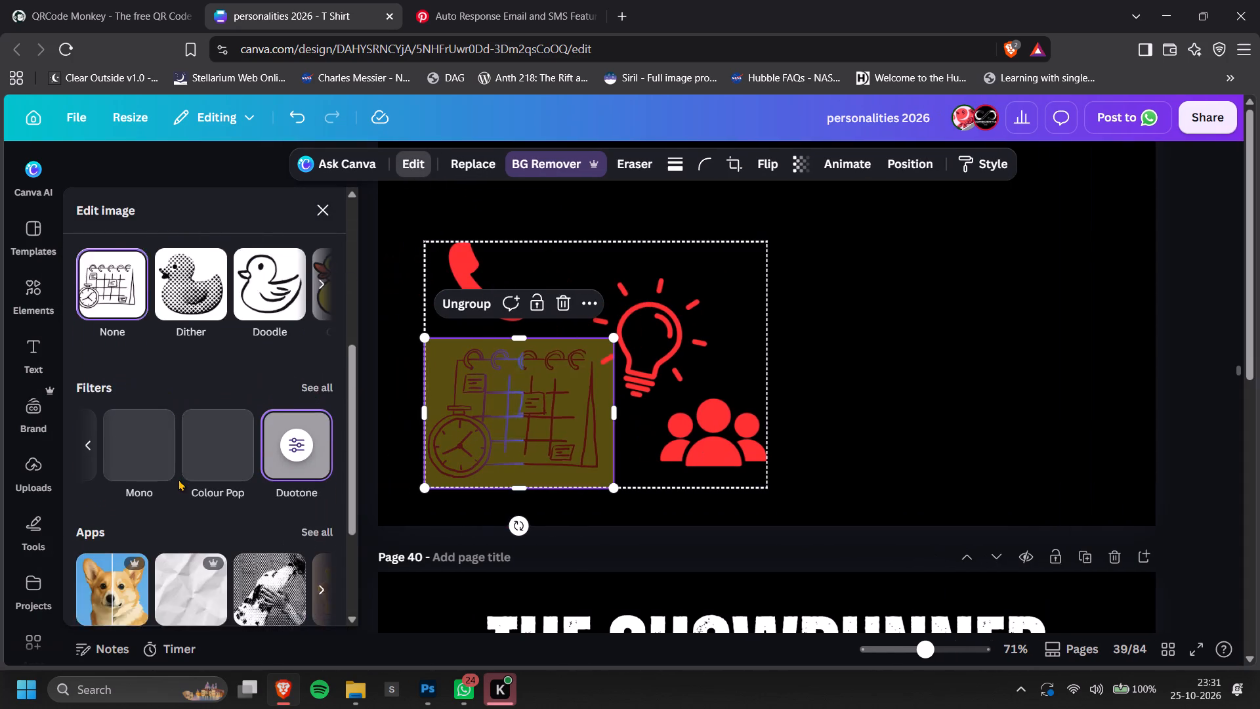
scroll(178, 479, down, 2)
click(312, 557)
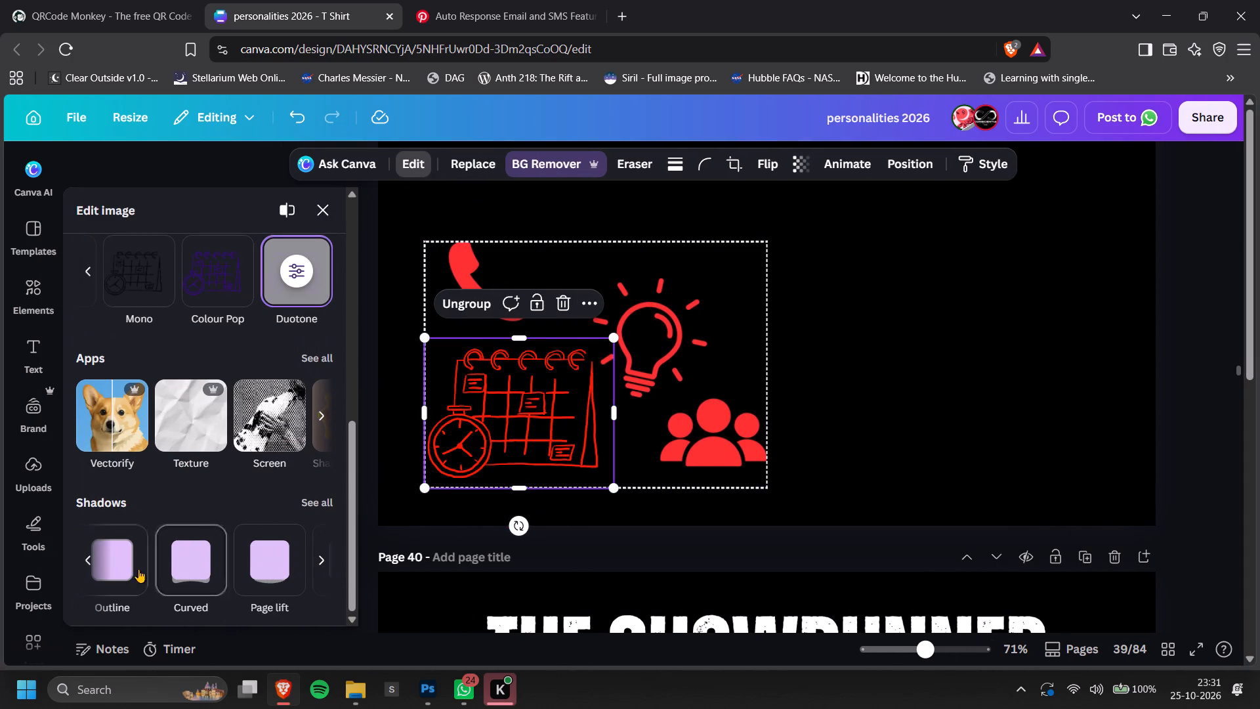
click(138, 569)
click(126, 573)
click(333, 325)
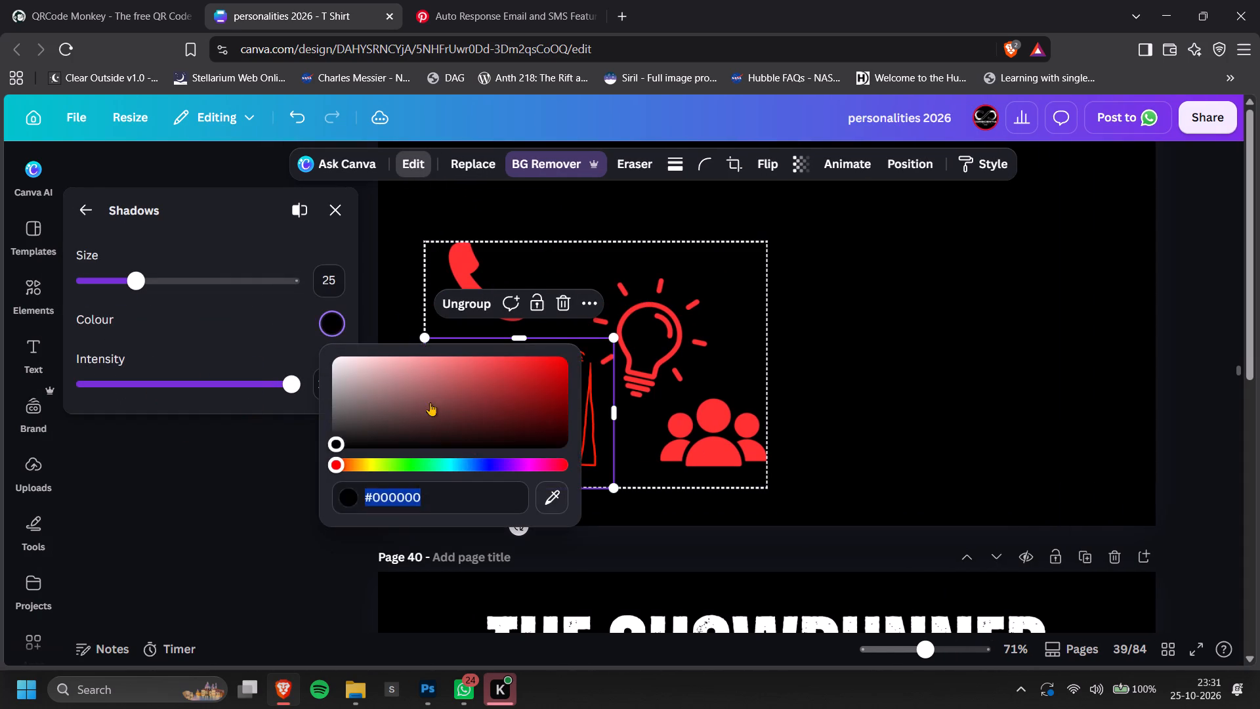
drag(436, 404, 797, 297)
click(173, 500)
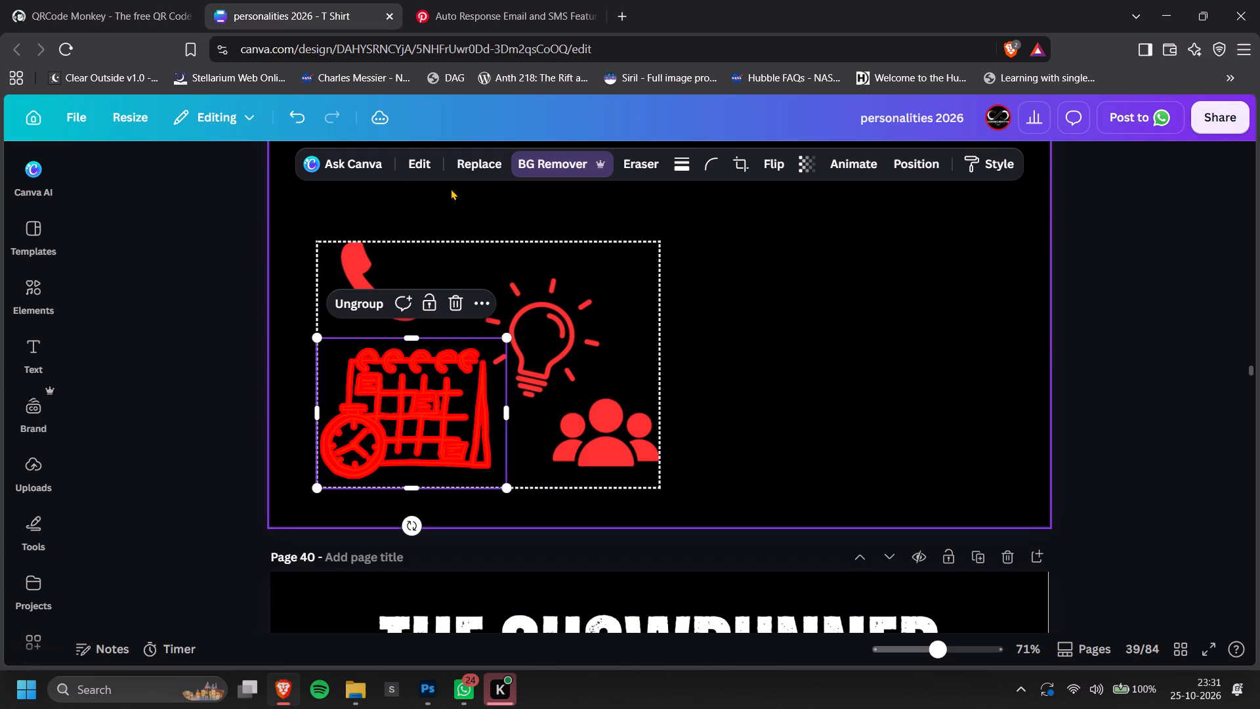
Reduce the size of the calendar doodle's Outline shadow to 8.
click(424, 165)
scroll(162, 505, down, 20)
scroll(162, 505, down, 2)
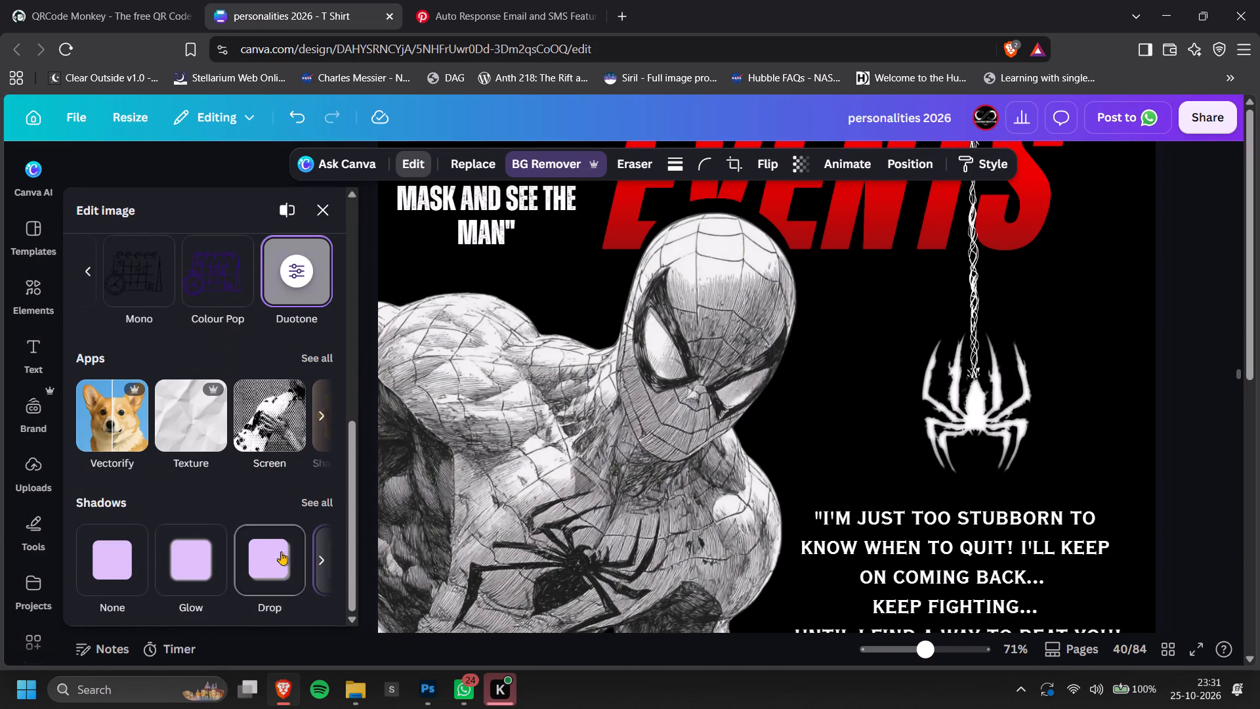
click(313, 565)
click(136, 572)
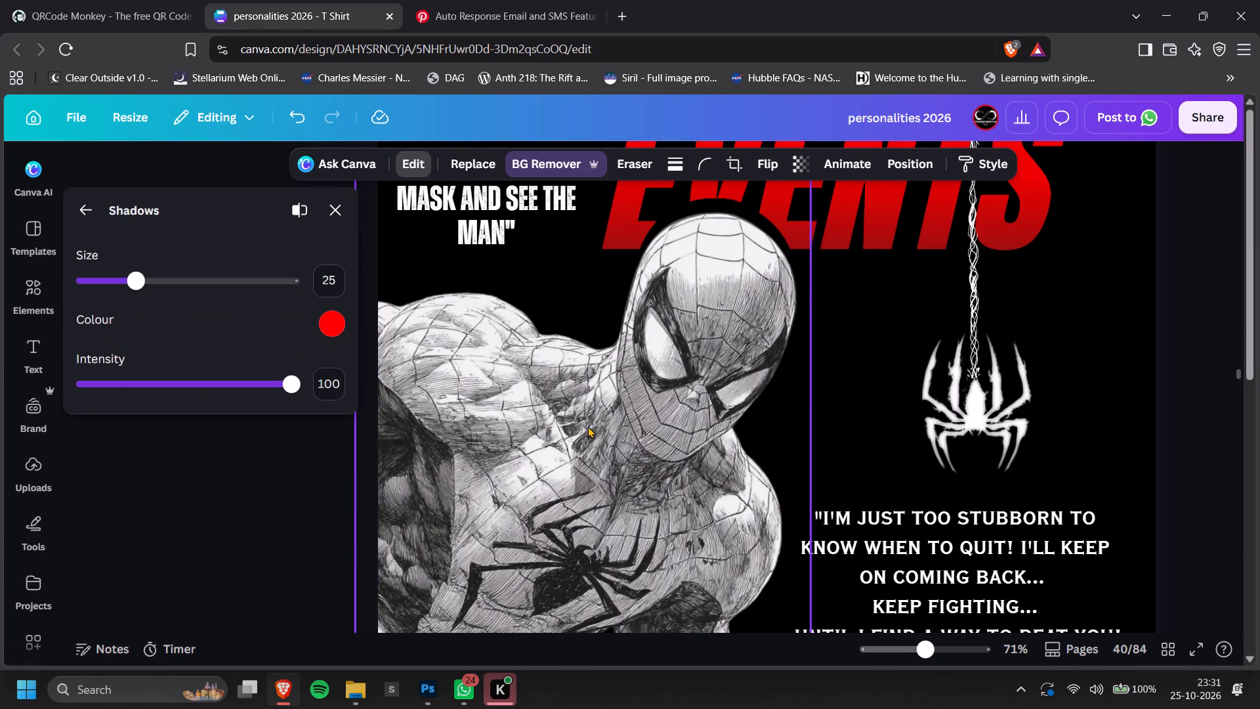
scroll(659, 425, up, 6)
drag(121, 287, 109, 286)
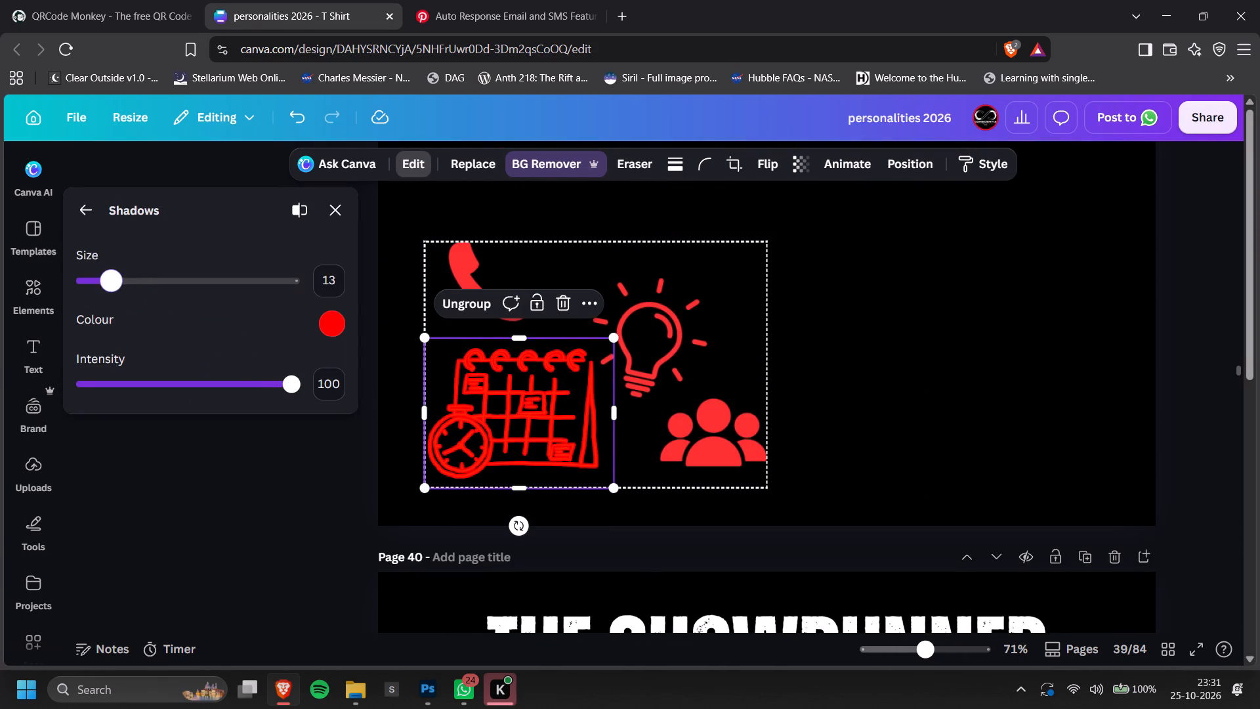
drag(109, 286, 100, 286)
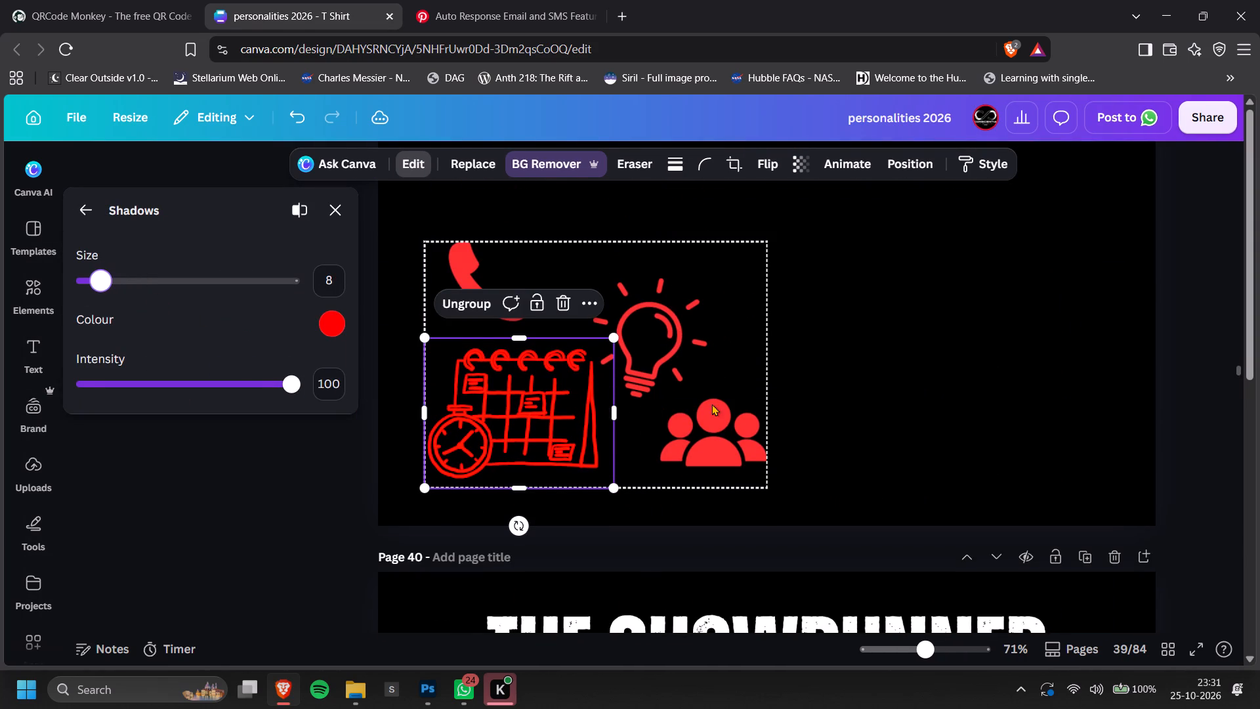
Open the colour choices for the people icon in page 39's doodle group and return to the group.
click(712, 403)
click(582, 173)
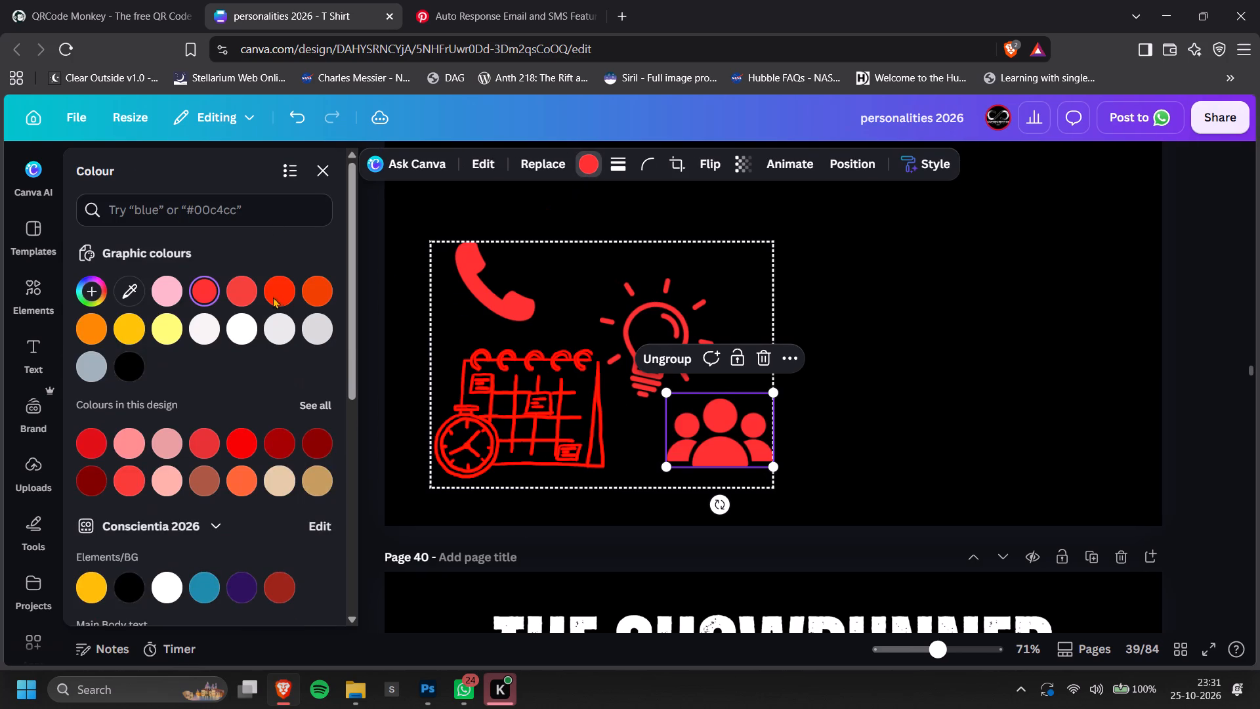
click(509, 409)
click(555, 421)
click(447, 418)
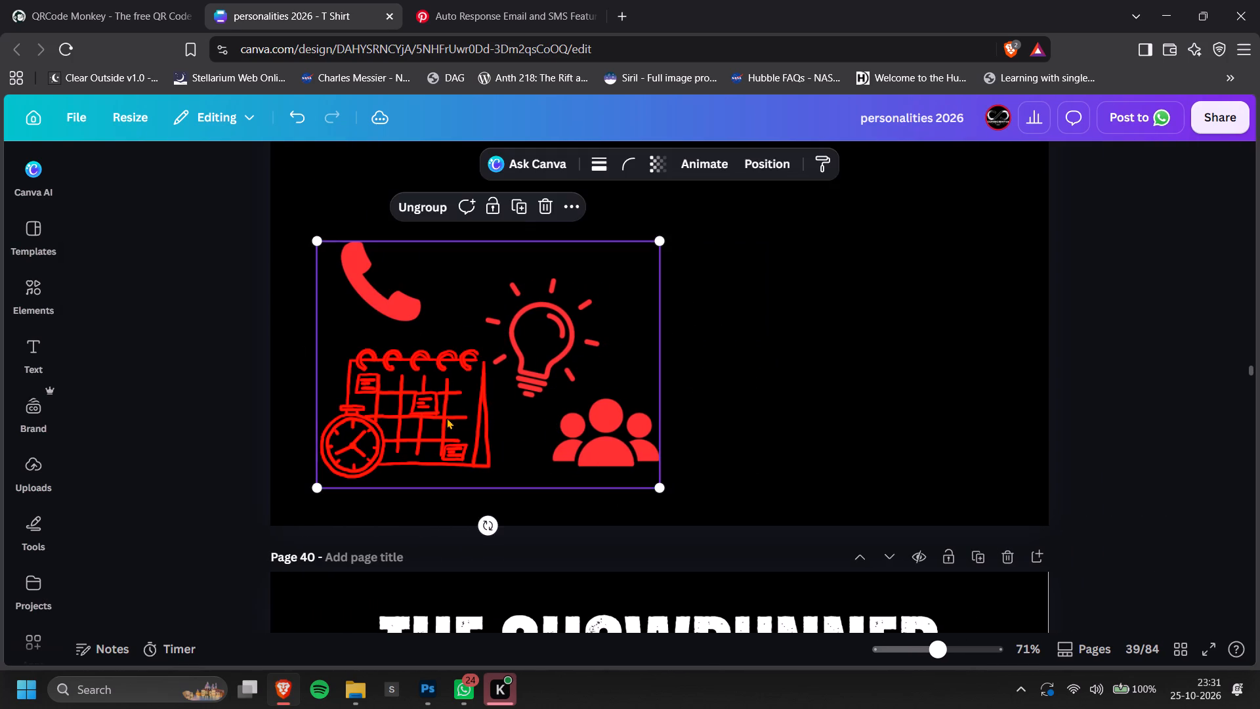
Set the Outline shadow of page 39's calendar doodle to colour #FF2929 at intensity 100.
click(446, 416)
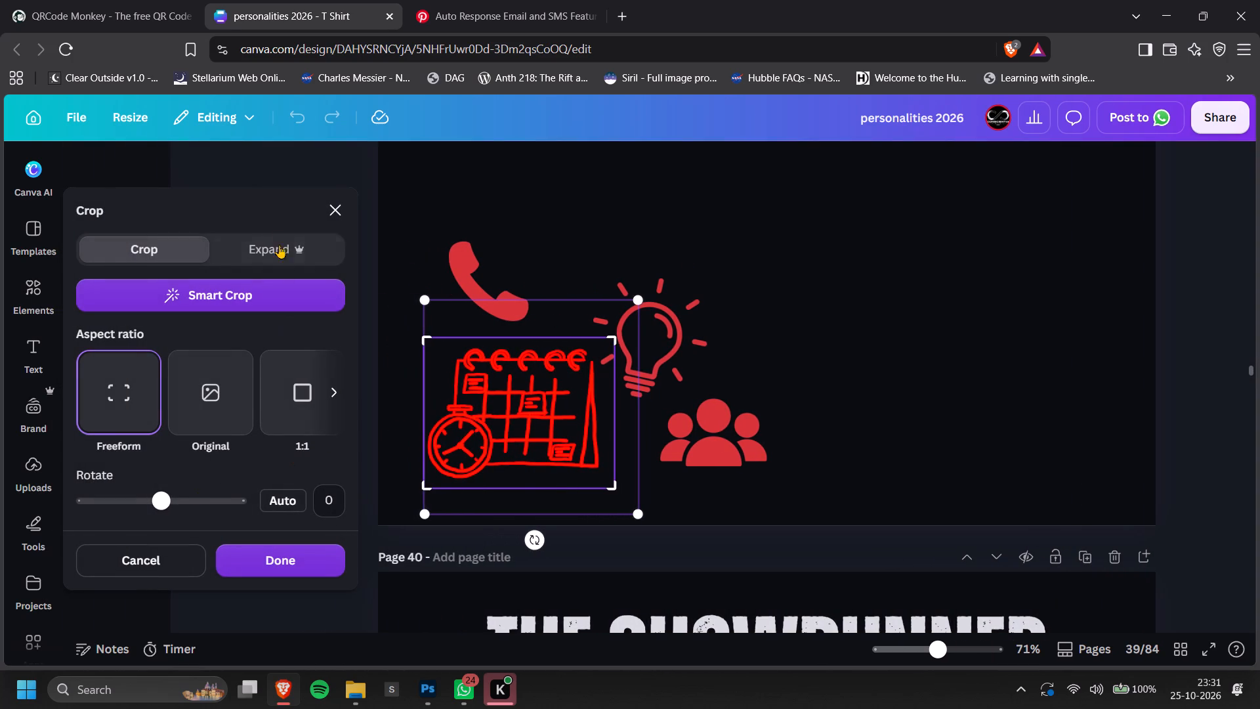
click(525, 207)
click(415, 159)
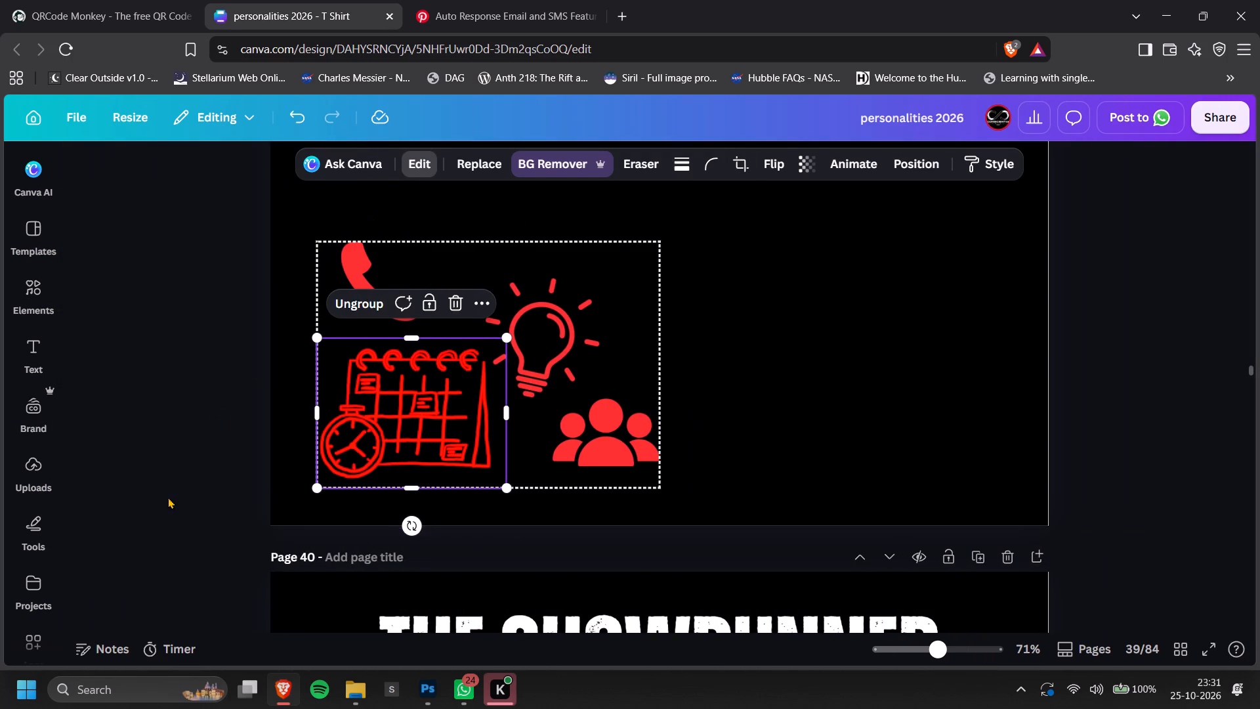
scroll(168, 497, down, 5)
scroll(259, 549, down, 1)
click(316, 558)
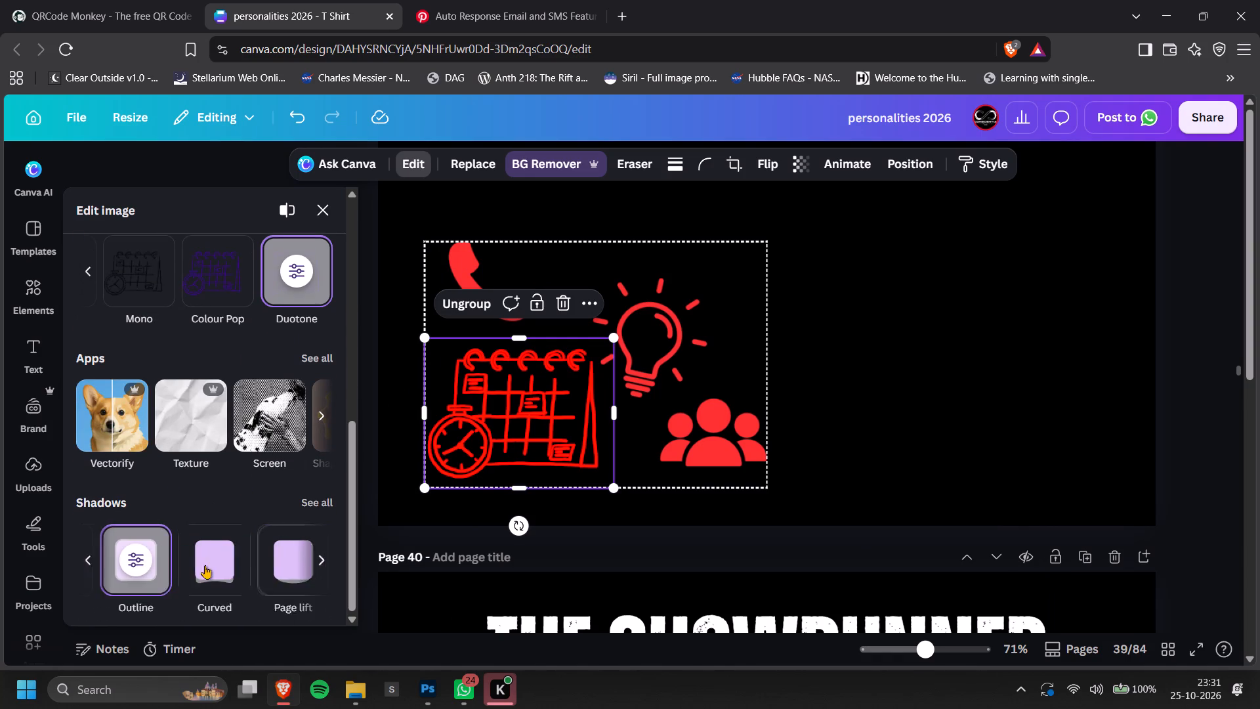
click(119, 552)
drag(261, 387, 246, 387)
drag(253, 385, 448, 379)
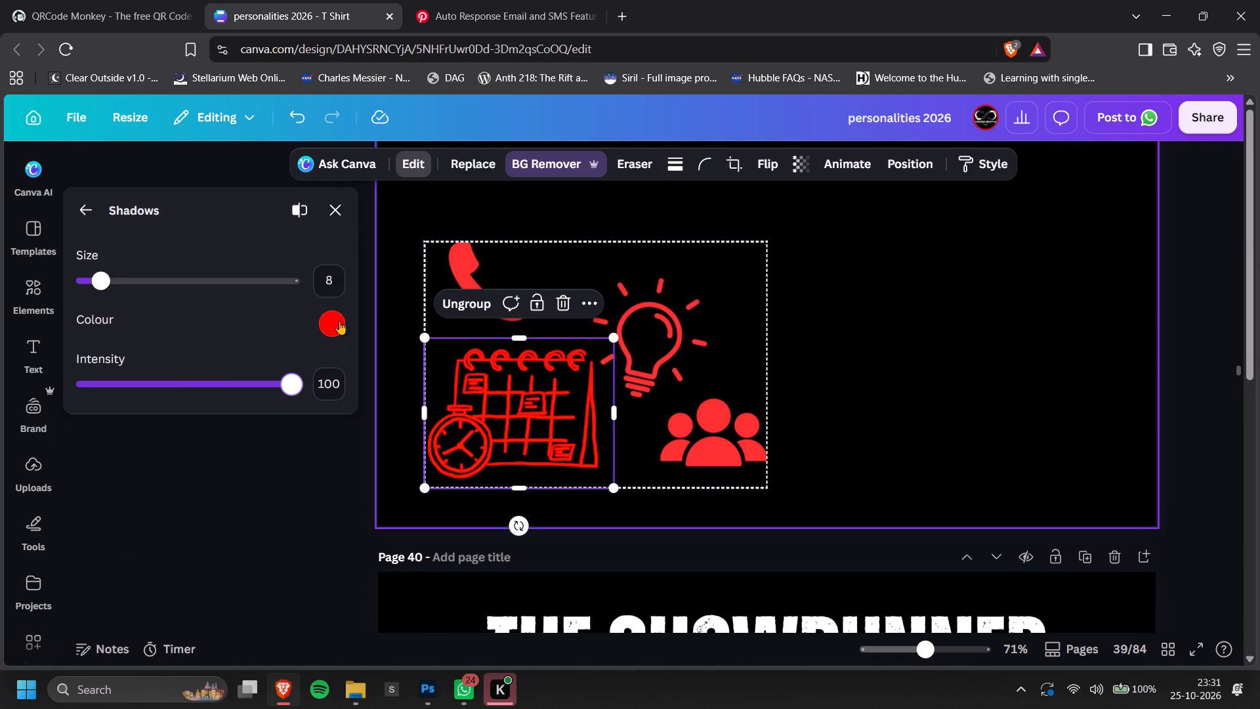
click(323, 320)
drag(514, 360, 531, 353)
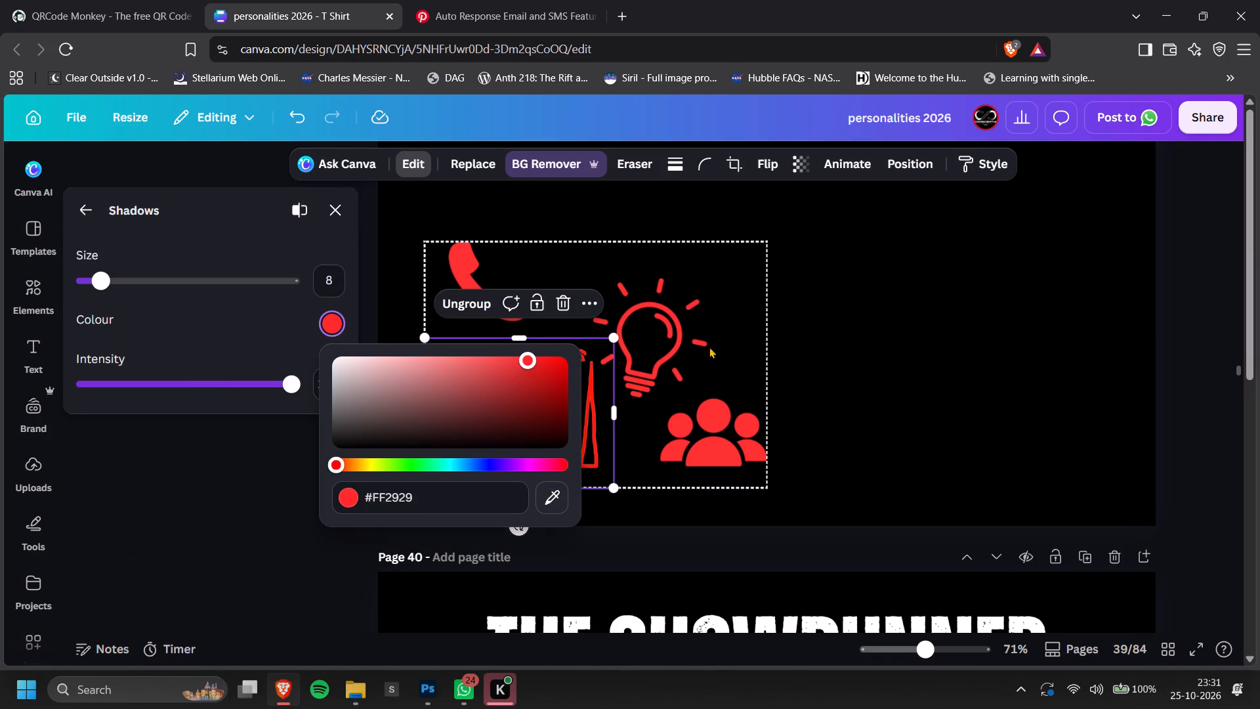
double_click(1186, 332)
click(1188, 338)
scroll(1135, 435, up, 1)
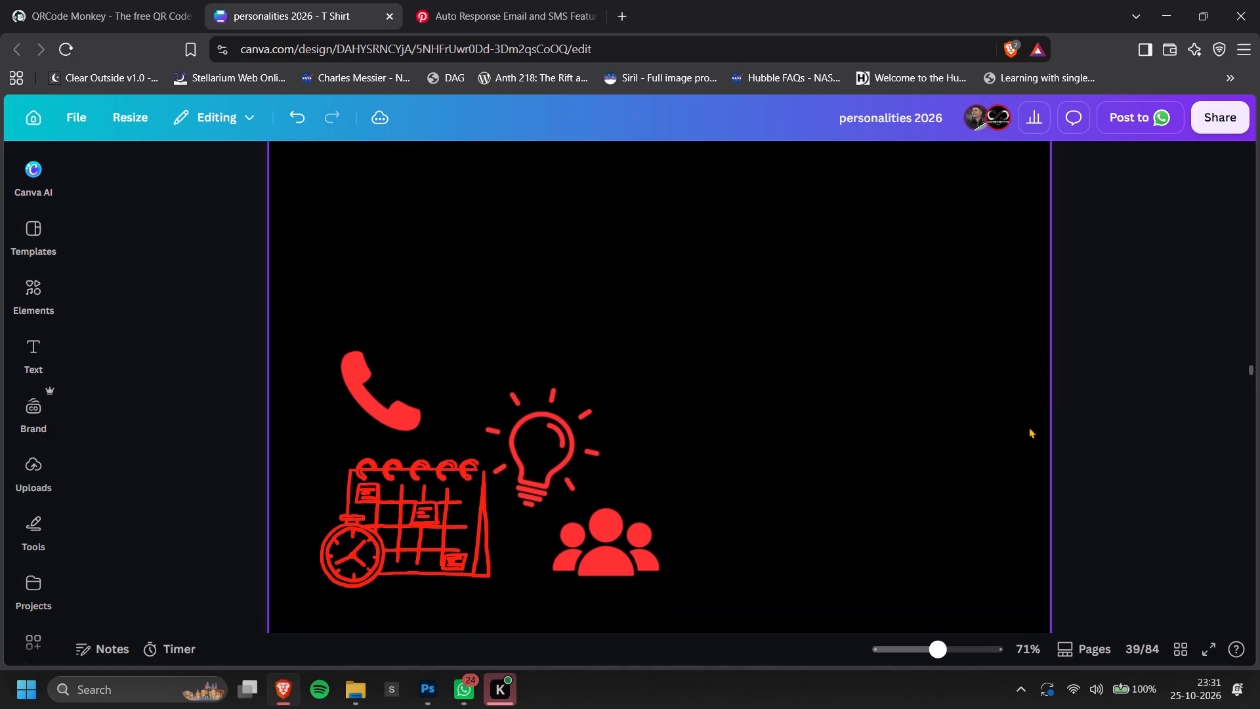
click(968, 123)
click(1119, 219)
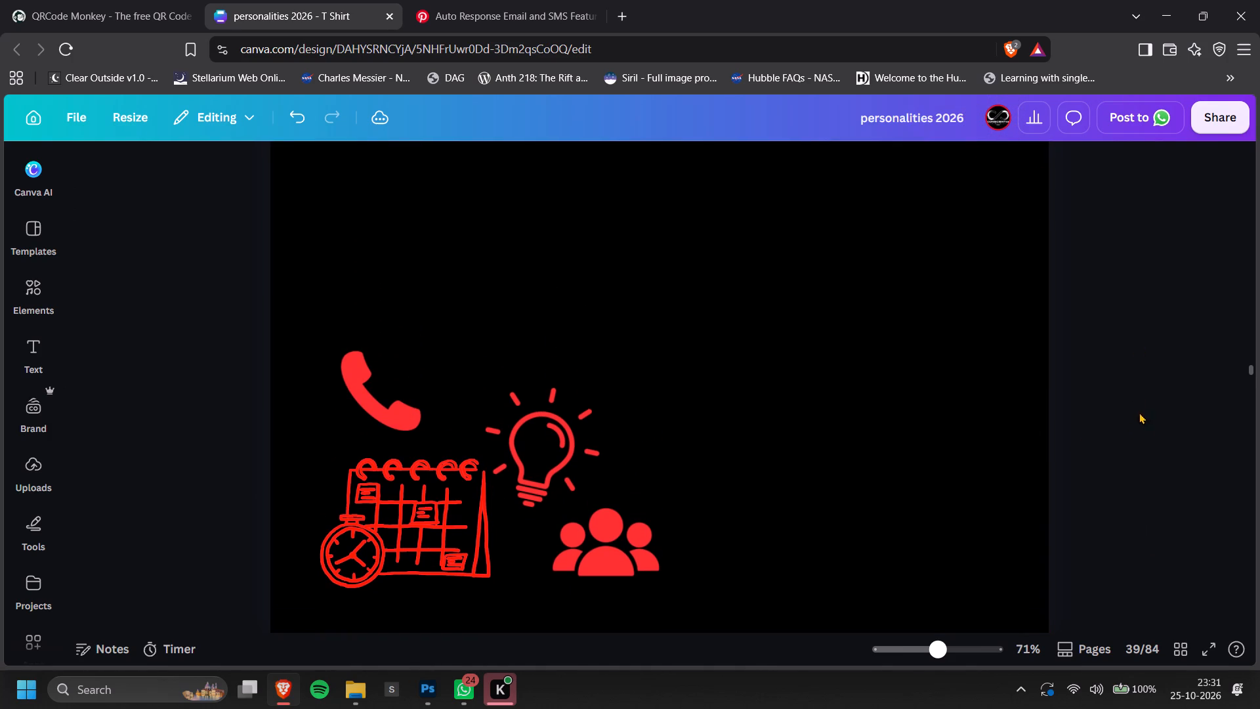
Shrink page 36's Social Media doodle to about two fifths of the page width, in the page's lower-left corner.
ctrl+scroll(1141, 421, down, 4)
scroll(1032, 450, up, 2)
ctrl+scroll(1032, 450, down, 3)
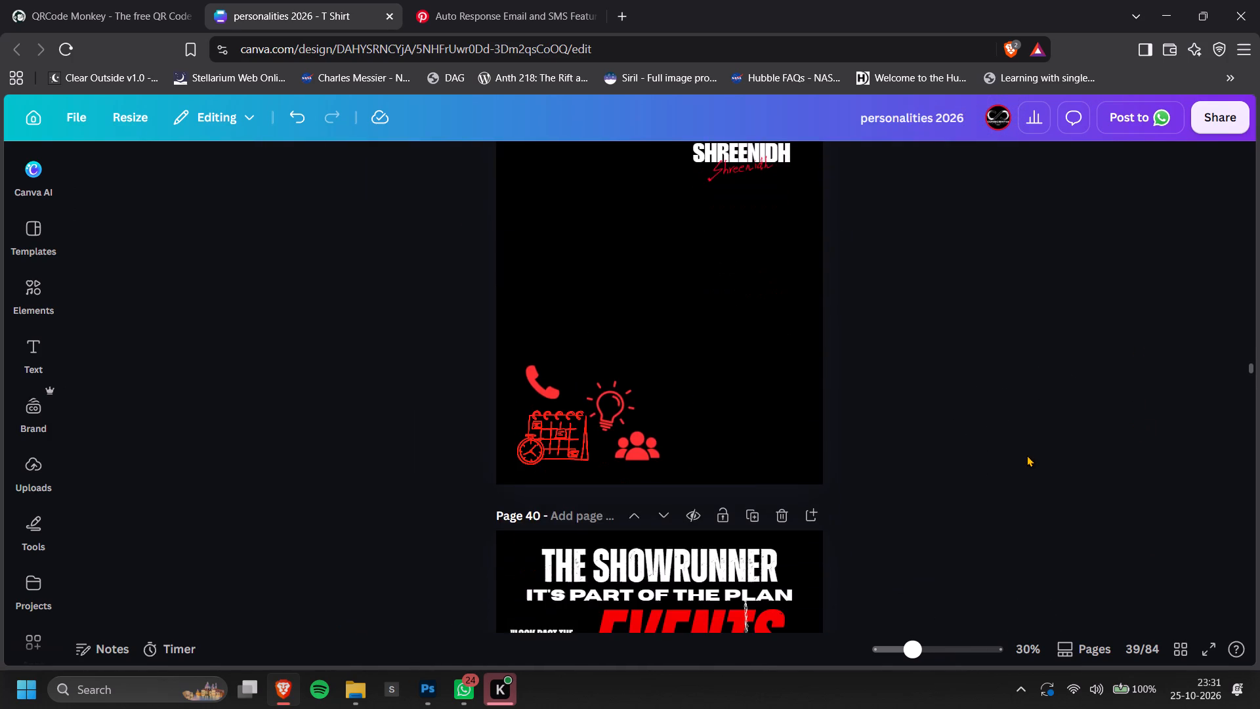
scroll(988, 464, up, 14)
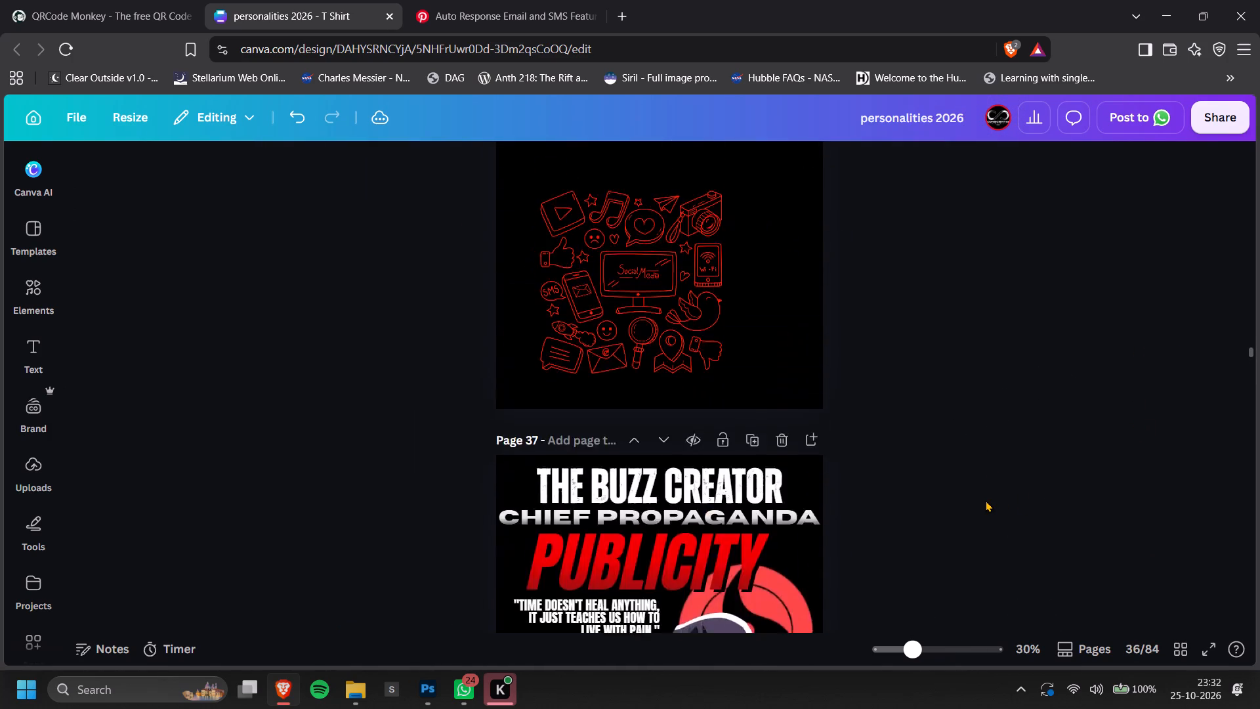
scroll(986, 500, up, 1)
scroll(950, 503, down, 2)
ctrl+scroll(585, 351, up, 3)
click(585, 351)
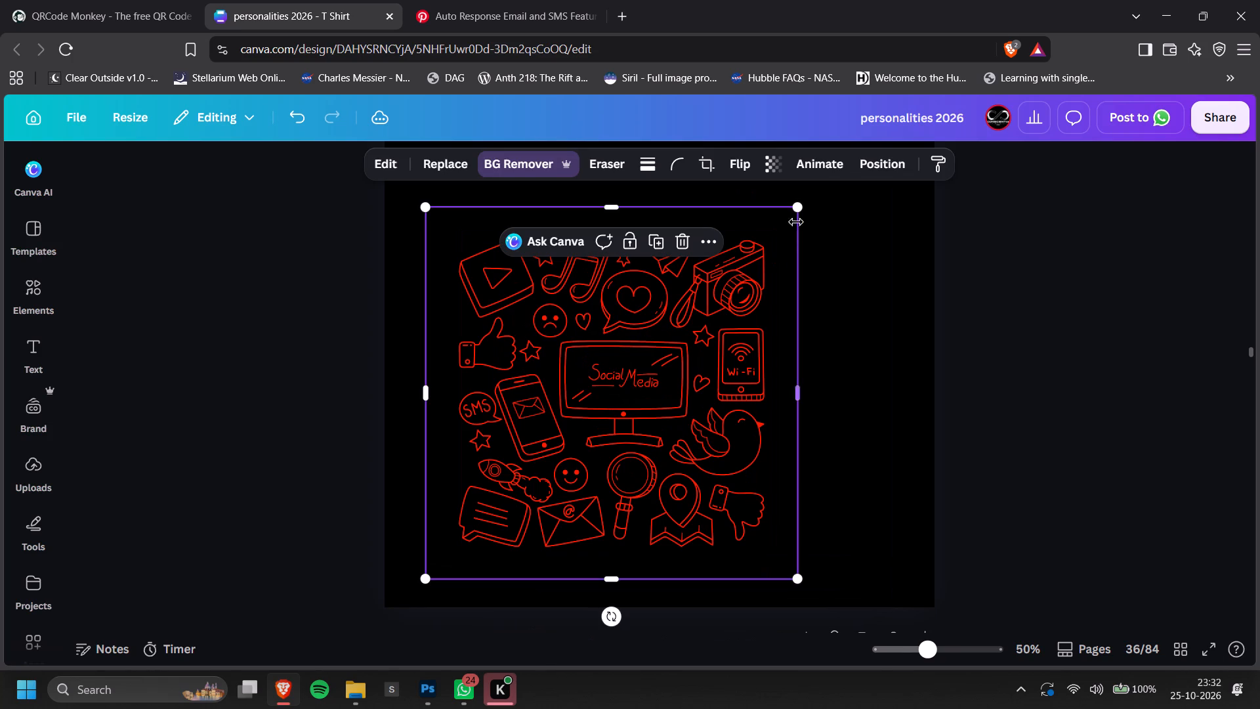
drag(792, 210, 637, 374)
drag(567, 440, 553, 448)
click(705, 429)
Add an Outline shadow in #FF3030 at intensity 100 to the Social Media doodle on page 36.
ctrl+scroll(514, 484, up, 3)
click(514, 484)
click(377, 161)
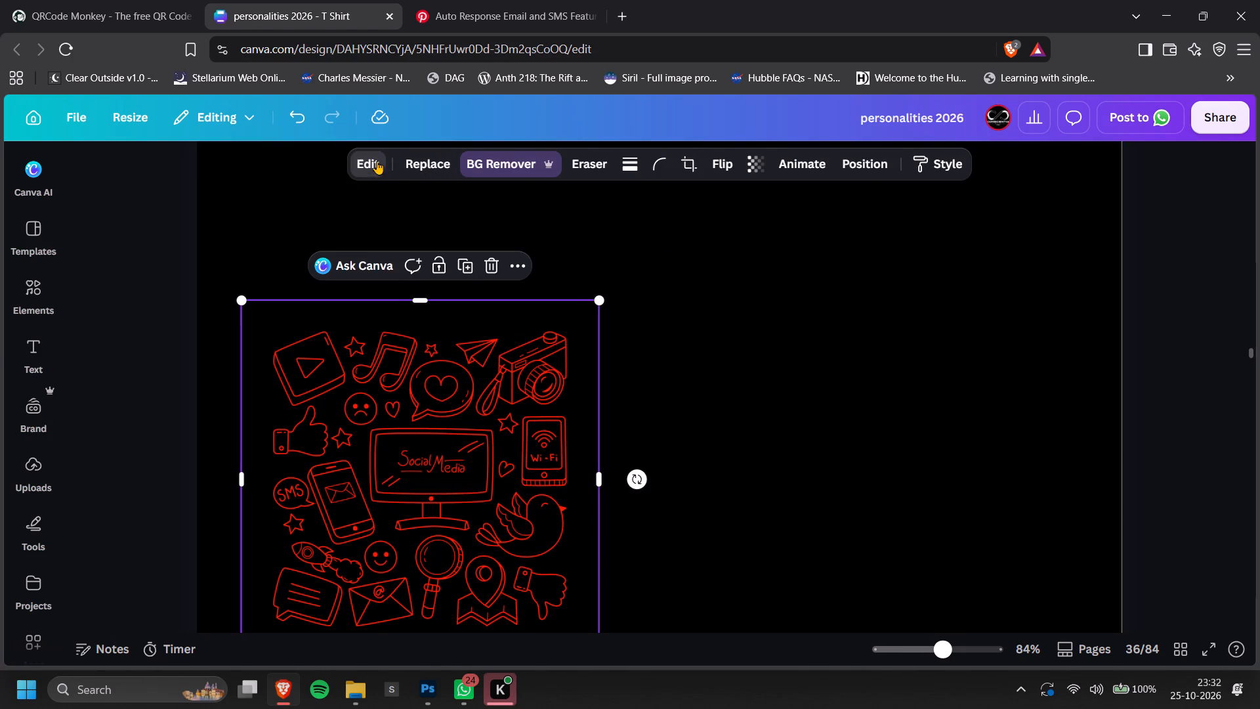
scroll(210, 397, down, 7)
click(325, 554)
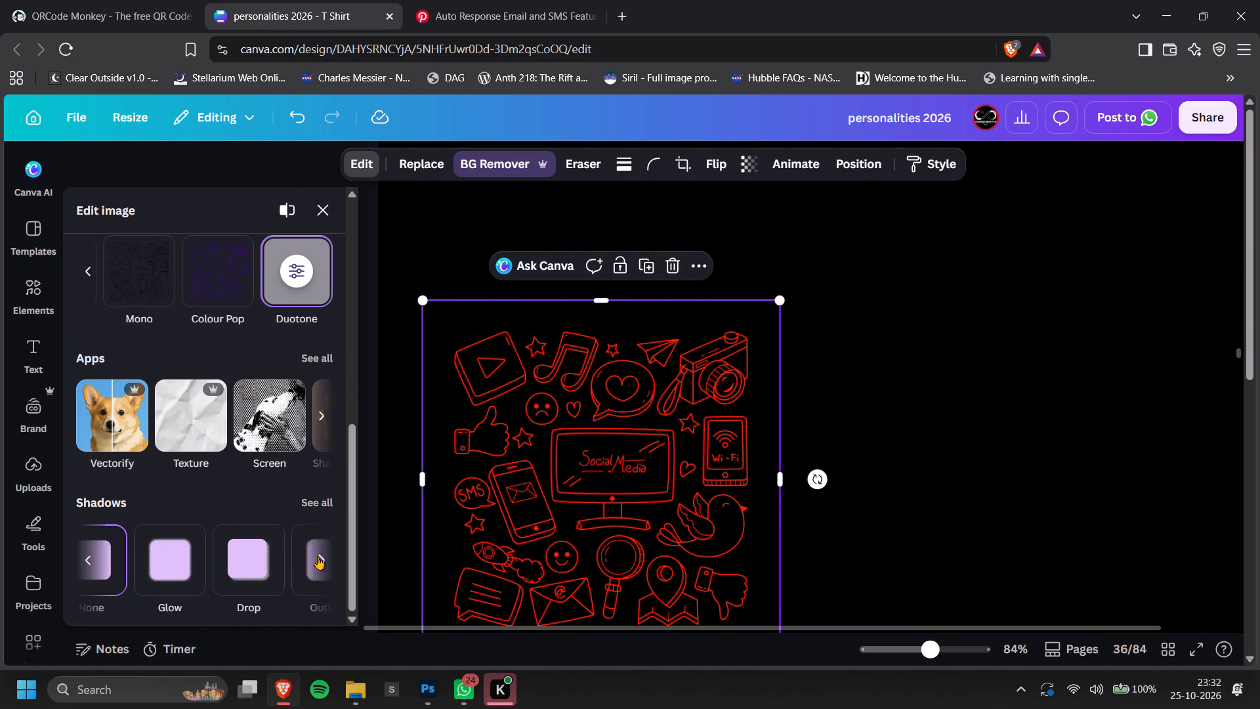
click(152, 562)
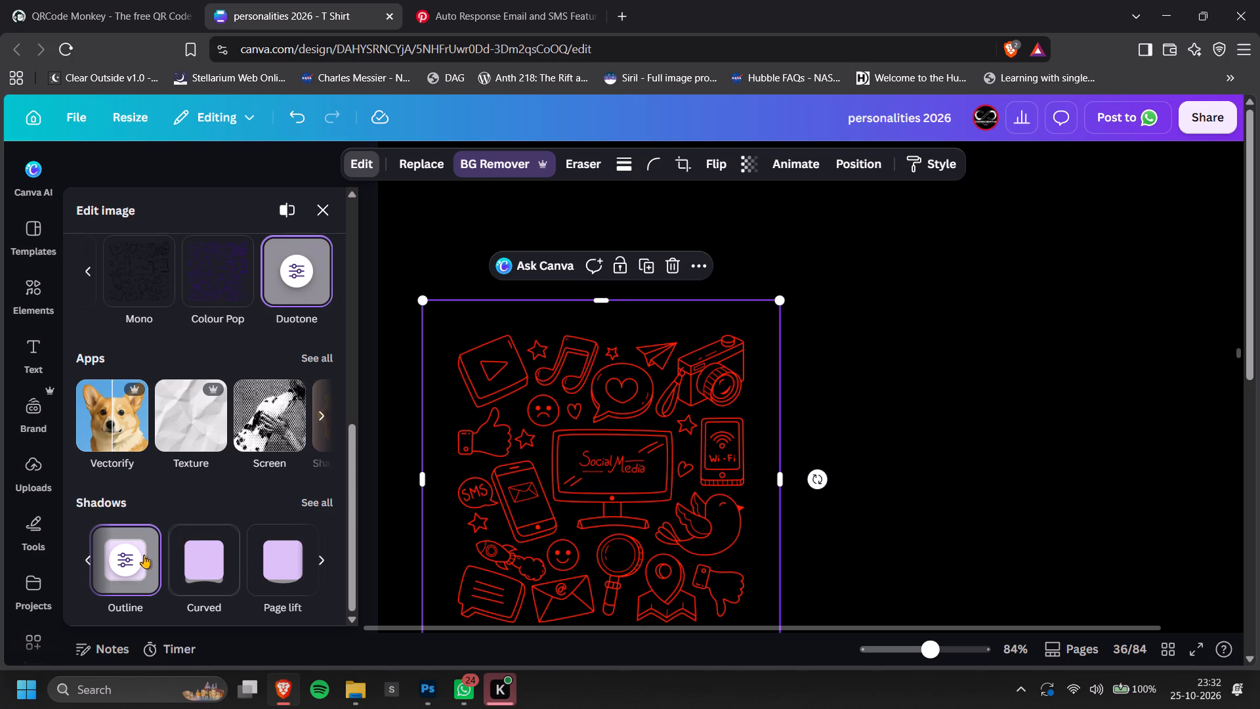
click(143, 555)
click(351, 319)
click(338, 323)
drag(514, 378, 530, 345)
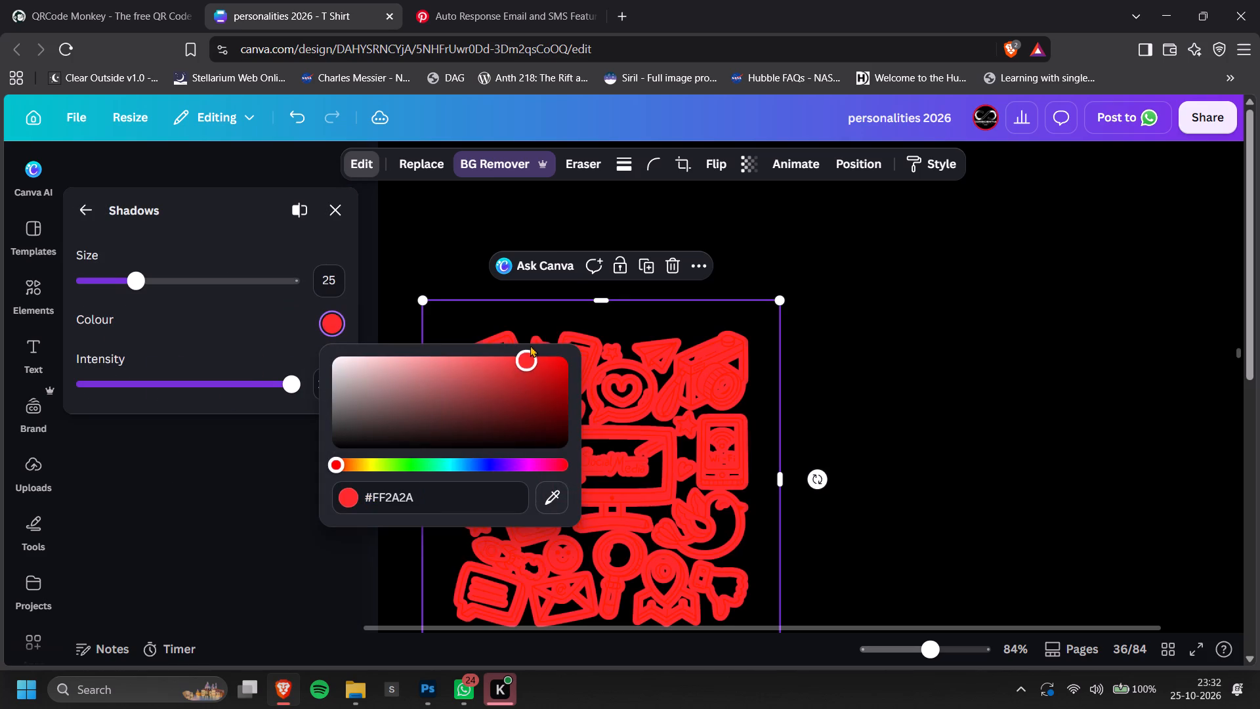
drag(530, 345, 524, 343)
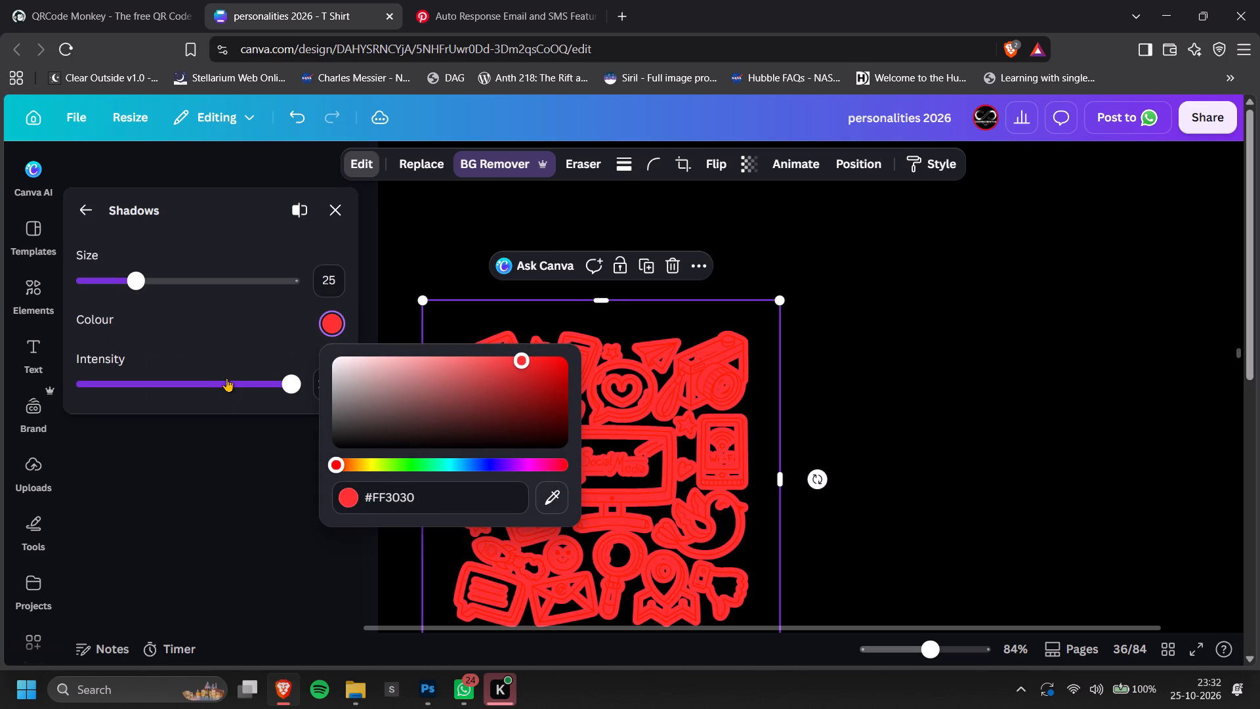
drag(232, 382, 423, 377)
Reduce the size of the Social Media doodle's Outline shadow to 3.
drag(131, 280, 108, 280)
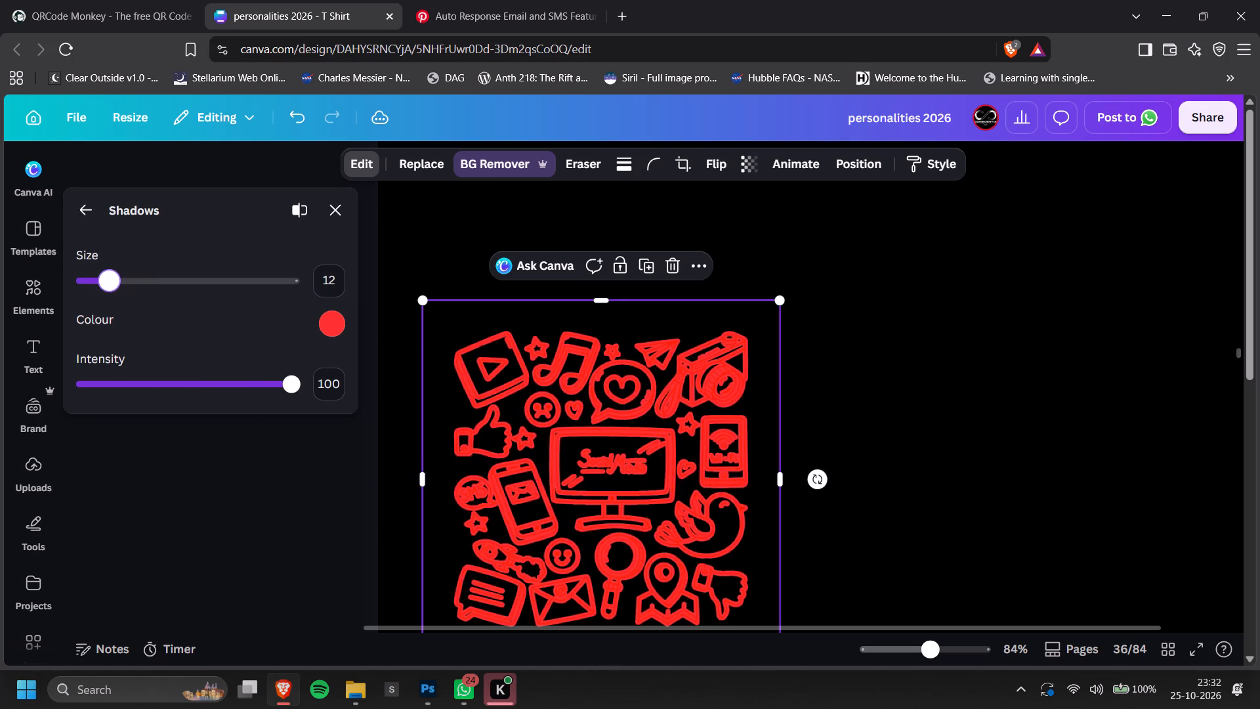
drag(108, 280, 93, 282)
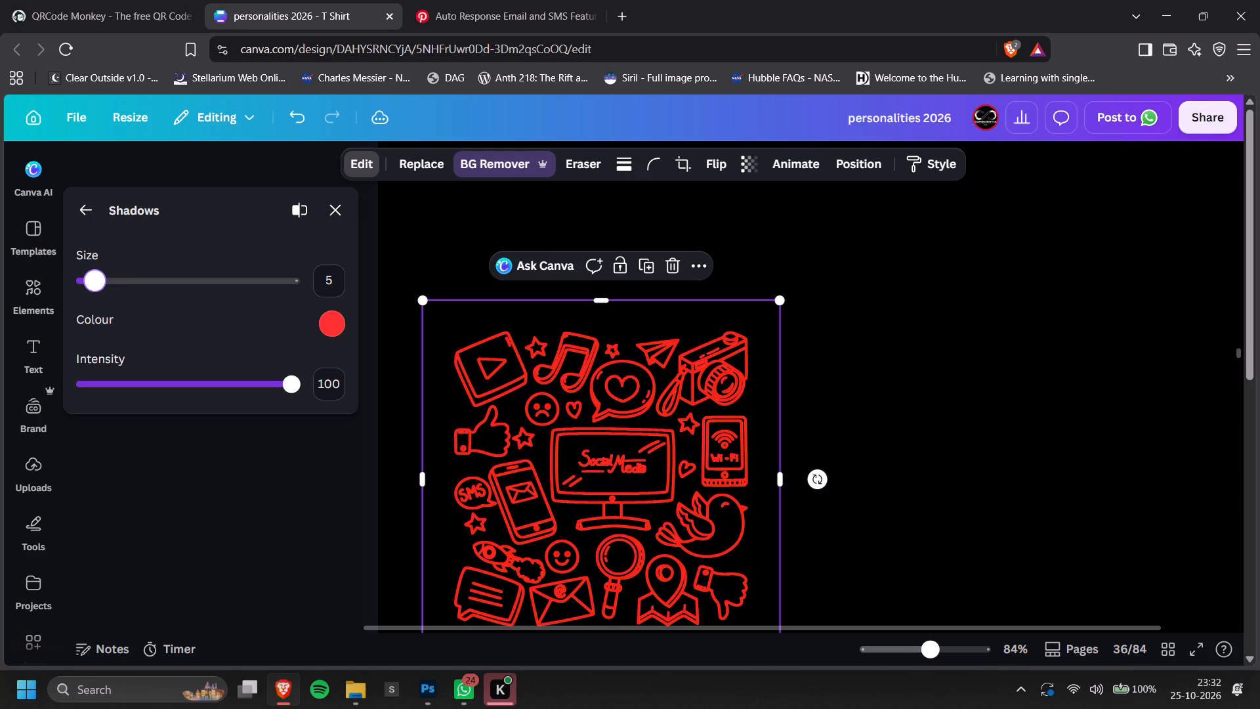
drag(93, 282, 91, 282)
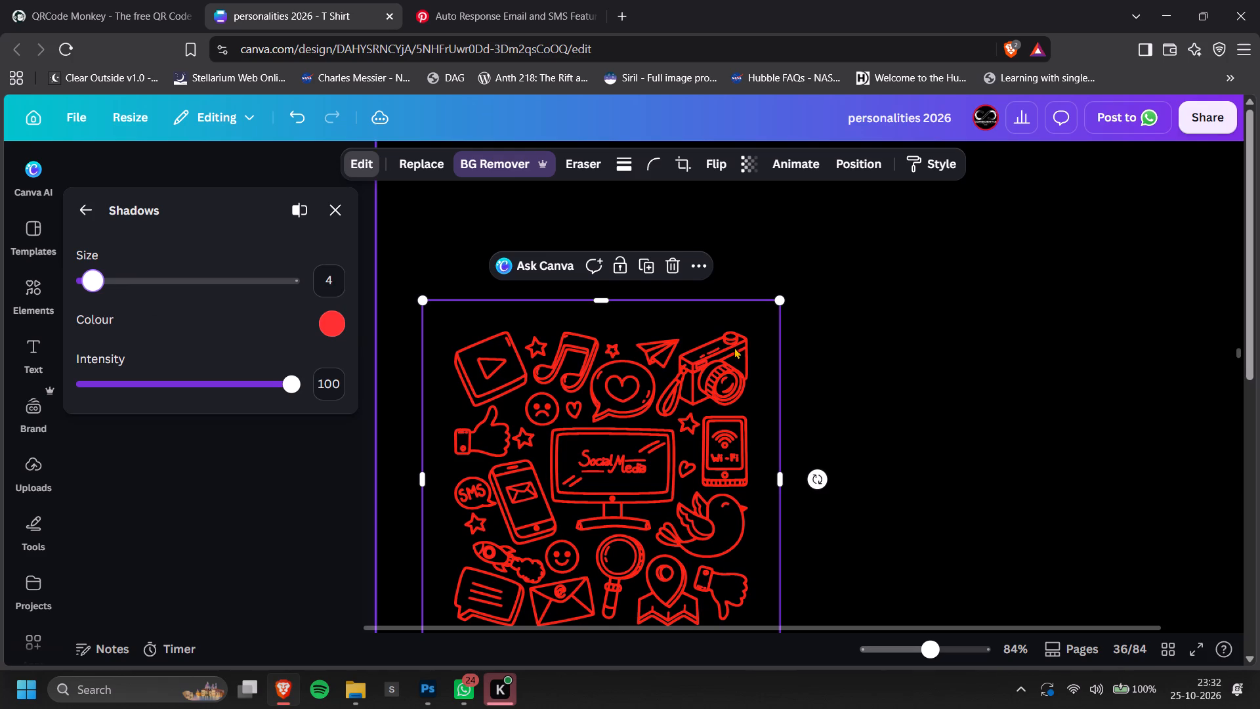
click(89, 278)
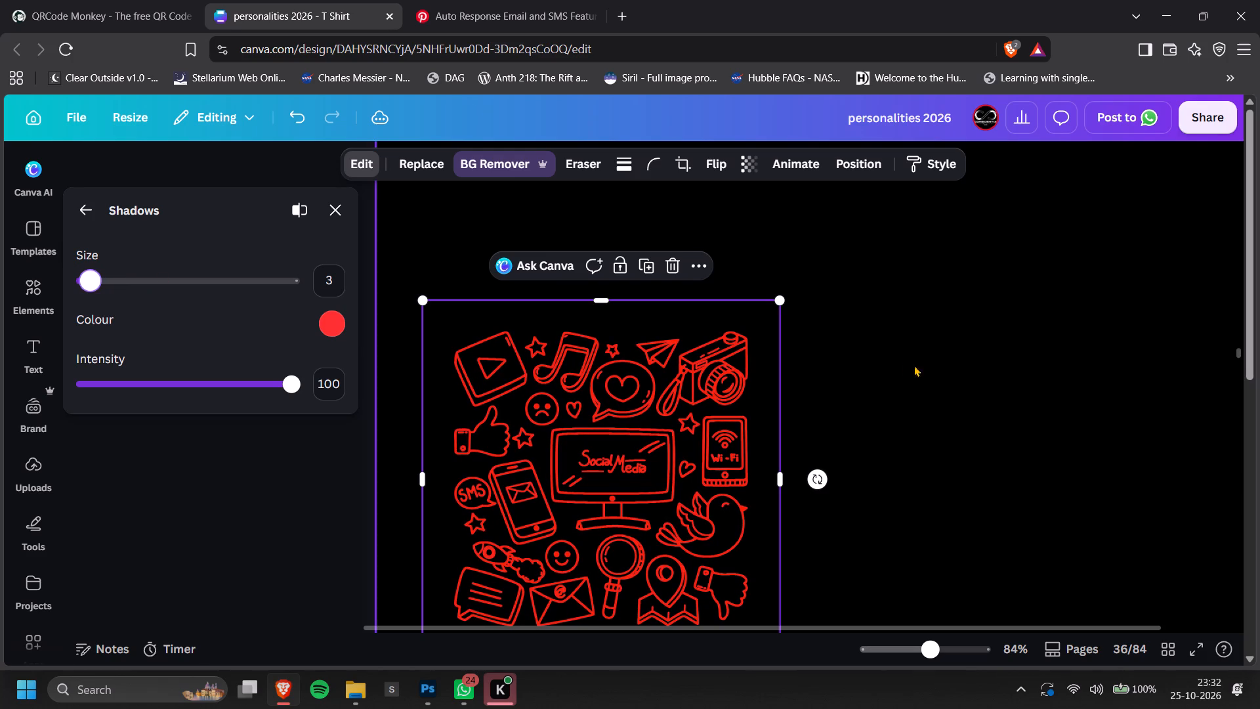
Erase the camera and paper plane from page 36's Social Media doodle using the Pixel Eraser at size 79.
scroll(921, 370, down, 2)
click(581, 154)
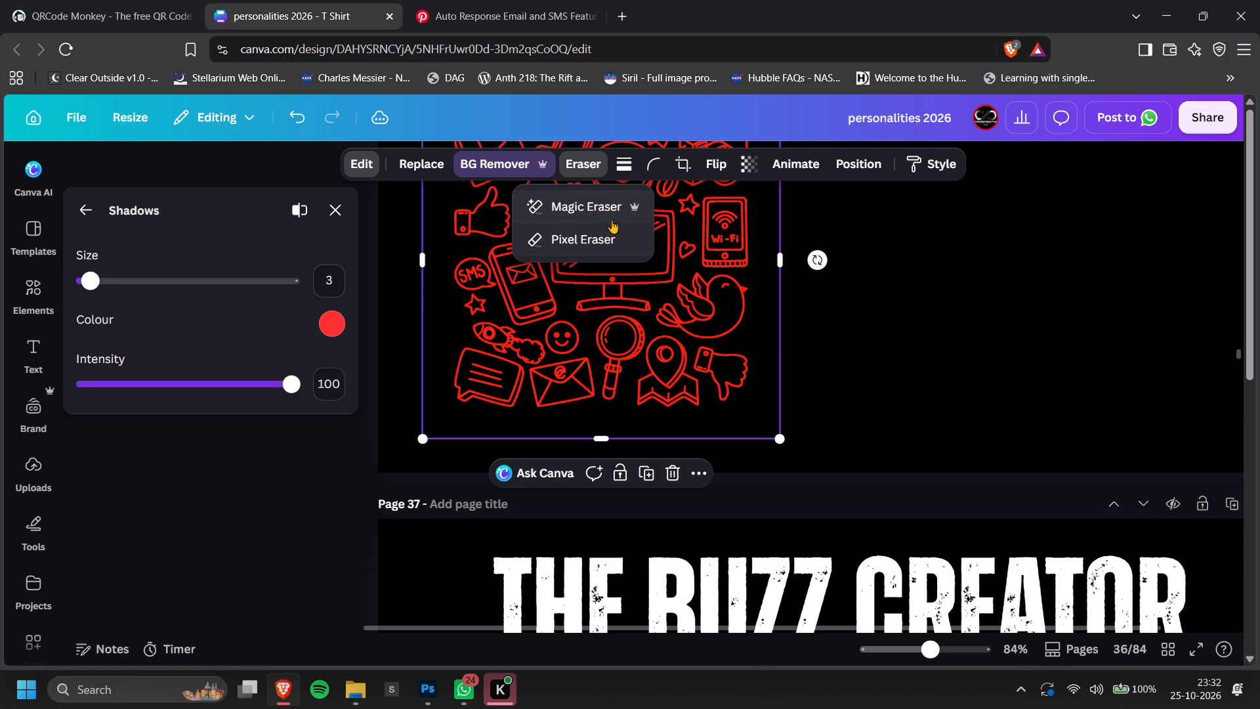
click(608, 238)
drag(155, 355, 192, 356)
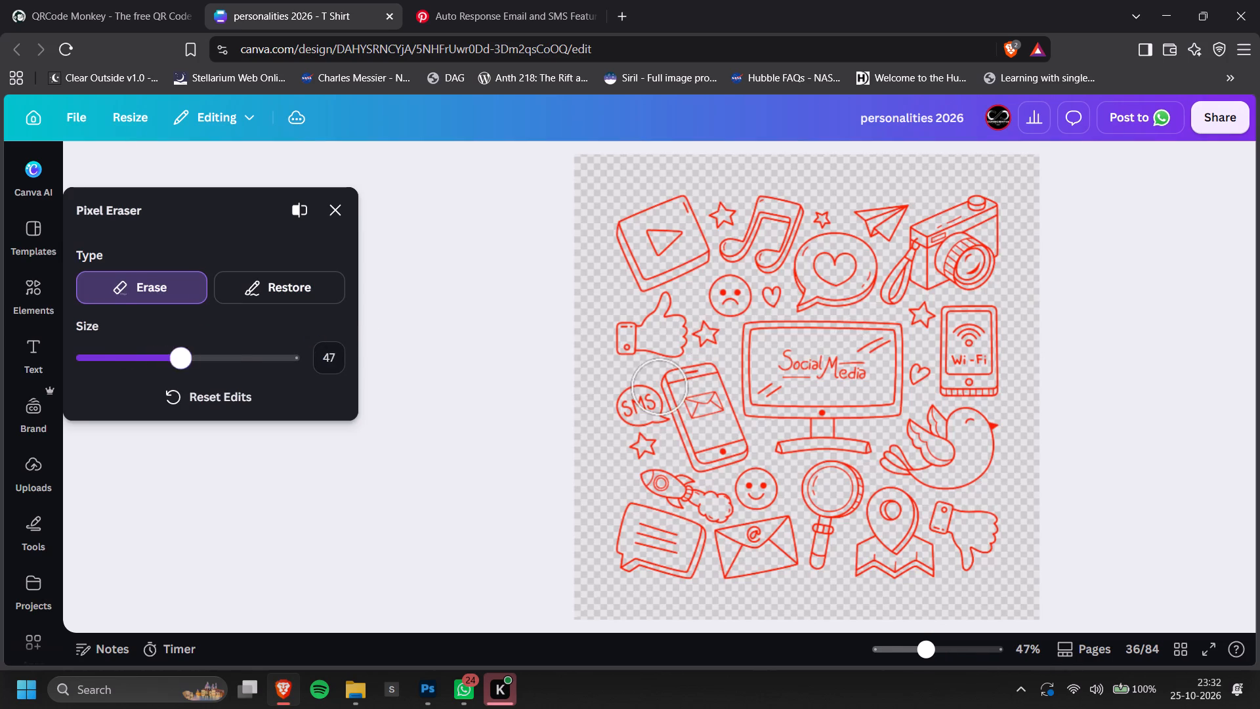
drag(192, 356, 249, 361)
drag(991, 215, 968, 240)
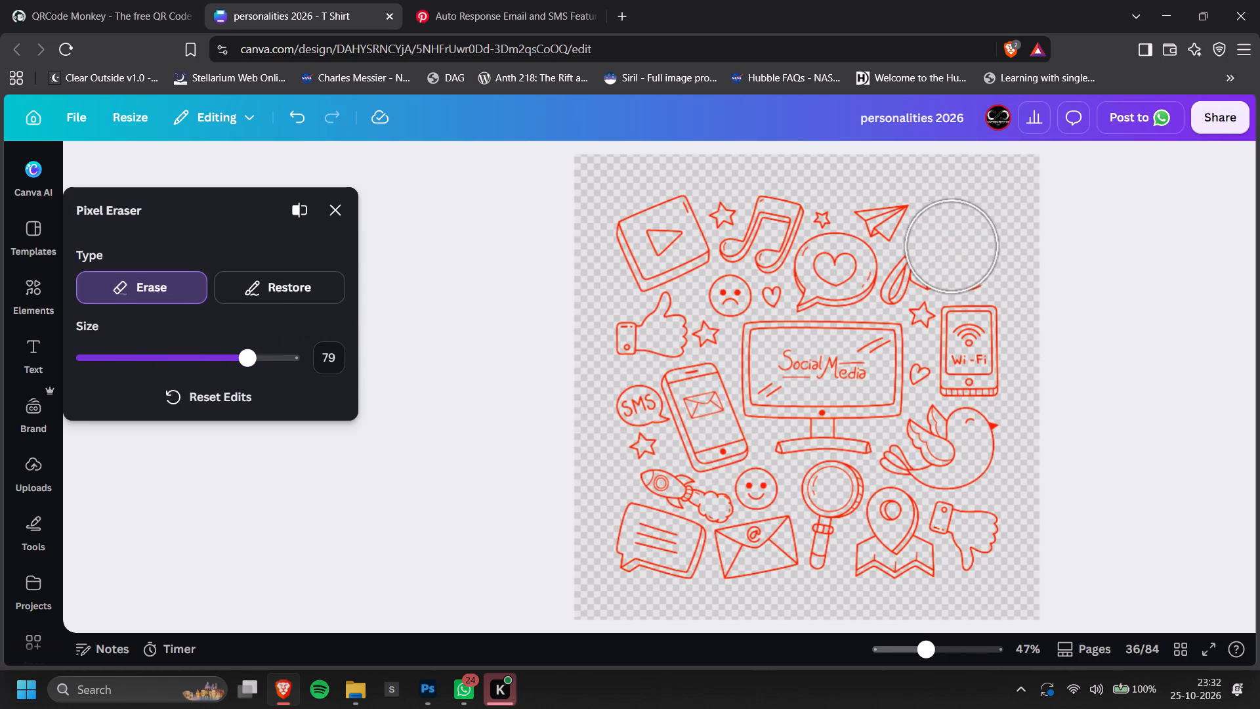
click(952, 247)
click(967, 251)
click(898, 202)
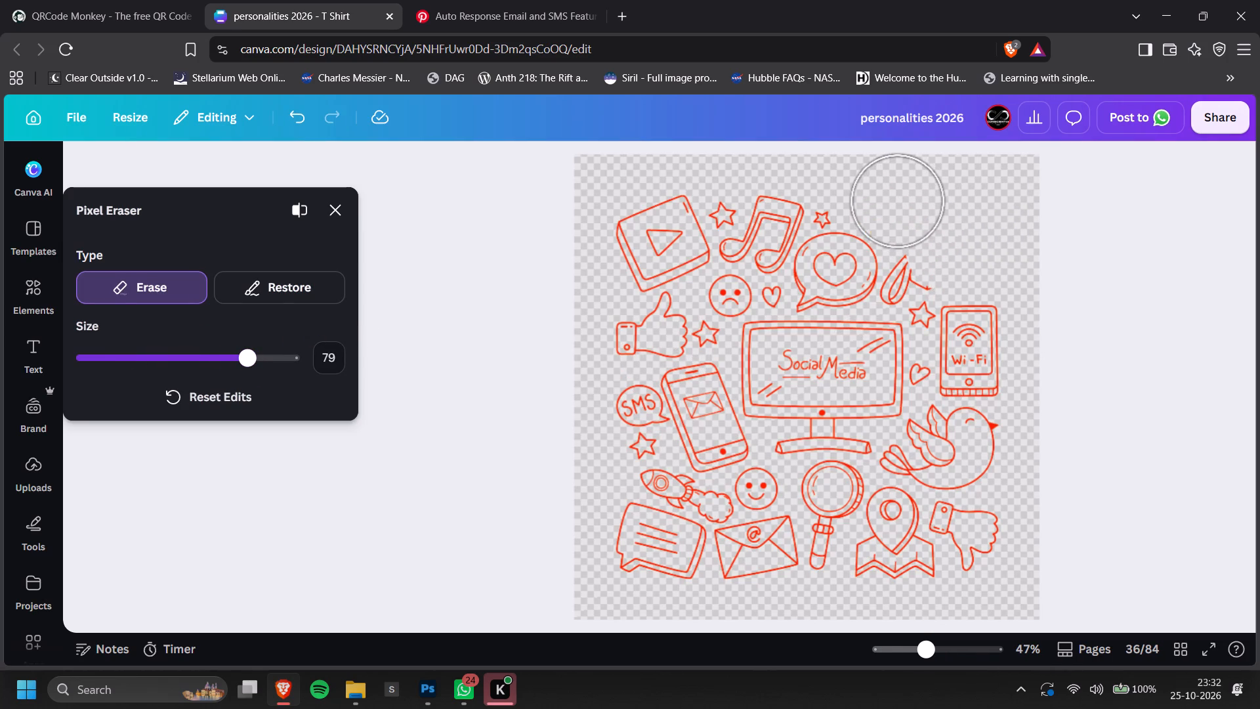
click(889, 199)
Erase most of the heart speech bubble and the music notes from the Social Media doodle.
drag(866, 232, 855, 253)
click(860, 232)
click(855, 234)
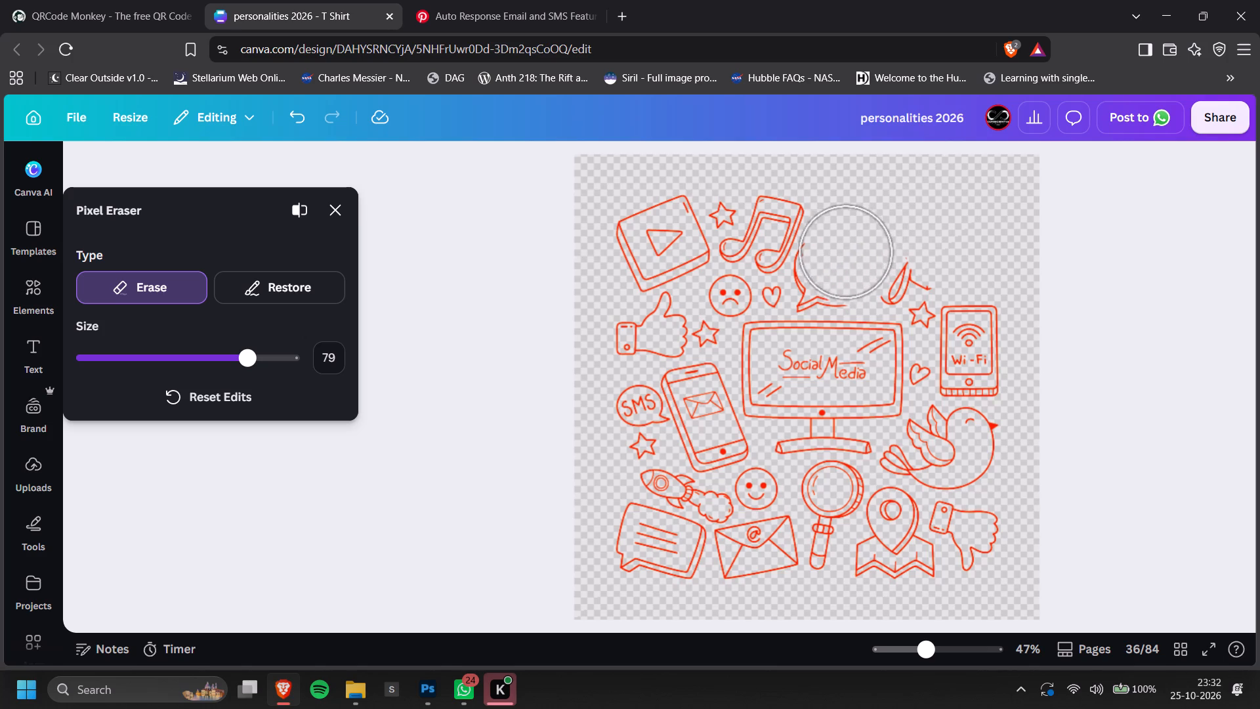
drag(801, 215, 794, 216)
click(795, 223)
Set the eraser size to 37 and erase the leftover fragments of the music notes, speech bubble and camera strap.
click(161, 359)
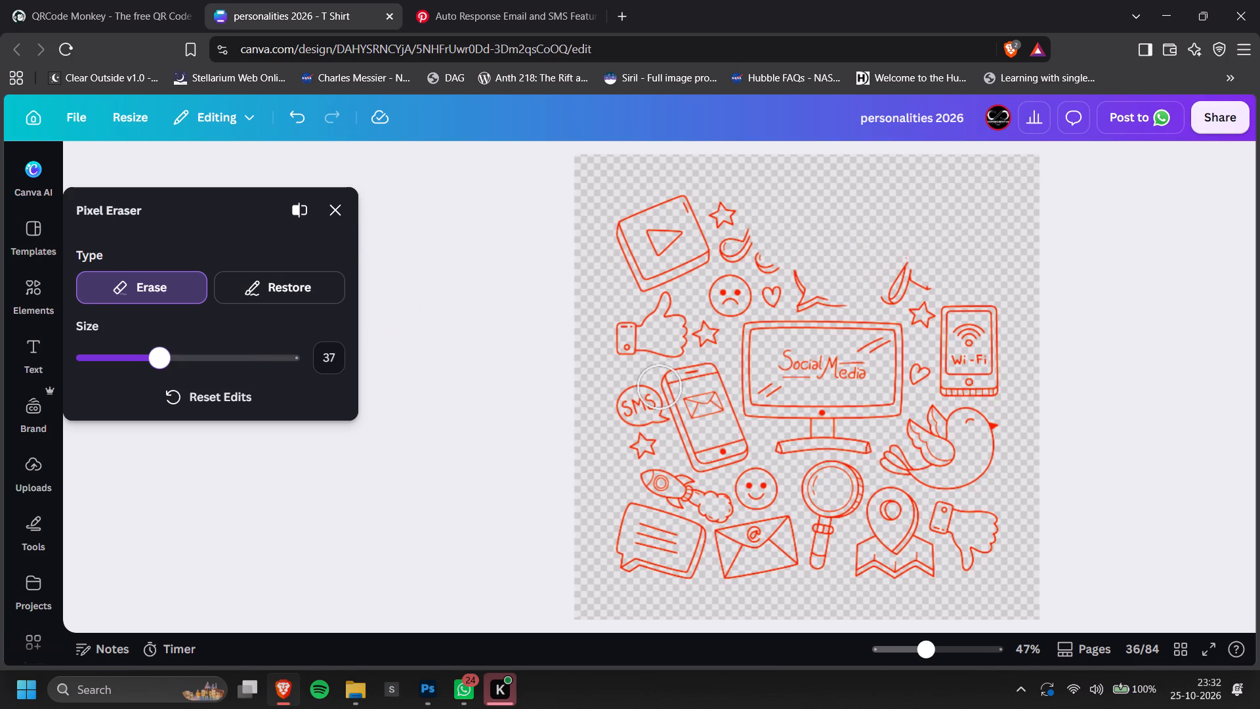
click(763, 249)
click(766, 257)
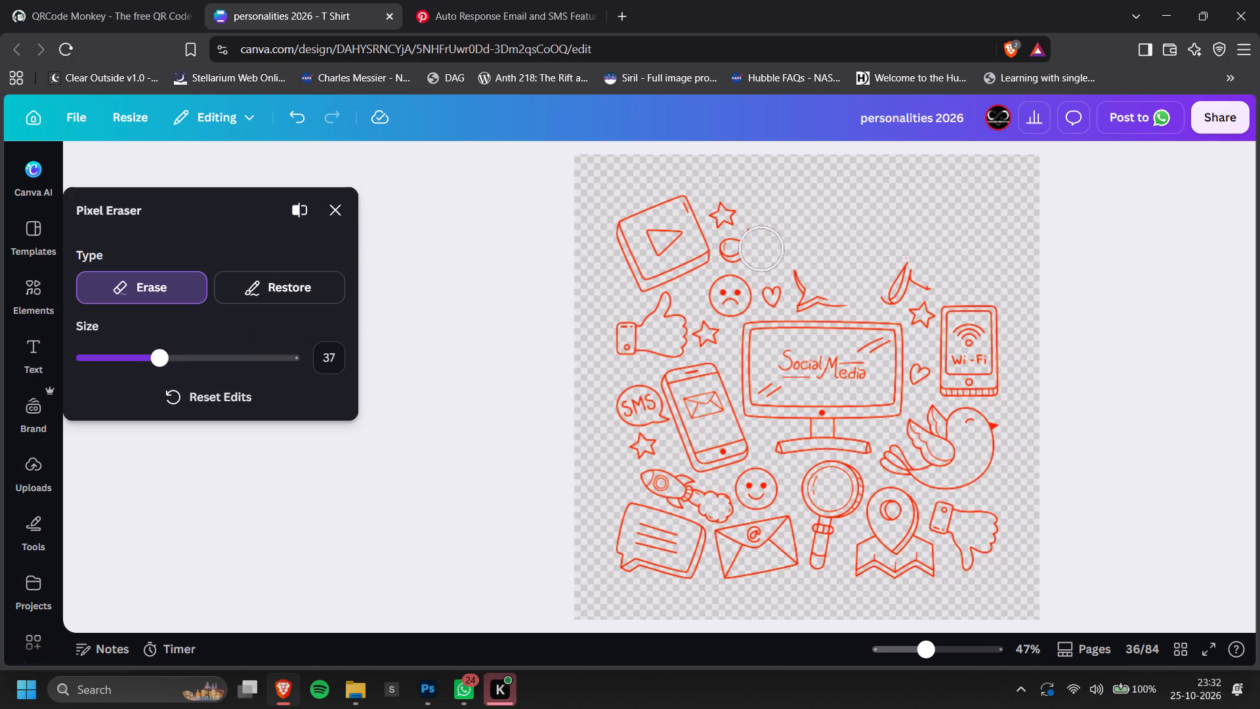
click(759, 246)
click(738, 249)
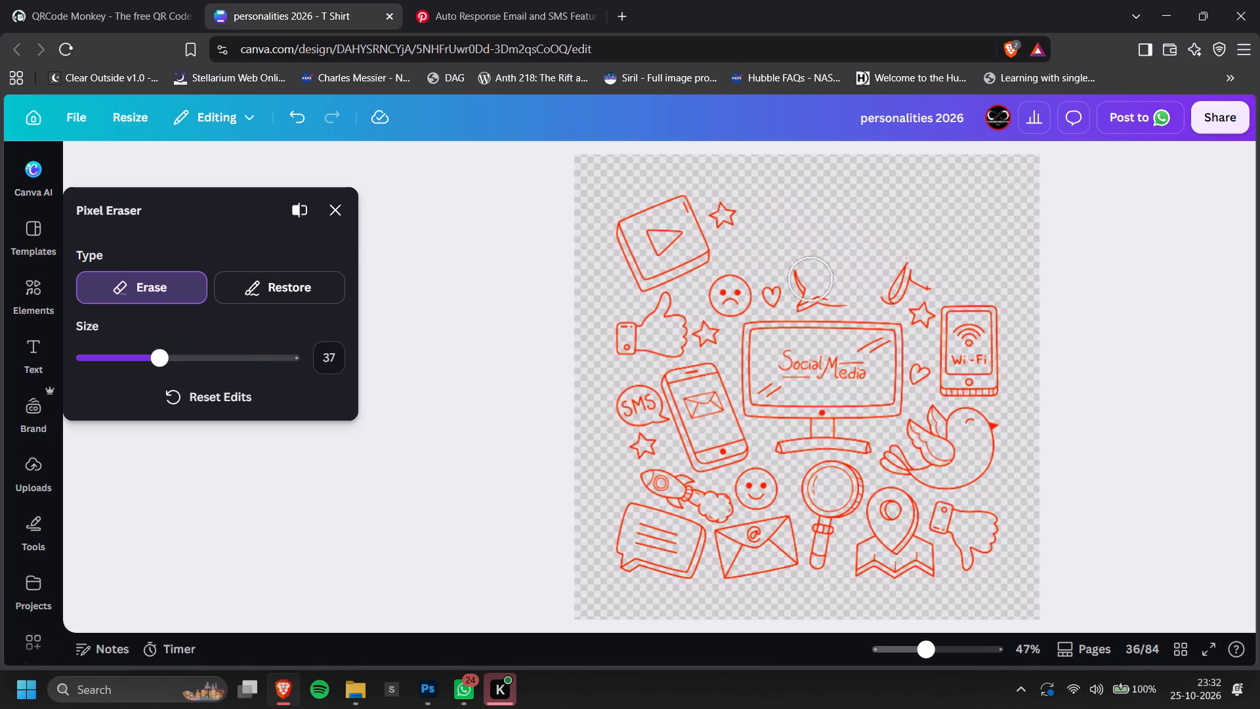
click(811, 284)
click(812, 291)
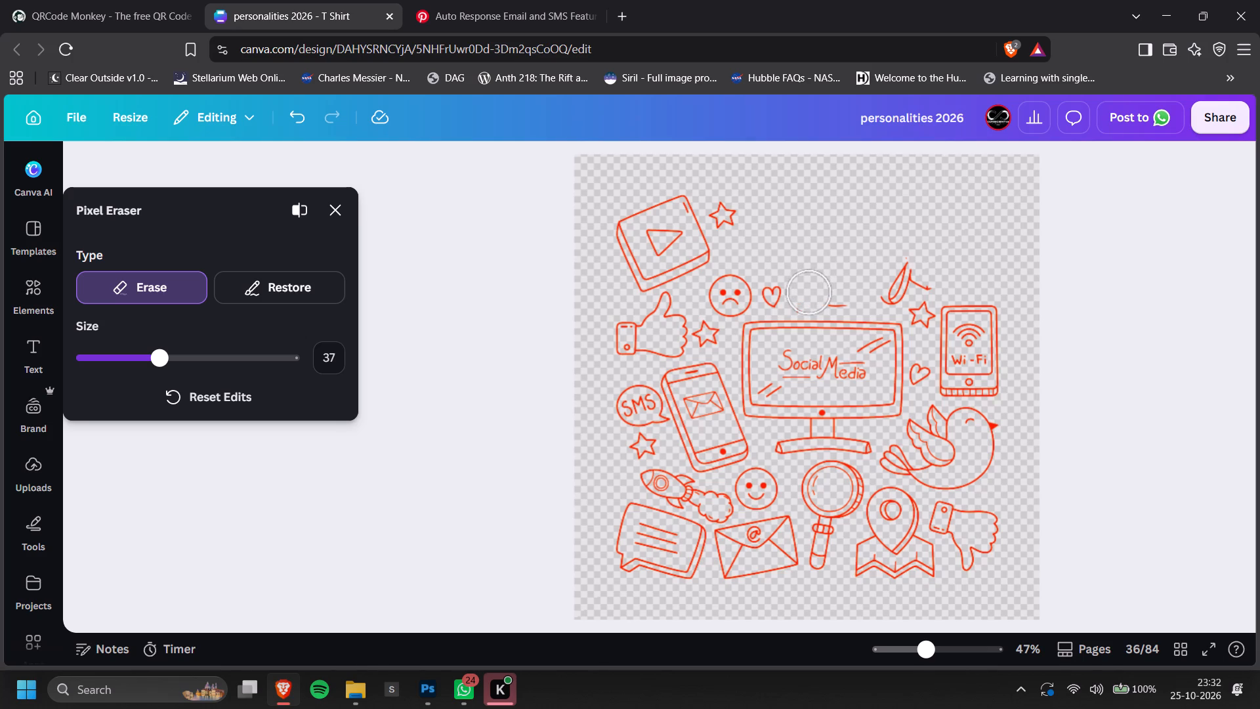
click(808, 293)
click(835, 291)
drag(894, 277, 908, 272)
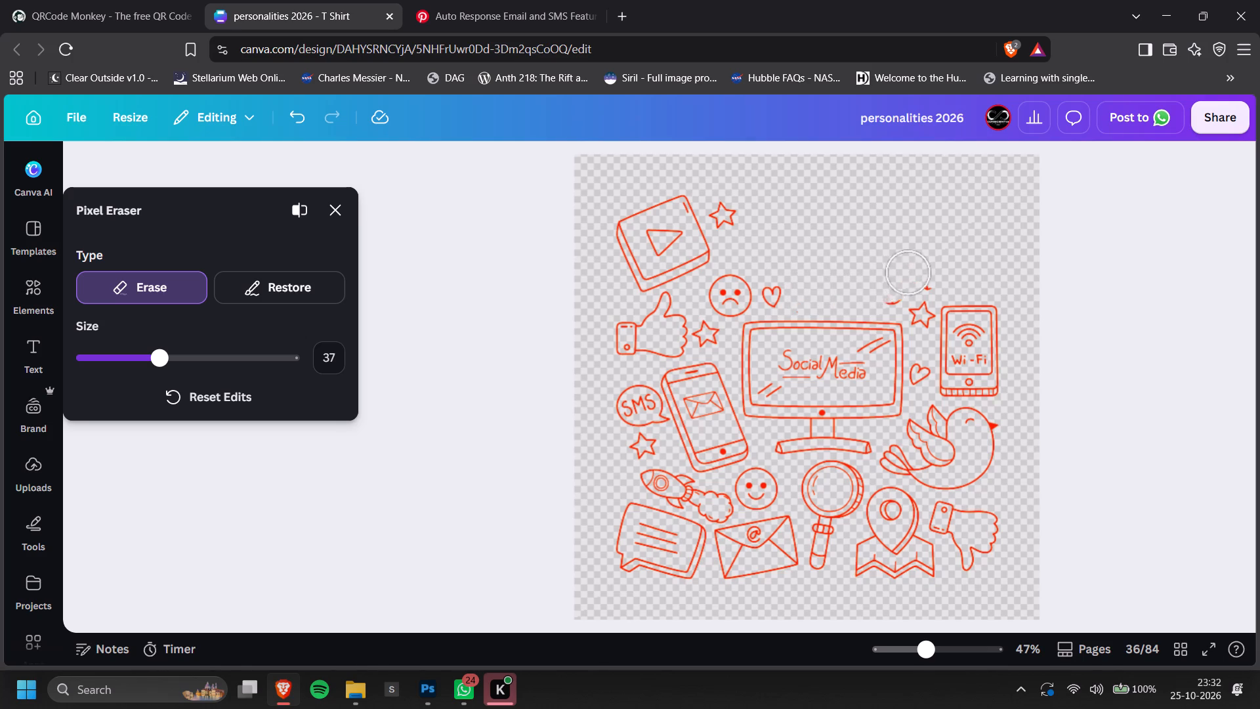
drag(908, 272, 934, 274)
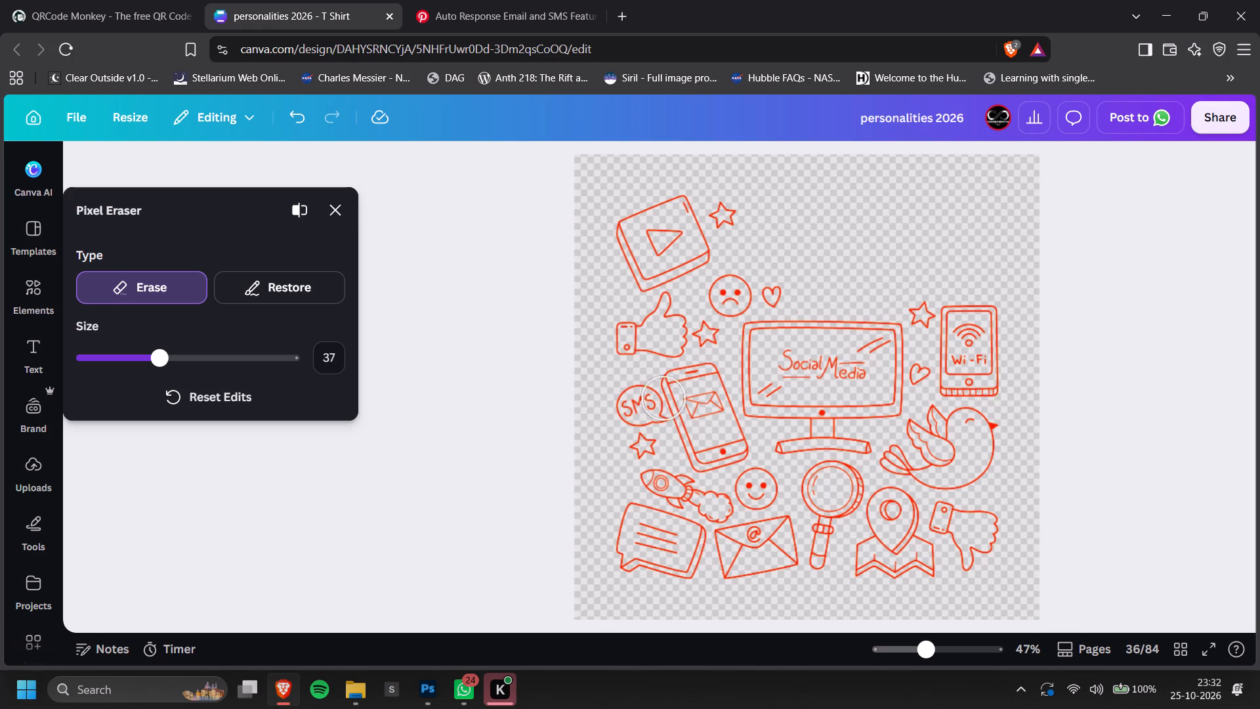
Erase the Wi-Fi phone from the Social Media doodle and close the Pixel Eraser.
drag(996, 314, 959, 377)
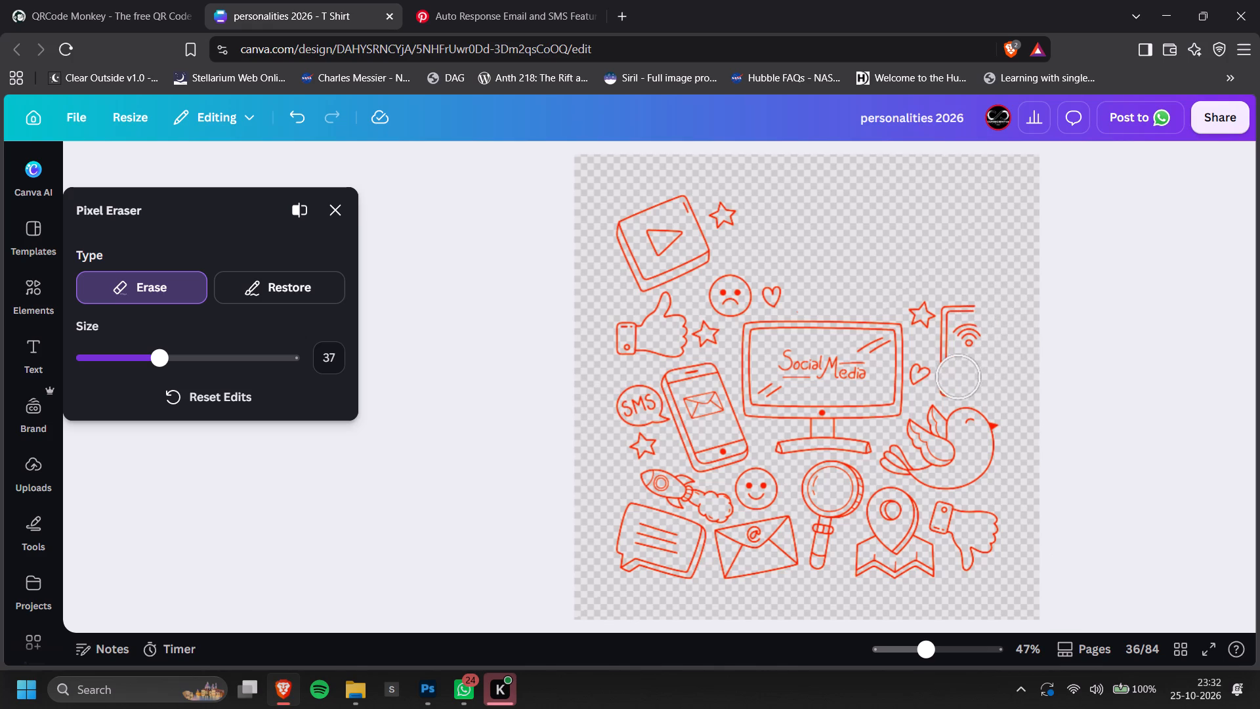
drag(959, 377, 958, 302)
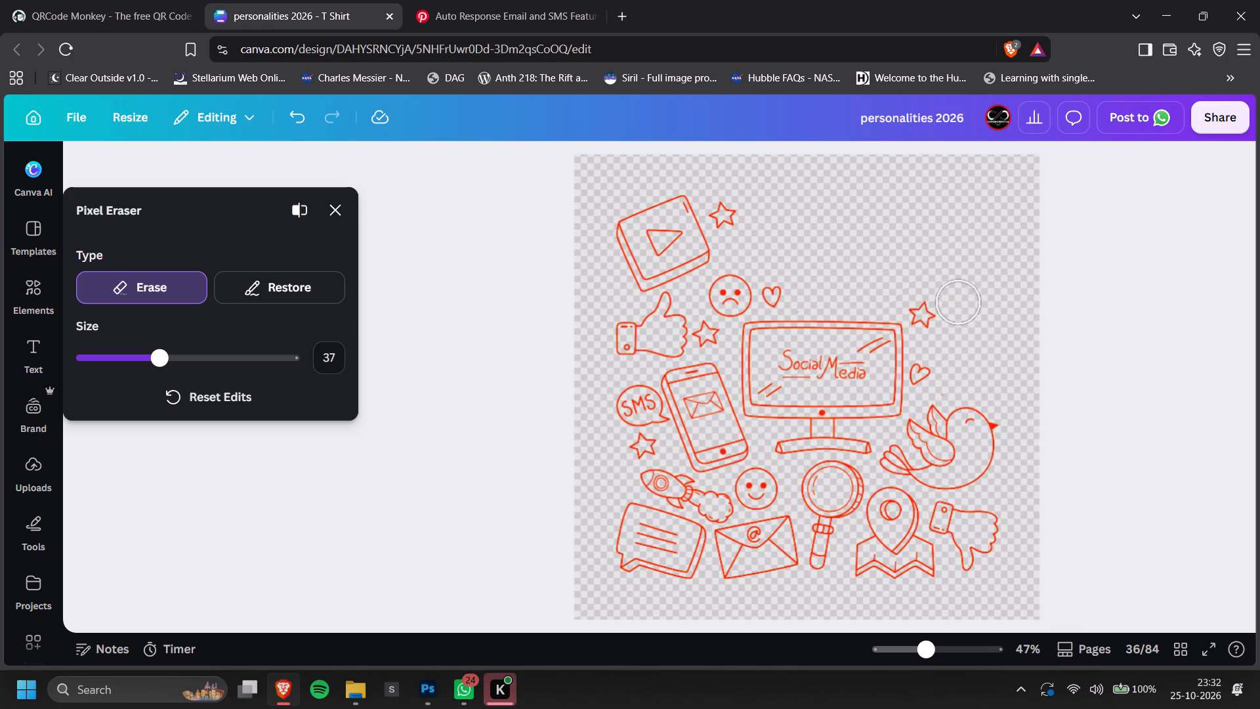
drag(958, 302, 959, 302)
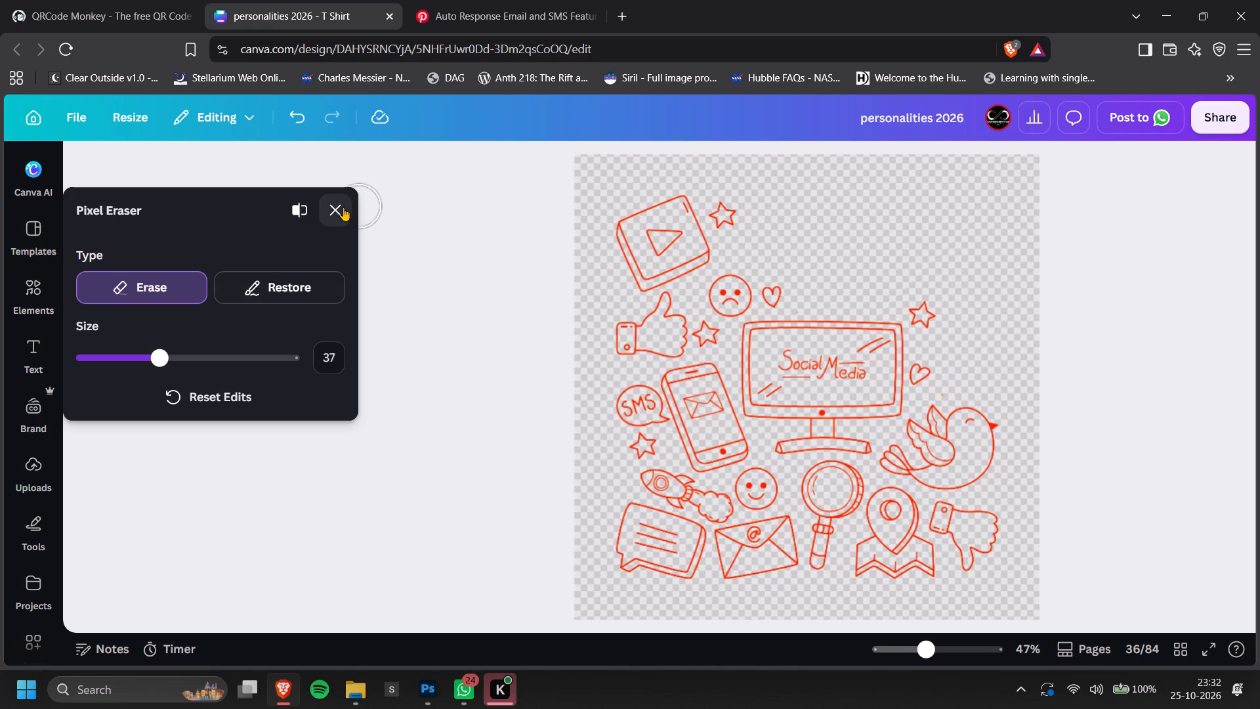
click(329, 209)
Move the Social Media doodle closer to page 36's lower-left corner and enlarge it slightly, to about 40% of the page width.
ctrl+scroll(707, 348, down, 2)
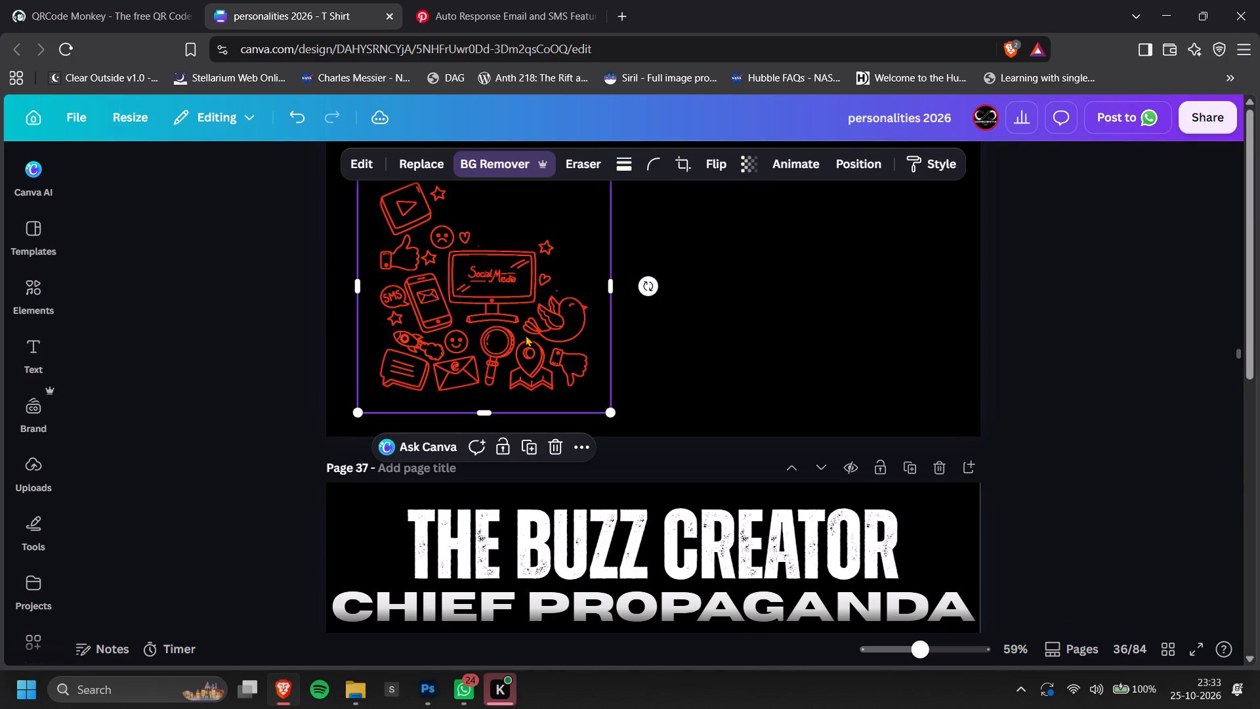
click(1013, 345)
ctrl+scroll(1010, 345, down, 1)
drag(504, 323, 493, 328)
drag(398, 407, 385, 409)
click(478, 360)
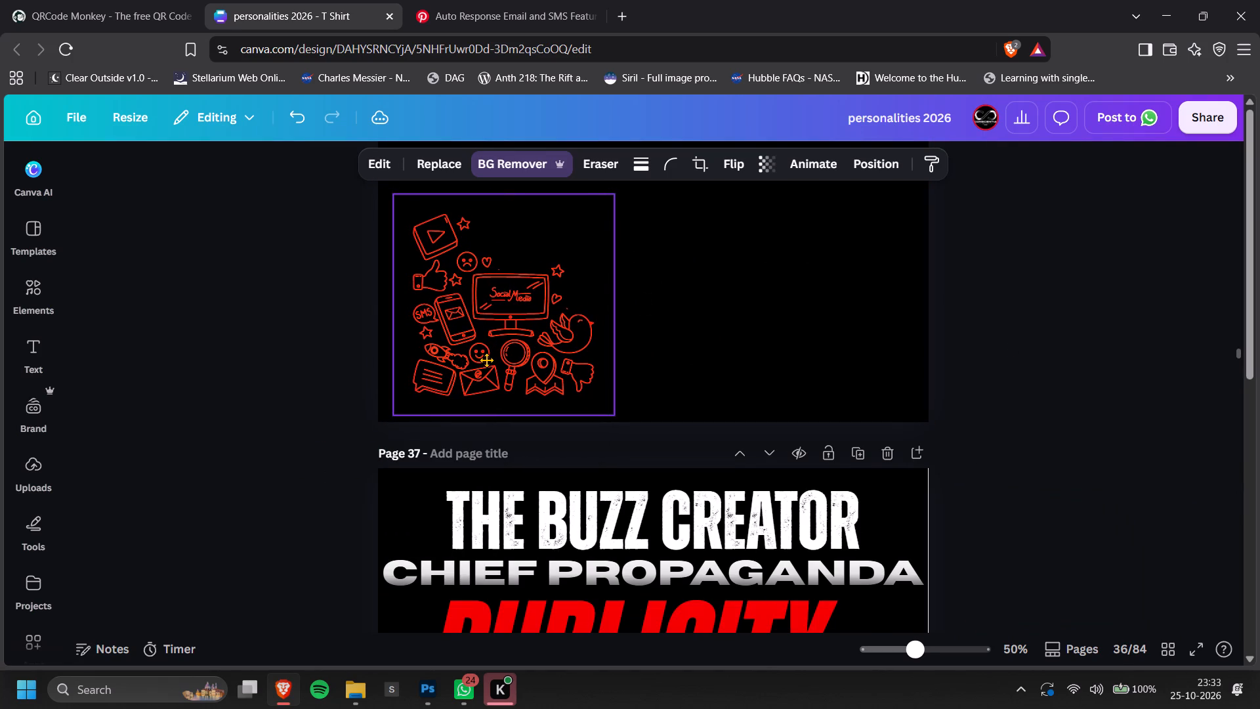
ctrl+scroll(650, 353, down, 2)
click(990, 334)
Copy the trimmed Social Media doodle from page 36 and paste it onto page 34.
click(557, 332)
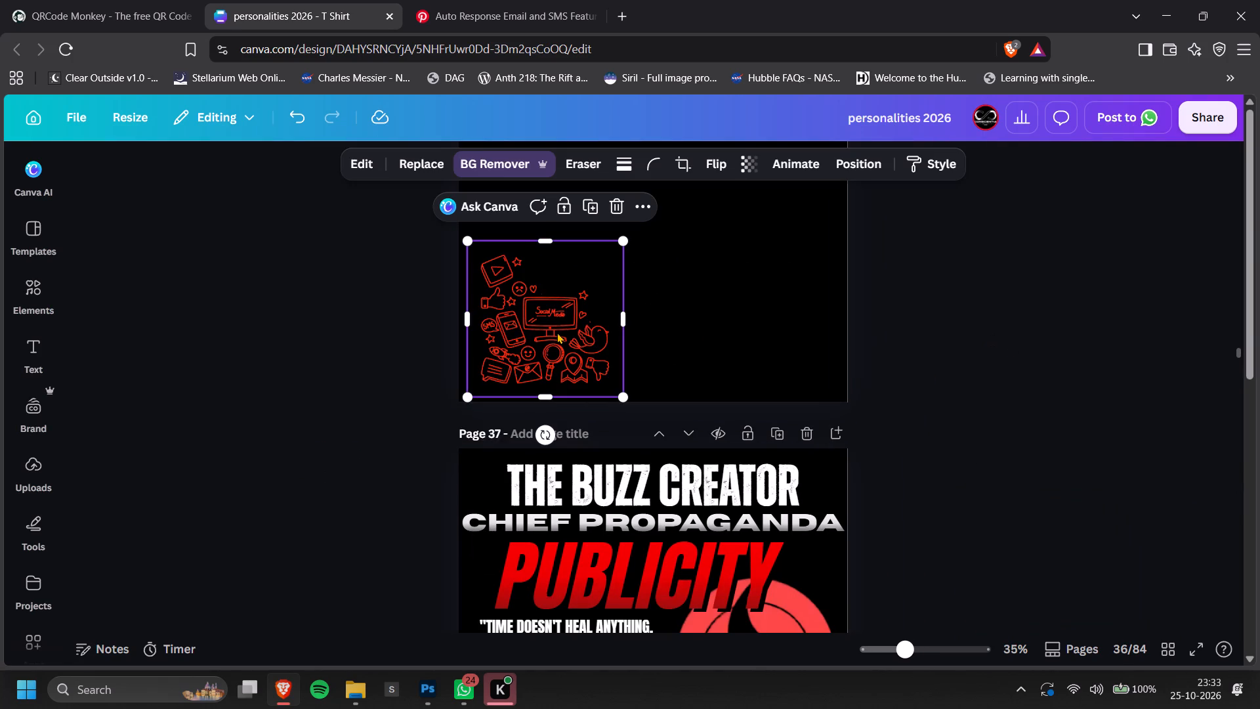
key(ctrl+c)
click(1017, 435)
ctrl+scroll(443, 303, up, 2)
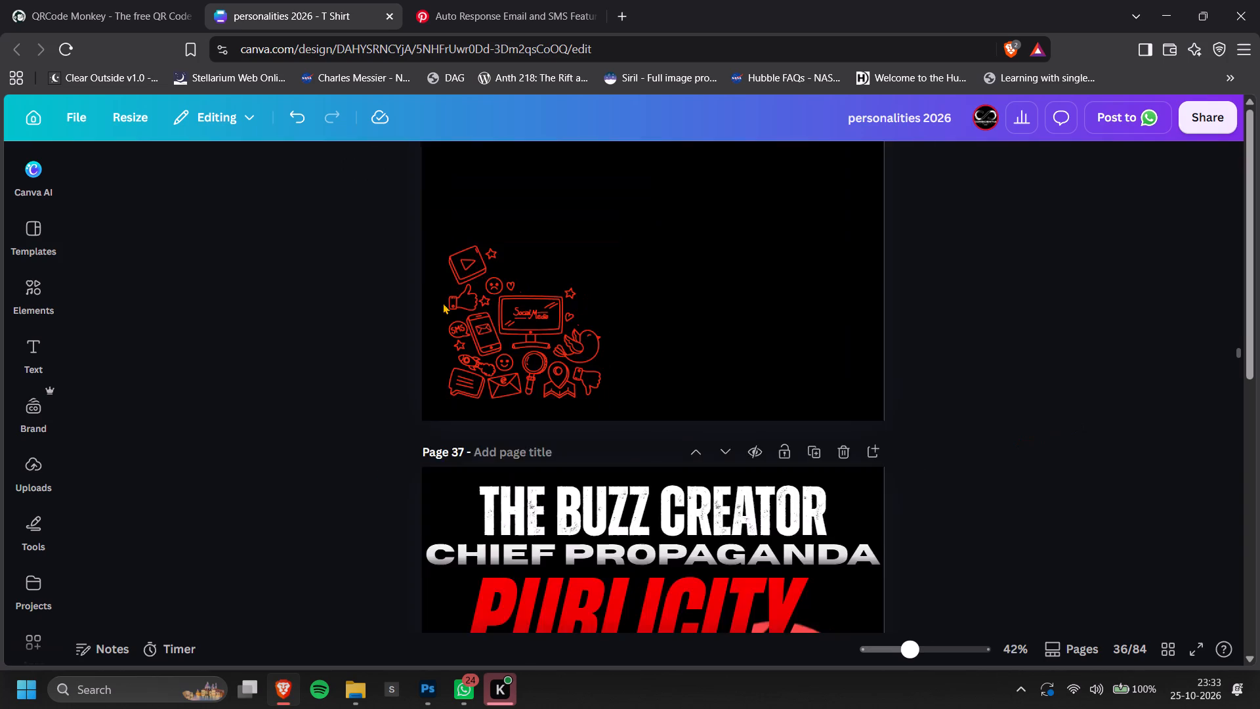
ctrl+scroll(443, 303, up, 4)
ctrl+scroll(421, 339, down, 6)
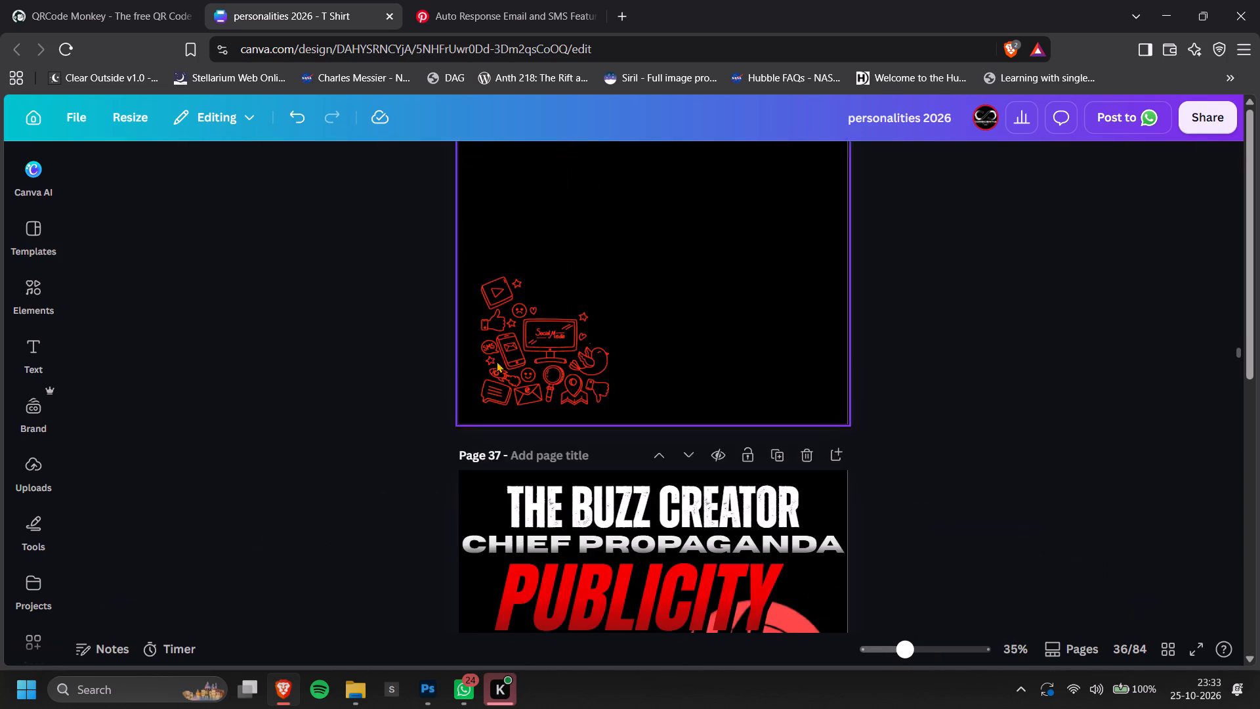
scroll(606, 368, up, 11)
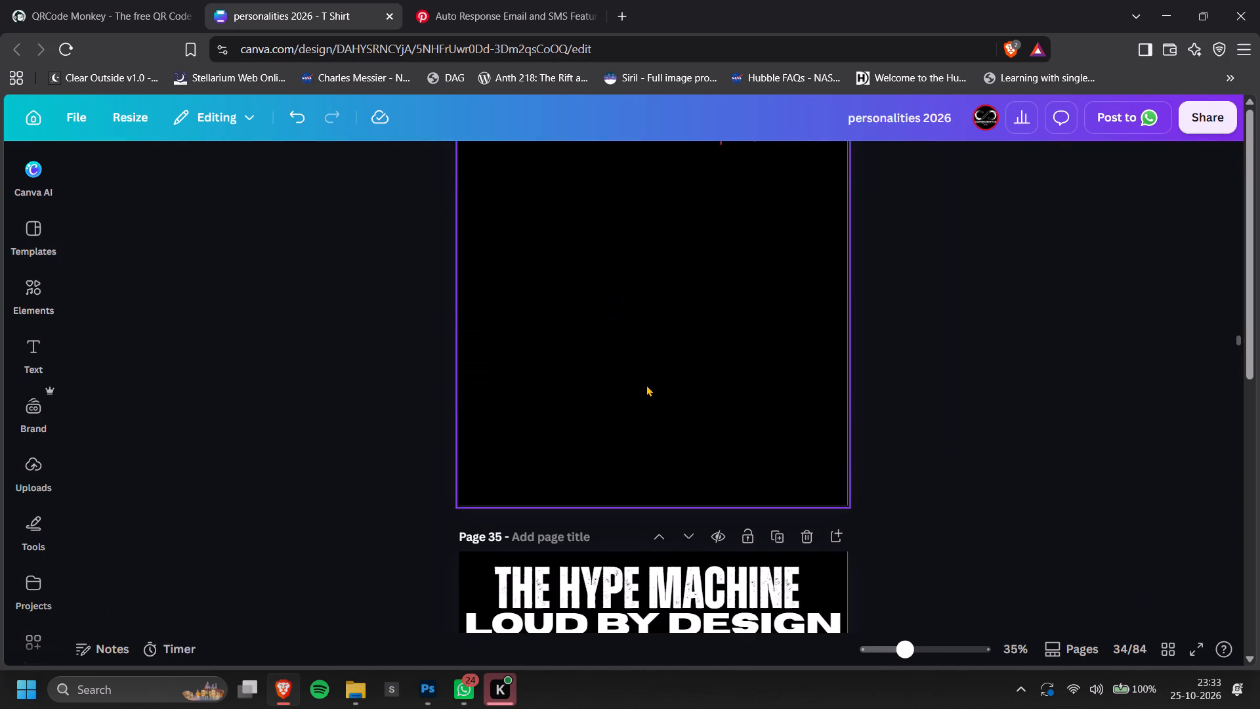
key(ctrl+v)
click(983, 362)
Set the Outline shadow size of the Social Media doodle on page 34 to 4.
ctrl+scroll(460, 421, up, 3)
click(419, 440)
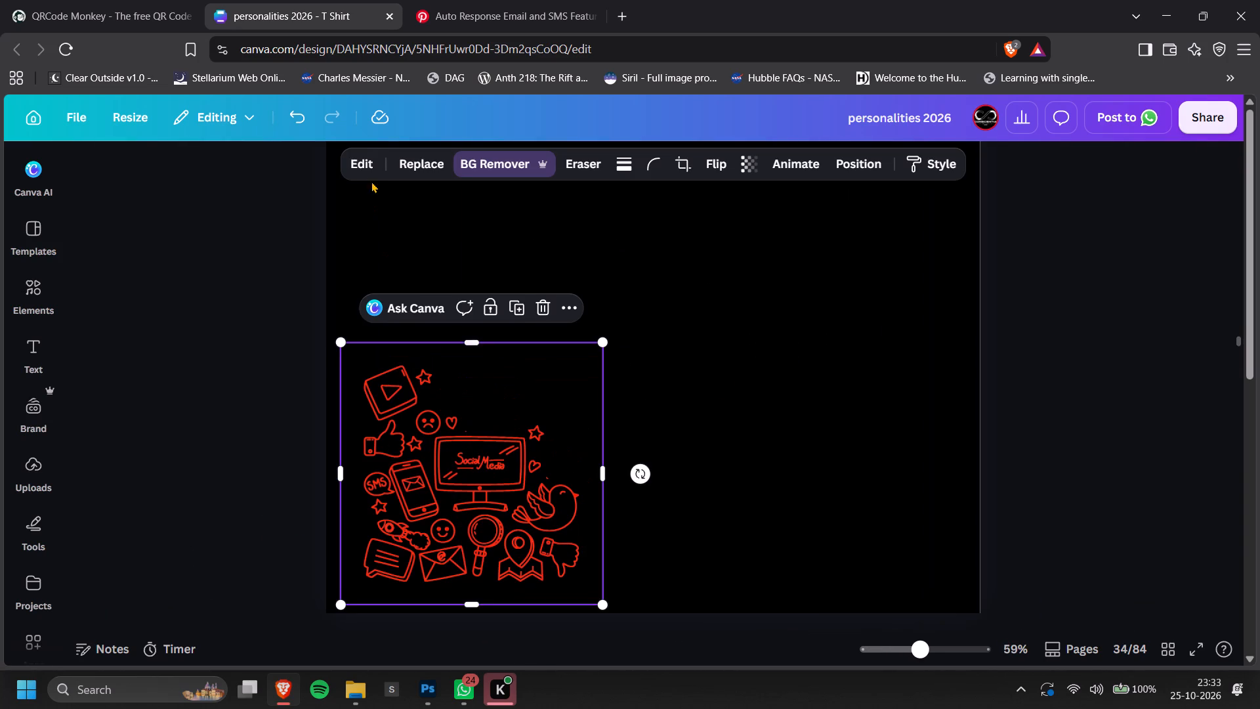
click(373, 167)
scroll(122, 508, down, 3)
scroll(177, 509, down, 9)
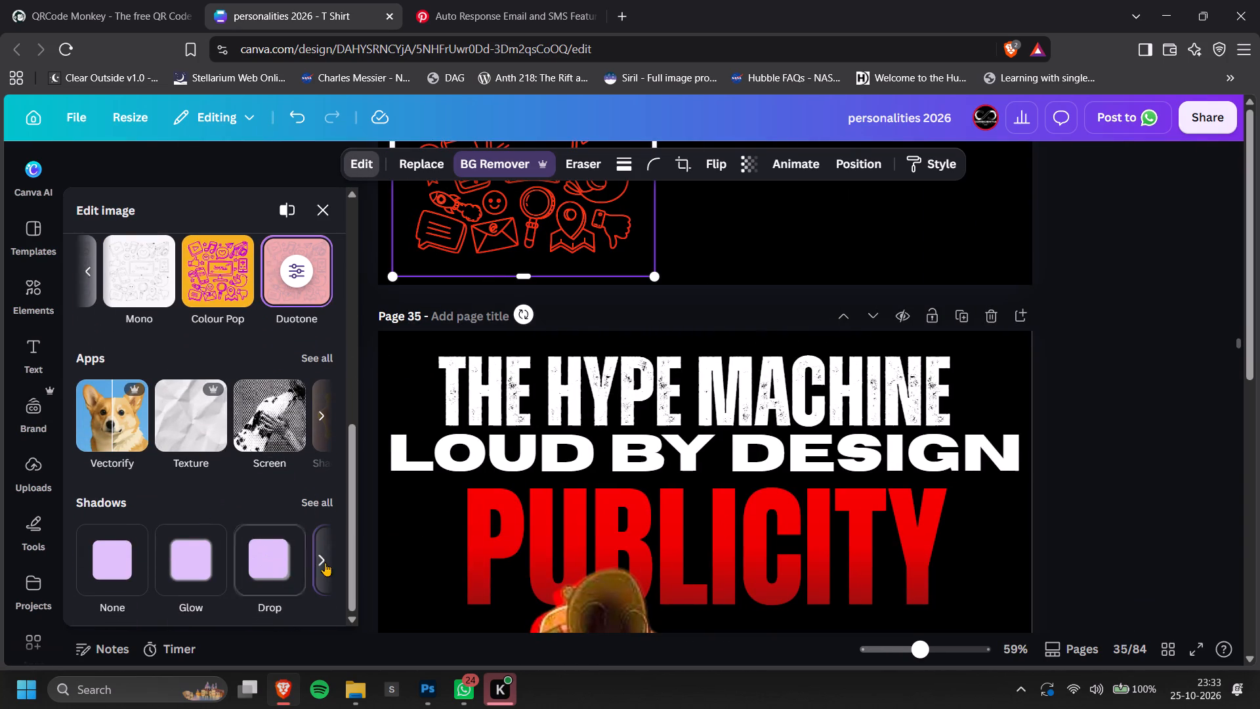
click(325, 562)
click(125, 562)
click(96, 286)
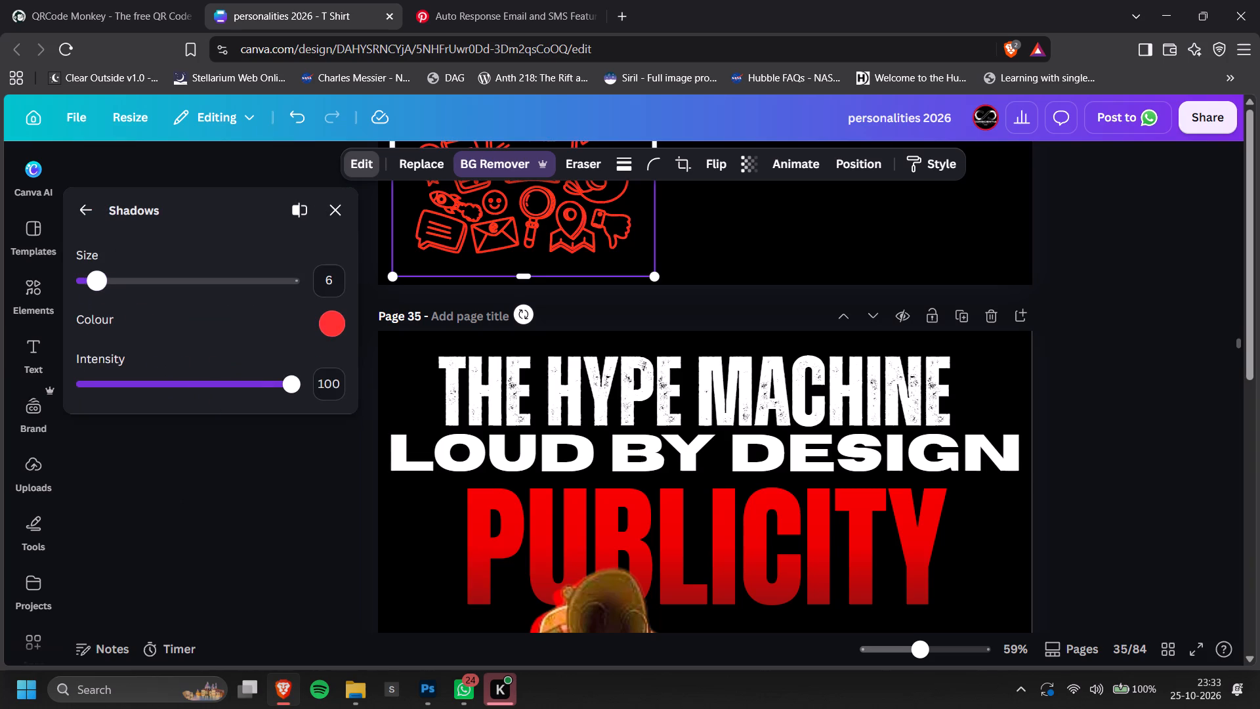
scroll(763, 306, up, 1)
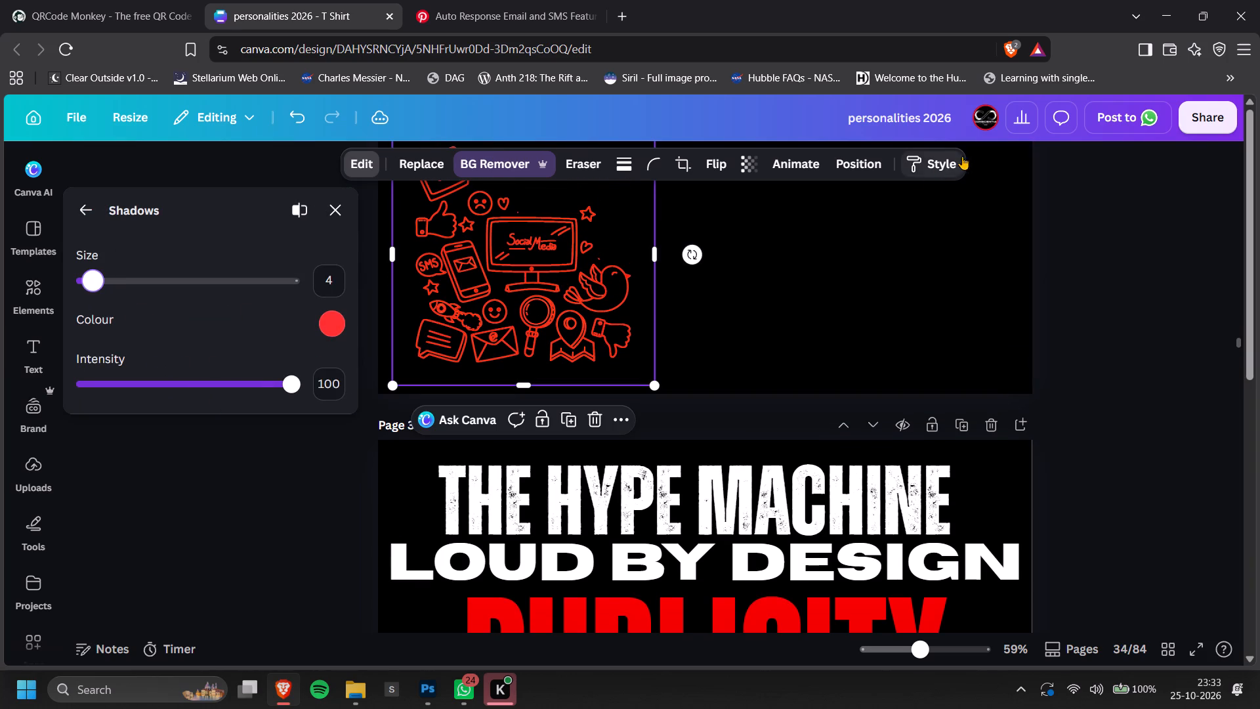
Copy the basic style of page 34's Social Media doodle and apply it to the doodle on page 36.
click(938, 164)
scroll(872, 360, down, 9)
scroll(581, 449, down, 5)
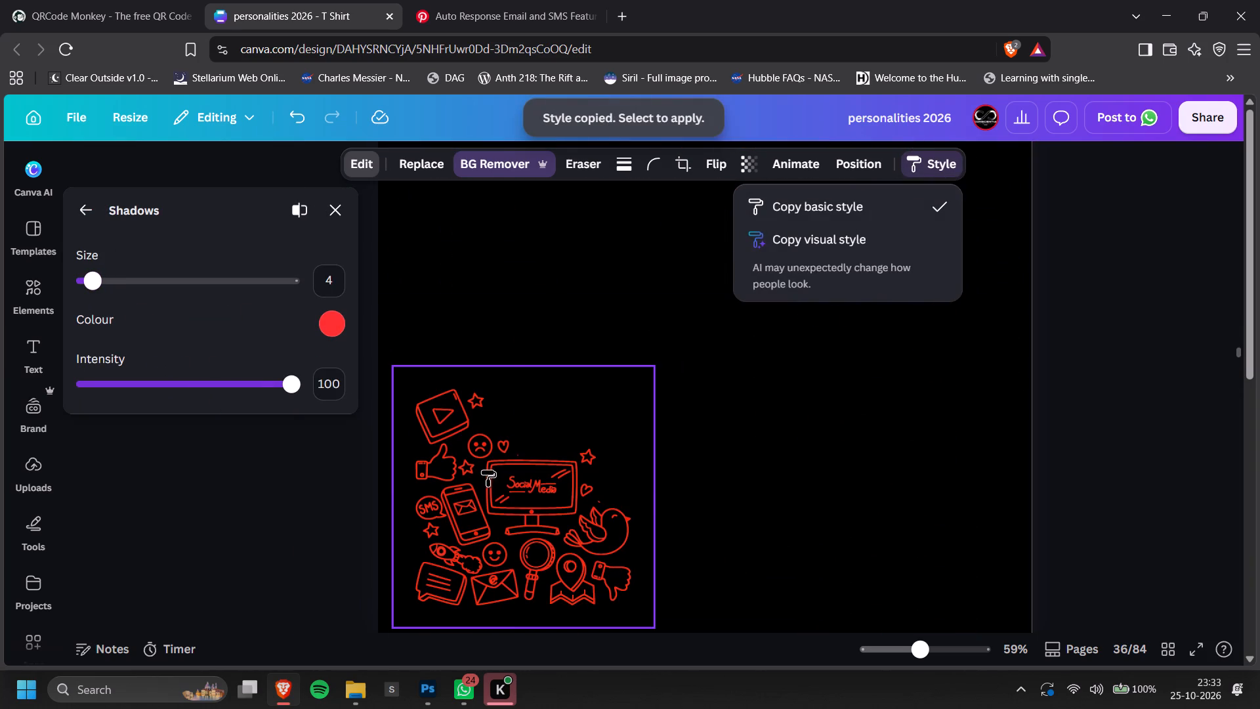
click(487, 470)
click(997, 416)
click(1098, 415)
Enlarge the Social Media doodle on page 36 slightly, keeping it in the page's lower-left corner.
ctrl+scroll(1045, 417, down, 4)
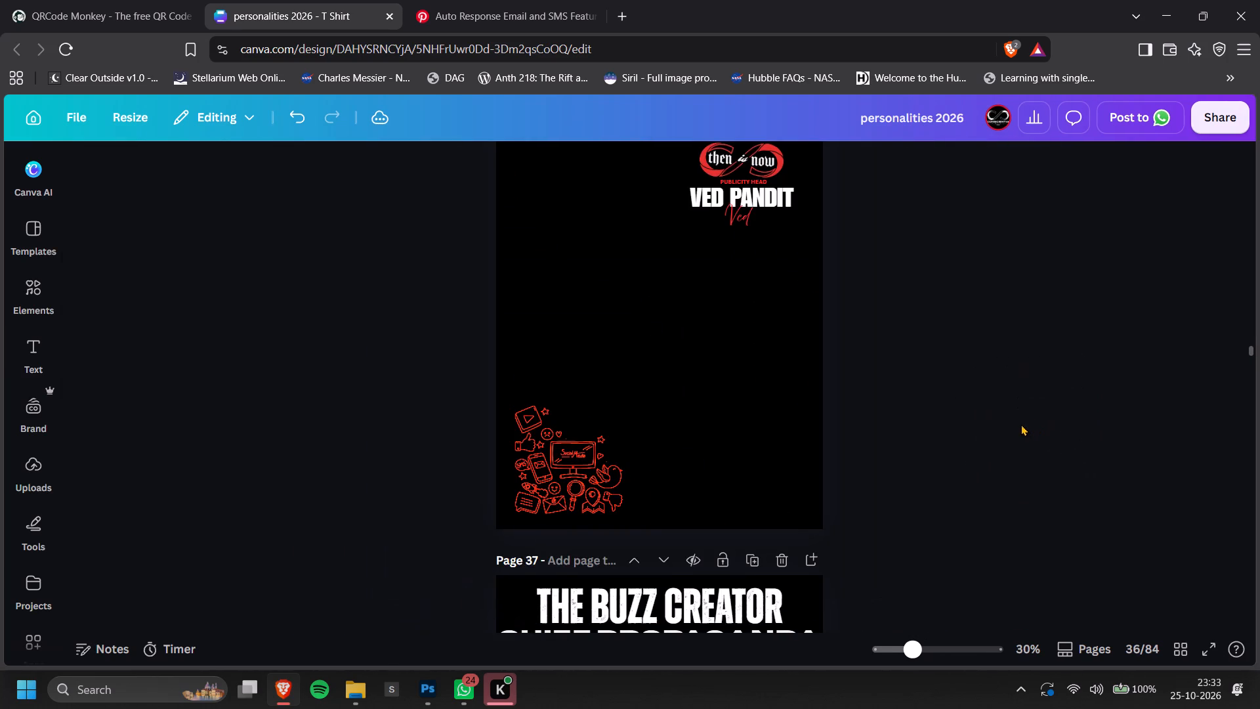
ctrl+scroll(1018, 421, down, 2)
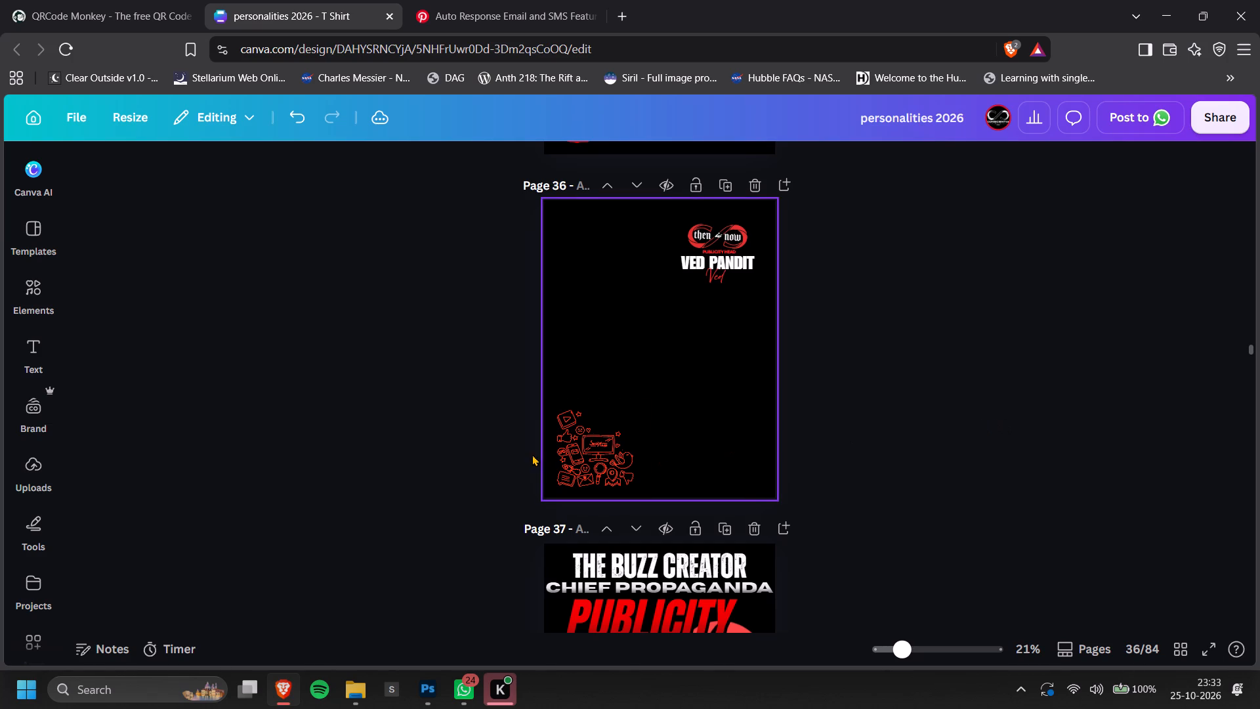
click(532, 454)
click(589, 449)
drag(641, 404, 650, 395)
click(1019, 360)
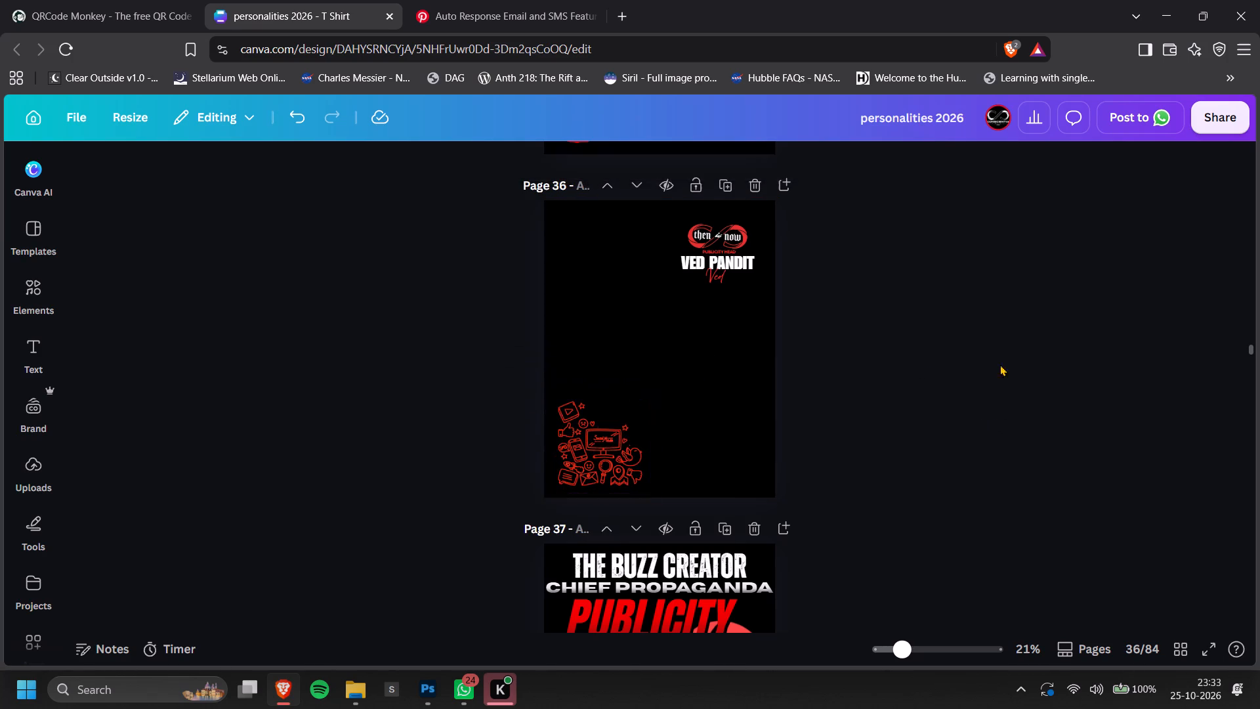
Enlarge the Social Media doodle on page 34 slightly from its upper-right corner.
scroll(925, 372, up, 6)
click(562, 436)
drag(646, 374, 650, 369)
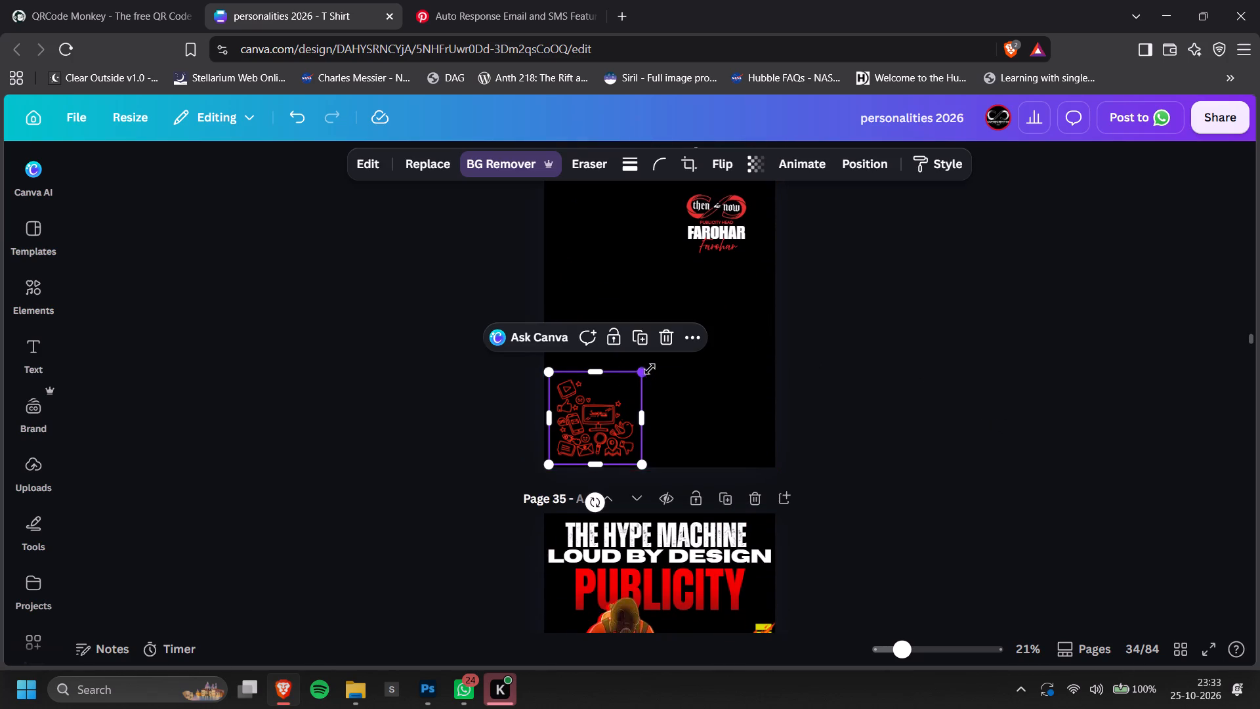
drag(650, 369, 650, 368)
click(959, 335)
Review the Publicity, Events and Media cover pages from page 36 to page 41.
scroll(959, 358, down, 10)
ctrl+scroll(962, 373, down, 2)
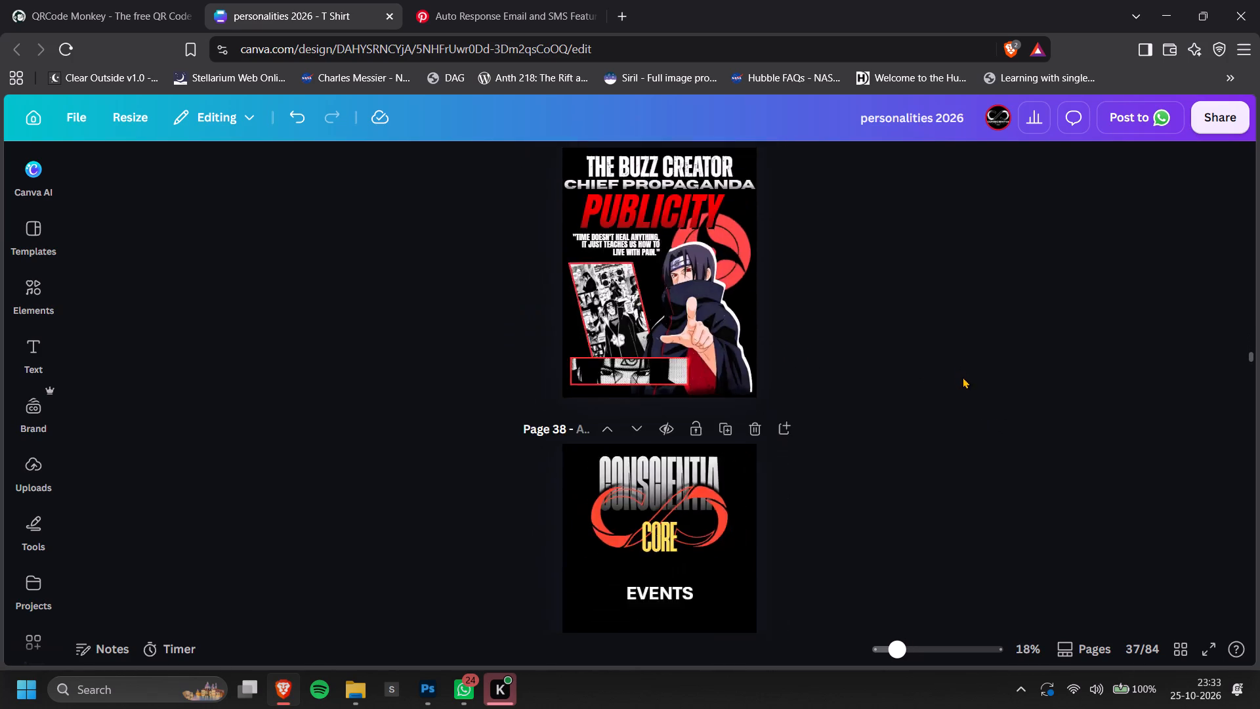
ctrl+scroll(963, 377, down, 5)
scroll(964, 381, down, 3)
scroll(964, 381, up, 8)
ctrl+scroll(948, 410, up, 2)
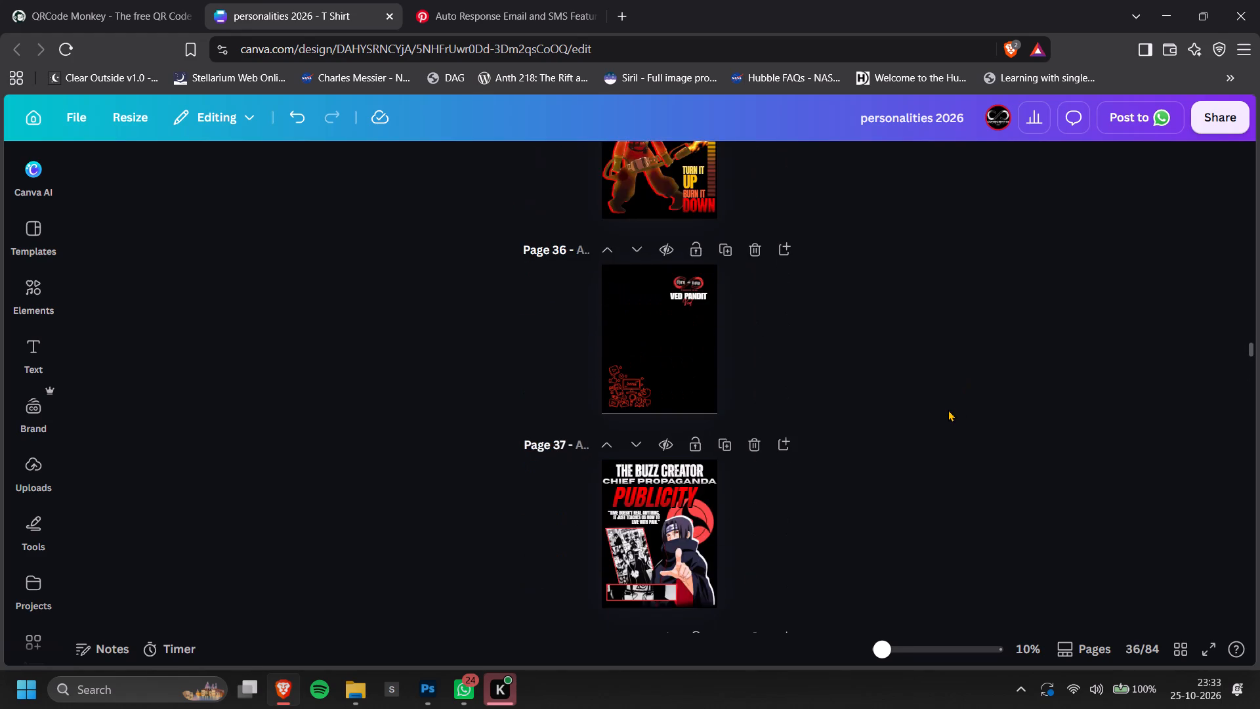
ctrl+scroll(948, 410, up, 2)
scroll(948, 410, down, 3)
scroll(948, 410, up, 1)
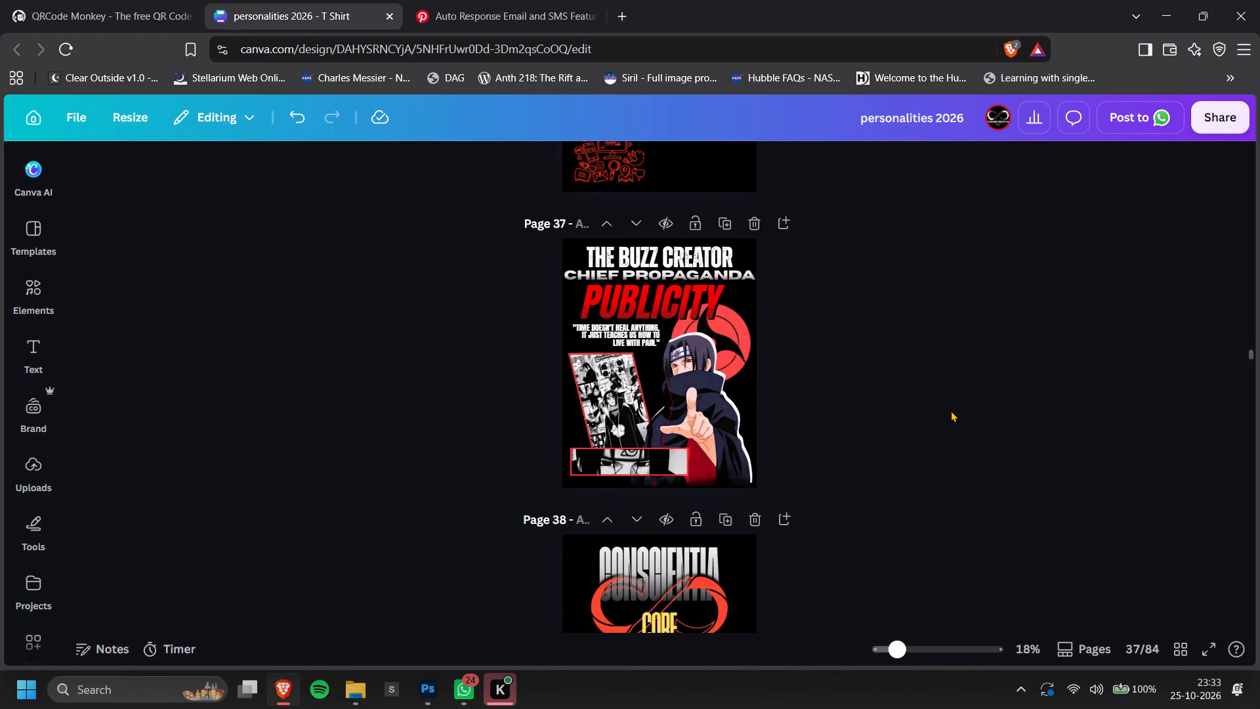
scroll(953, 408, down, 14)
scroll(957, 406, up, 6)
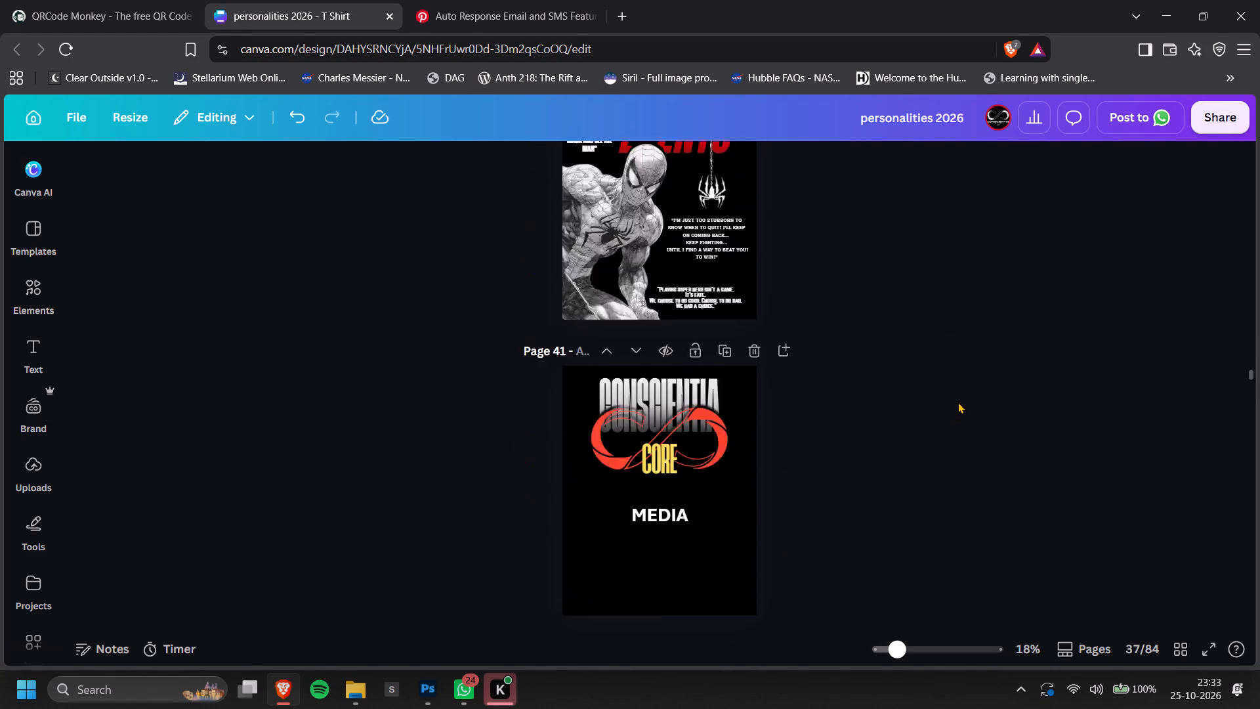
scroll(958, 402, up, 7)
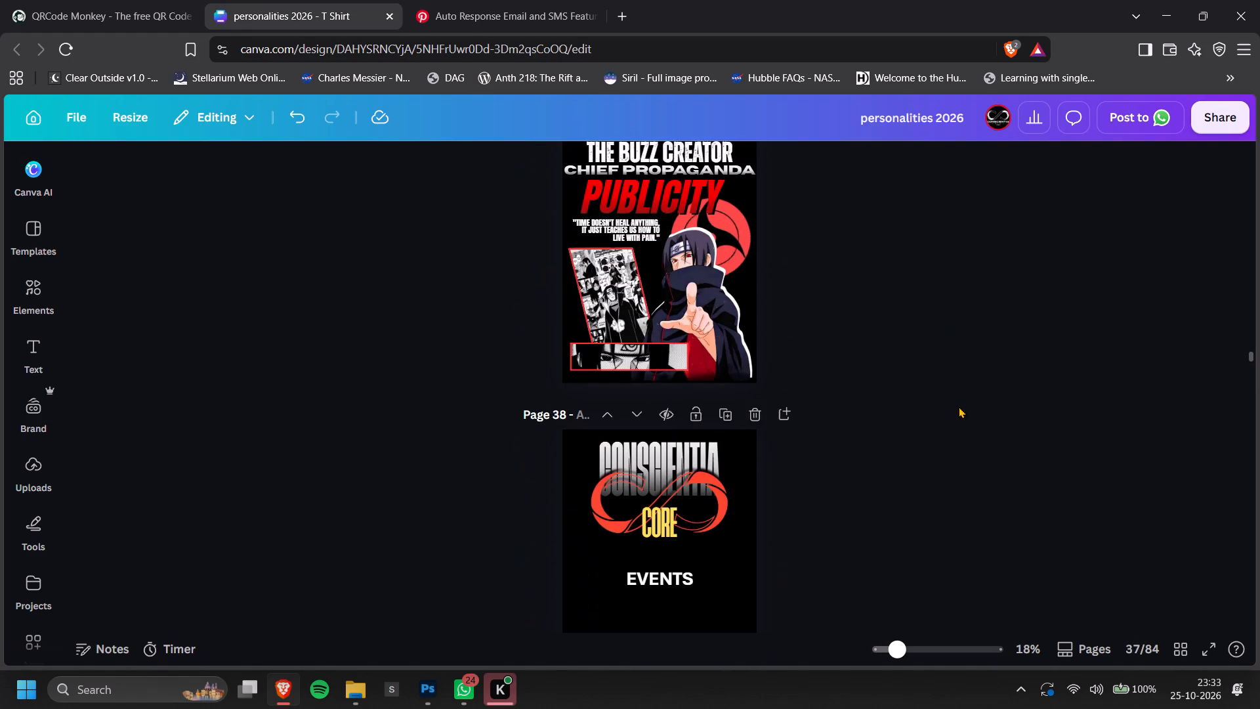
scroll(959, 406, down, 1)
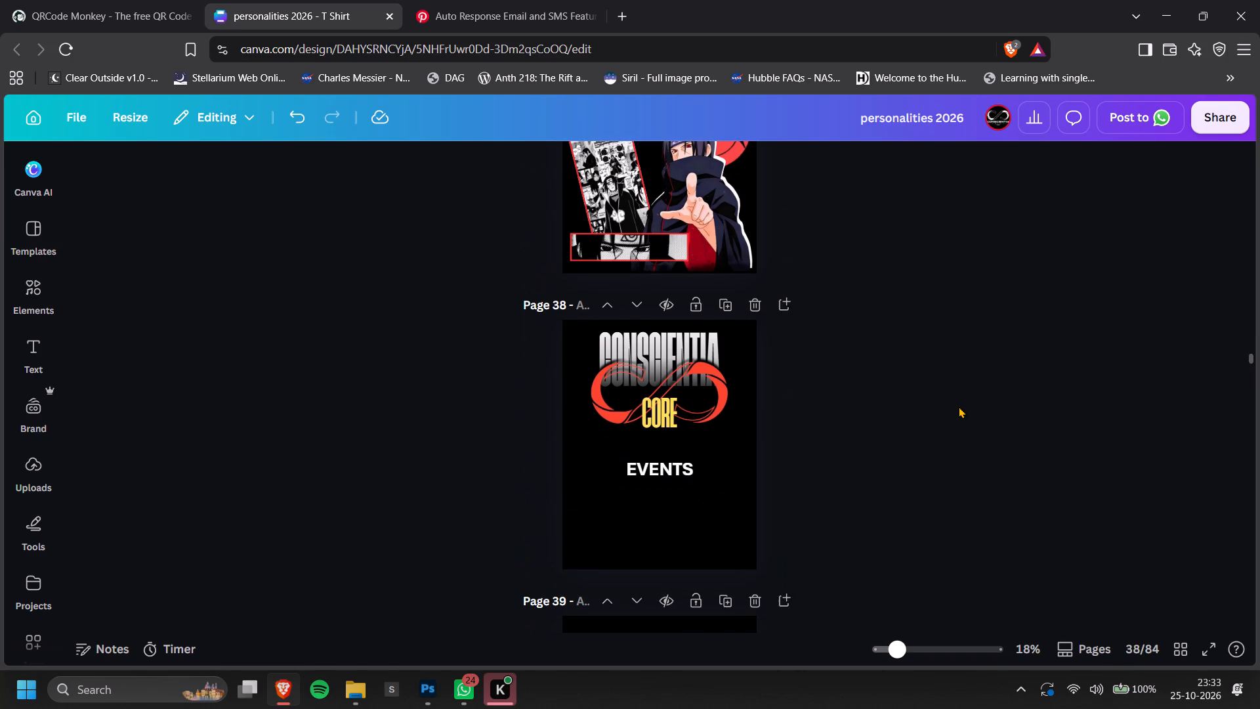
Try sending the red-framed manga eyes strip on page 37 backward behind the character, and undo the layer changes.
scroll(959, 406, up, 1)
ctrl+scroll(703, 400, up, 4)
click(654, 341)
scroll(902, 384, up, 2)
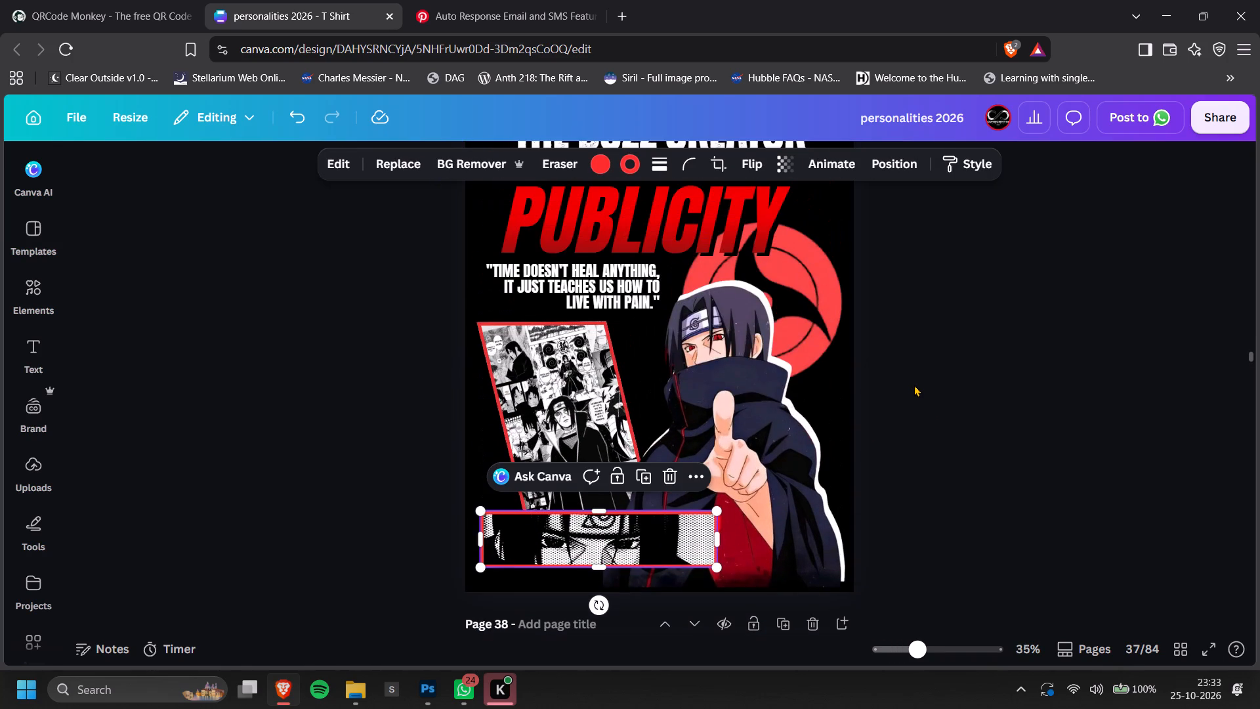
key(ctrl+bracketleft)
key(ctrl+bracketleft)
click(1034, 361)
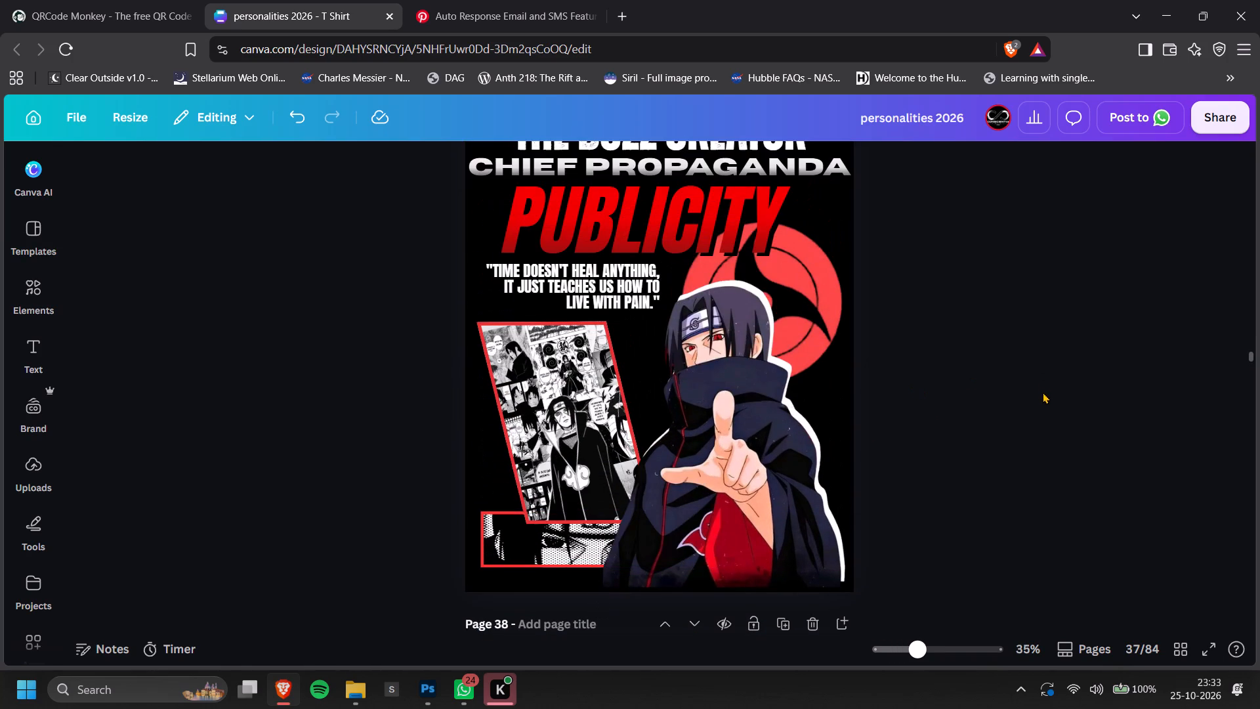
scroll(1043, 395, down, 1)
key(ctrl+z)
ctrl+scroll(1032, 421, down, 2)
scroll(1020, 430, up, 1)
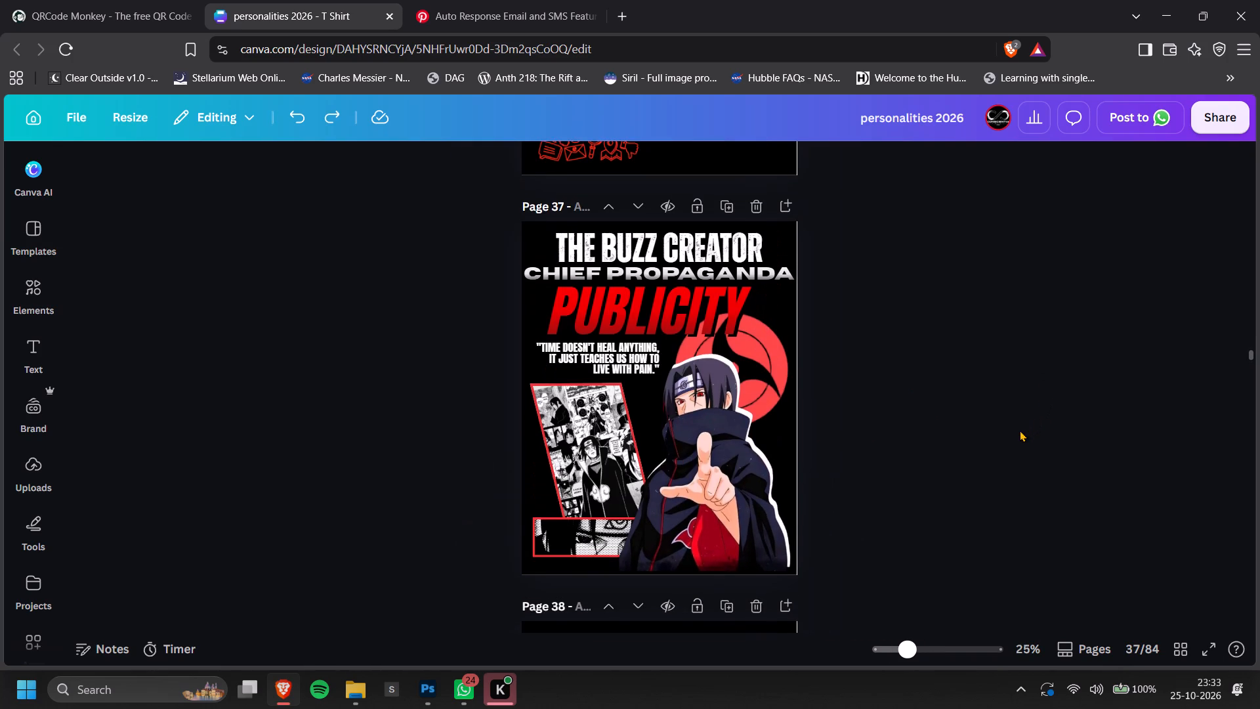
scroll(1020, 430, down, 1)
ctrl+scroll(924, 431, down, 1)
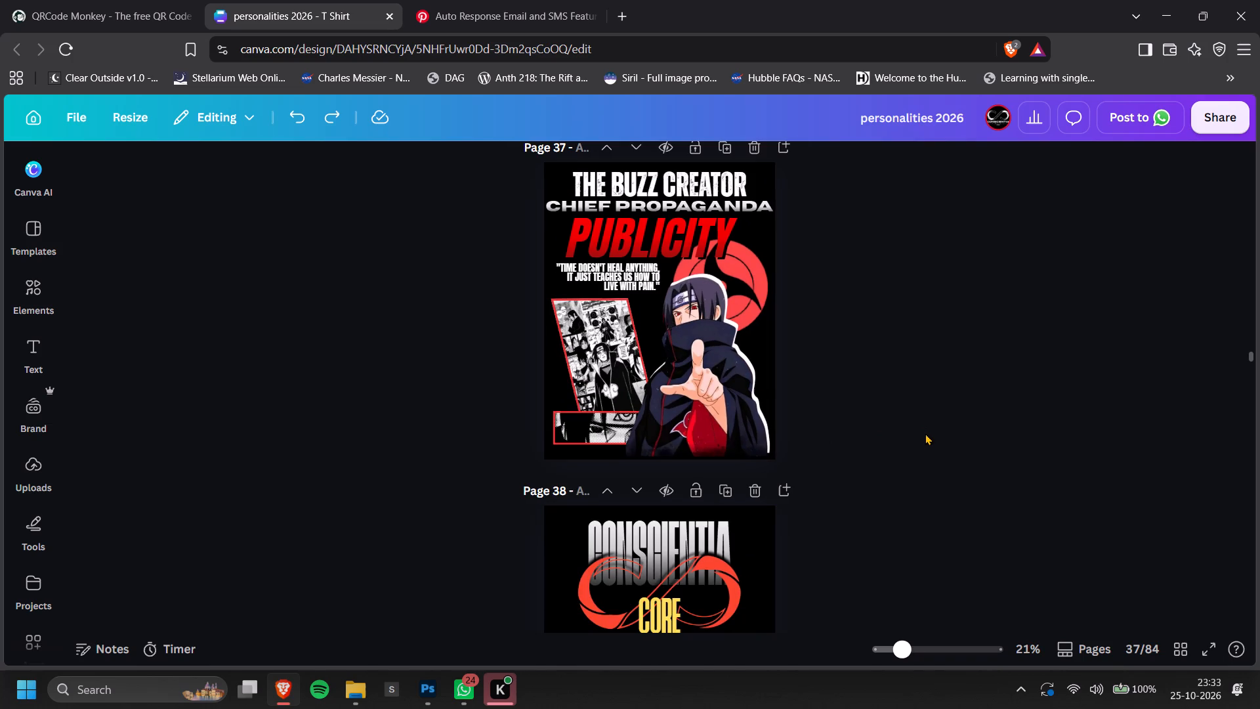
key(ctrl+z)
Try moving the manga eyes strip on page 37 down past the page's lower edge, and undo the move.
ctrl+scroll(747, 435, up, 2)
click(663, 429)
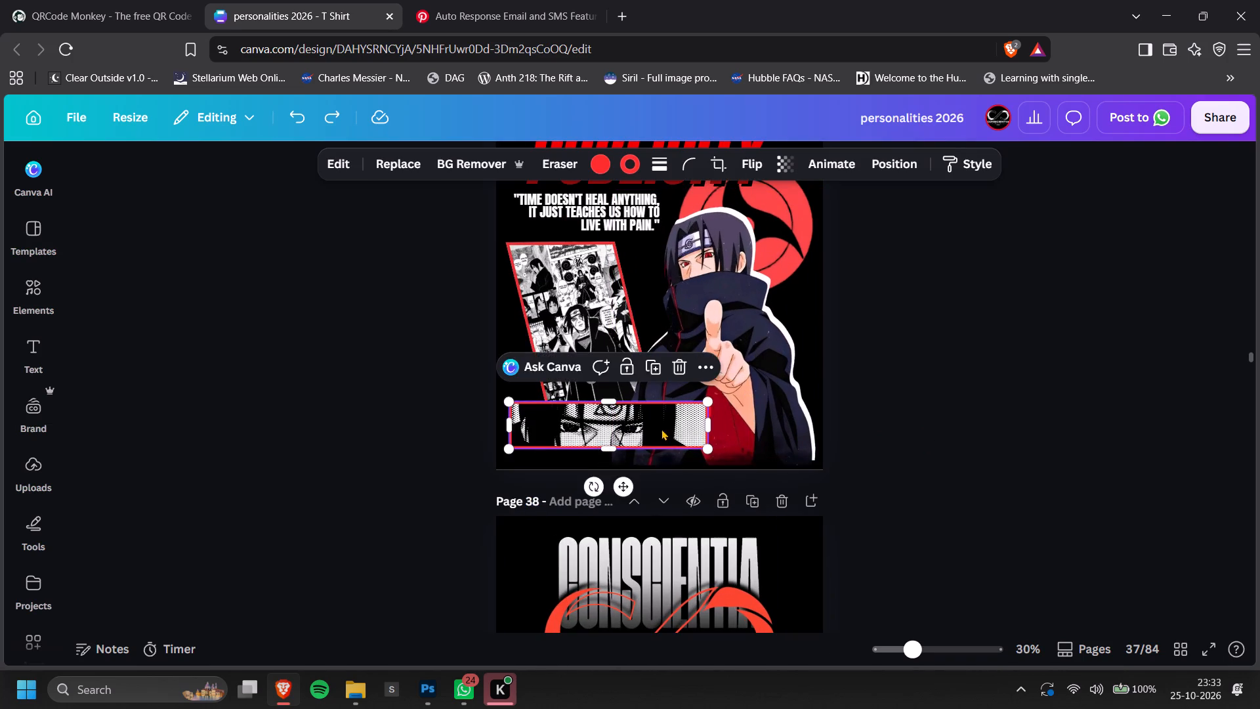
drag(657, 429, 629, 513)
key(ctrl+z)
Shrink the red-framed manga eyes strip on page 37 slightly from its upper-right corner.
click(696, 409)
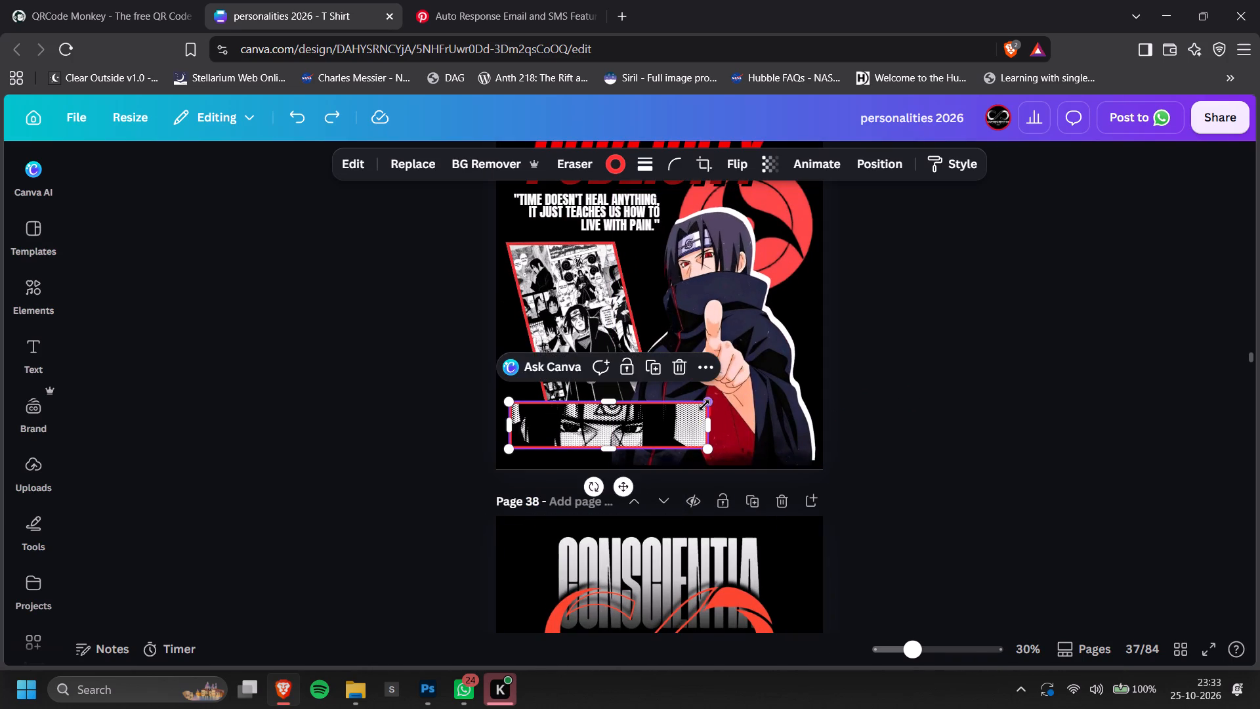
drag(704, 405, 679, 405)
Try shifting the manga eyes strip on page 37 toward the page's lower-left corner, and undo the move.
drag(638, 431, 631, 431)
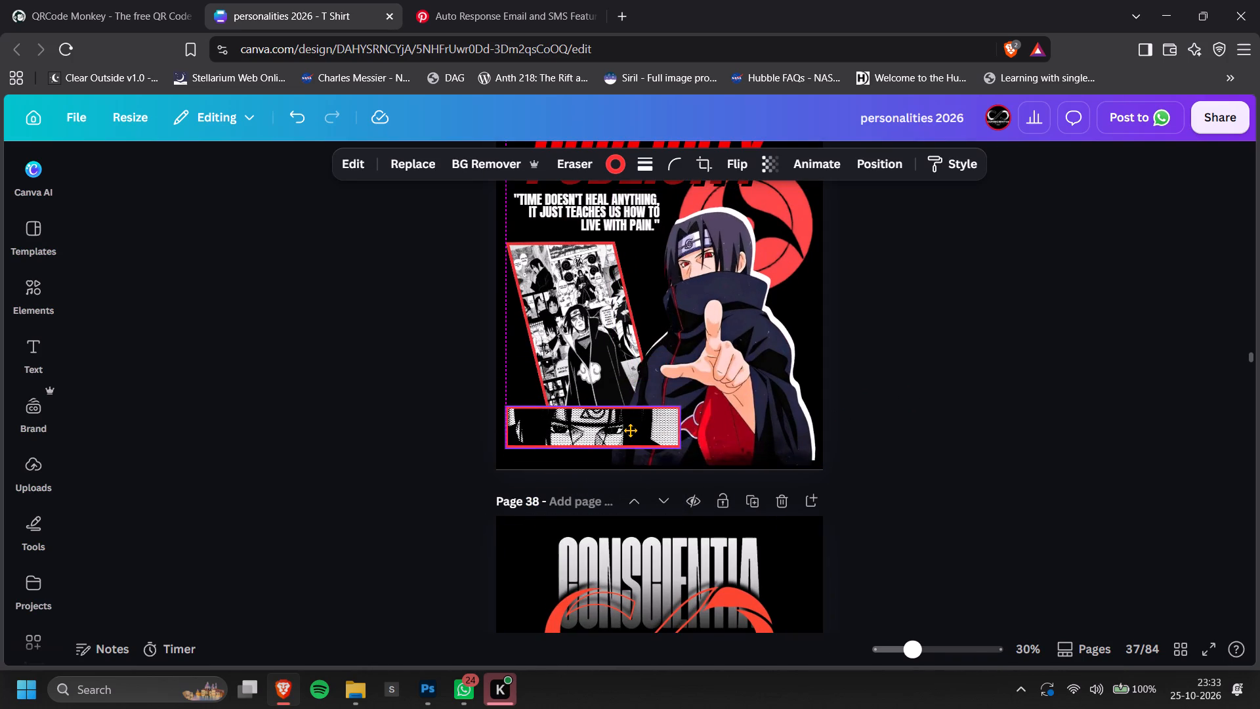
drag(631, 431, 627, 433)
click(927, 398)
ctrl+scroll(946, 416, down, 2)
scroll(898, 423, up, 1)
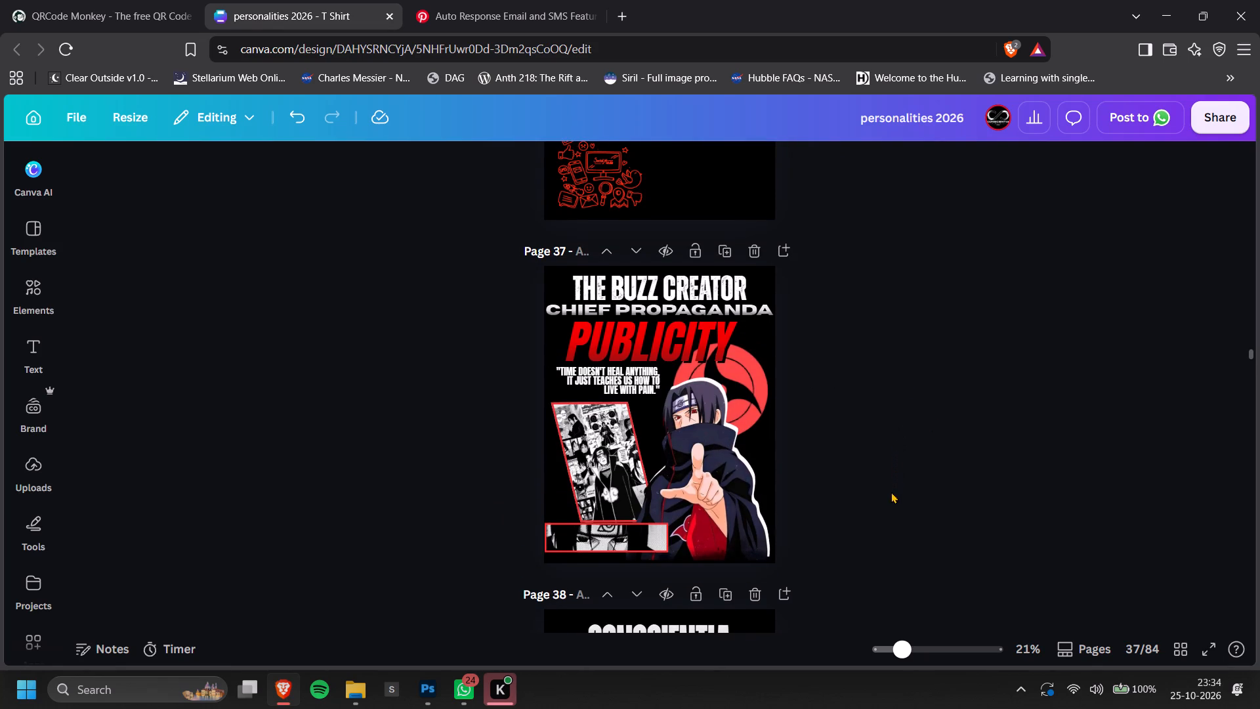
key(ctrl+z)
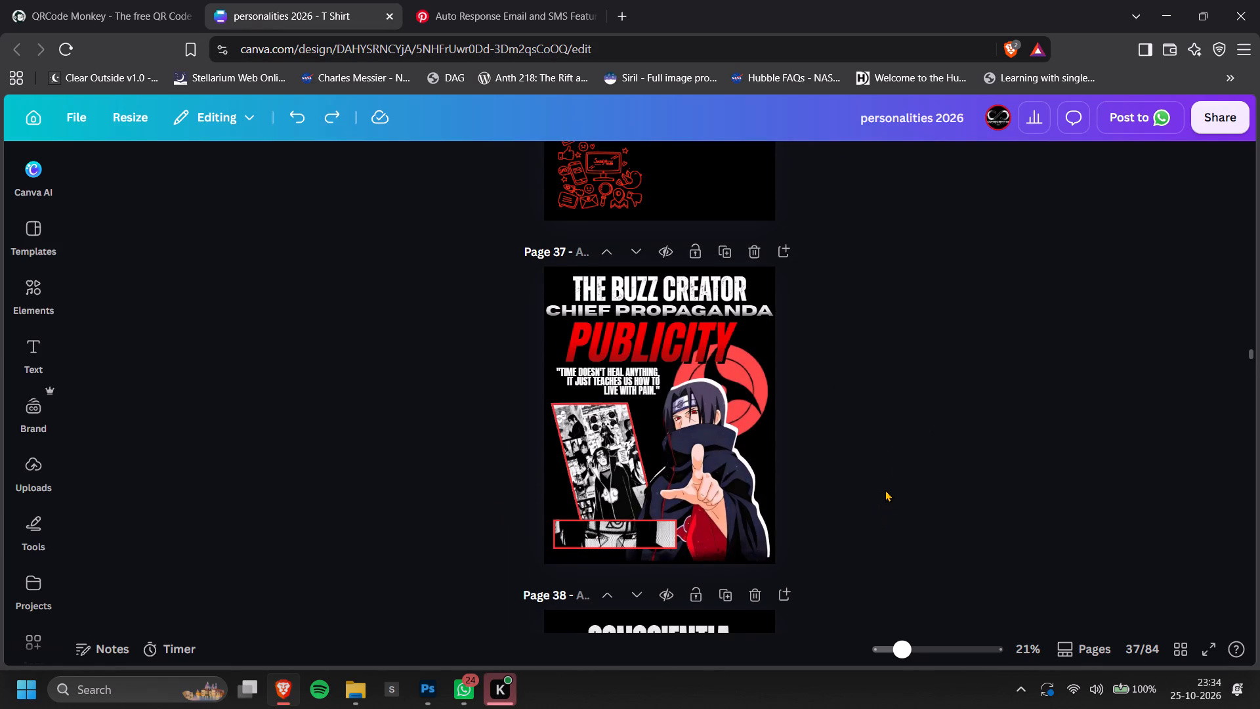
Move the character cut-out on page 37 up slightly, away from the page's lower edge.
scroll(885, 490, down, 1)
ctrl+scroll(568, 404, up, 3)
click(601, 427)
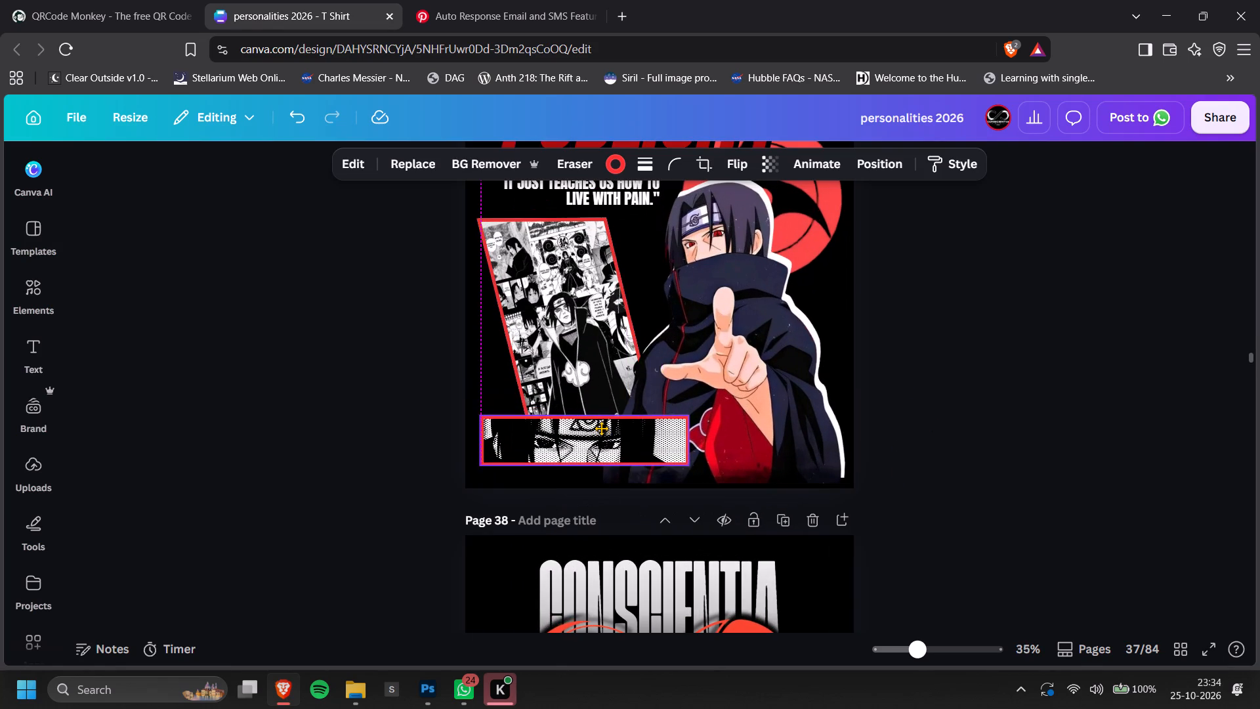
click(1026, 377)
ctrl+scroll(1030, 385, down, 2)
ctrl+scroll(899, 412, down, 2)
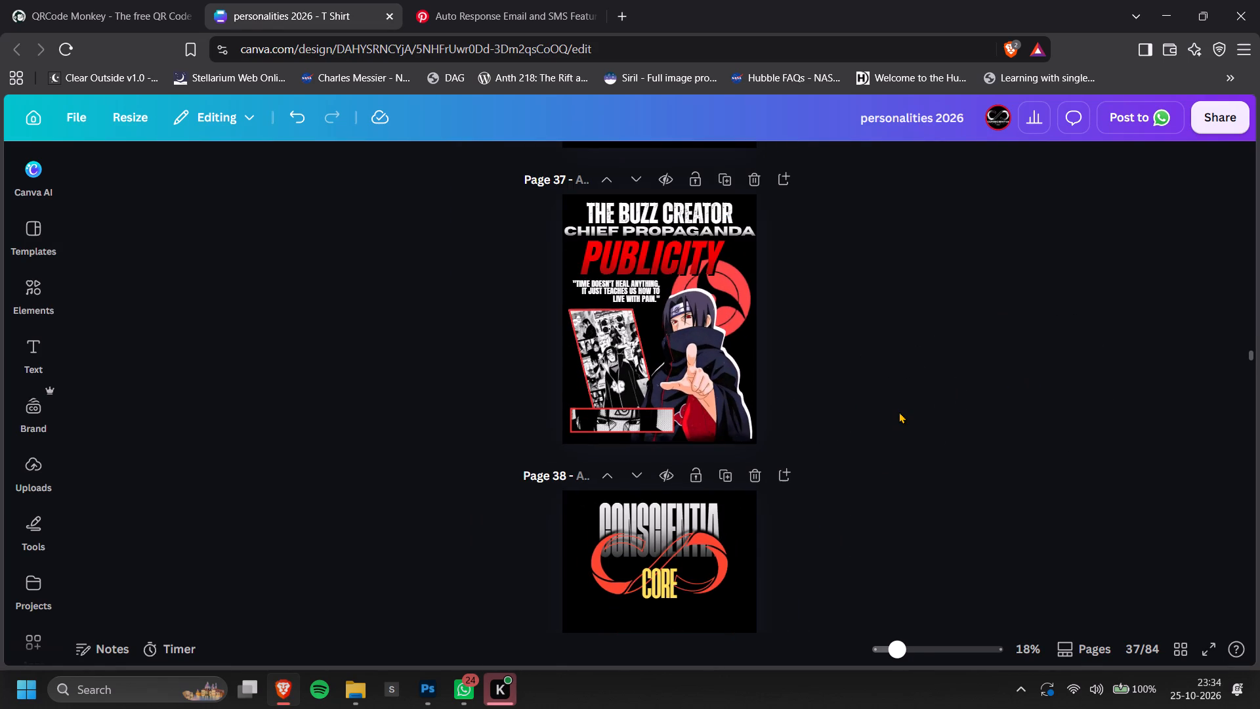
ctrl+scroll(854, 427, up, 7)
drag(875, 427, 875, 423)
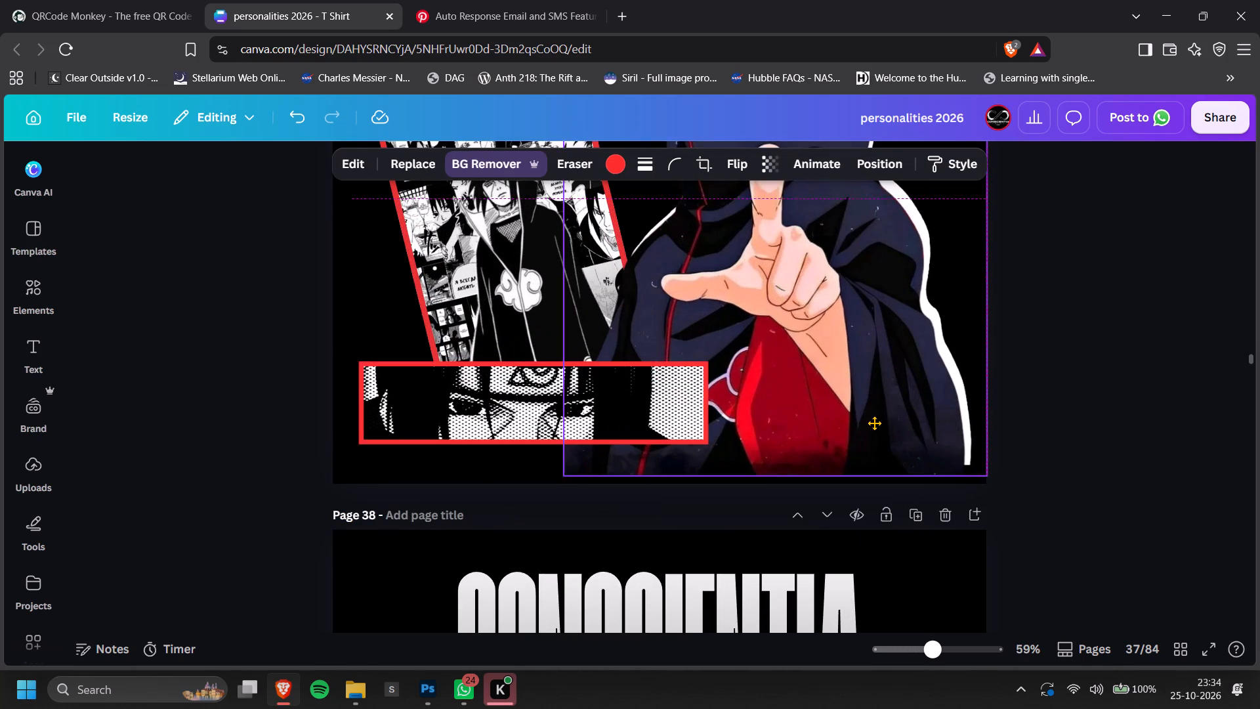
drag(875, 423, 875, 419)
click(1098, 407)
Trim the lower edge of the character cut-out on page 37 slightly, to about 9 by 11.7.
ctrl+scroll(1101, 407, down, 4)
scroll(1101, 407, up, 1)
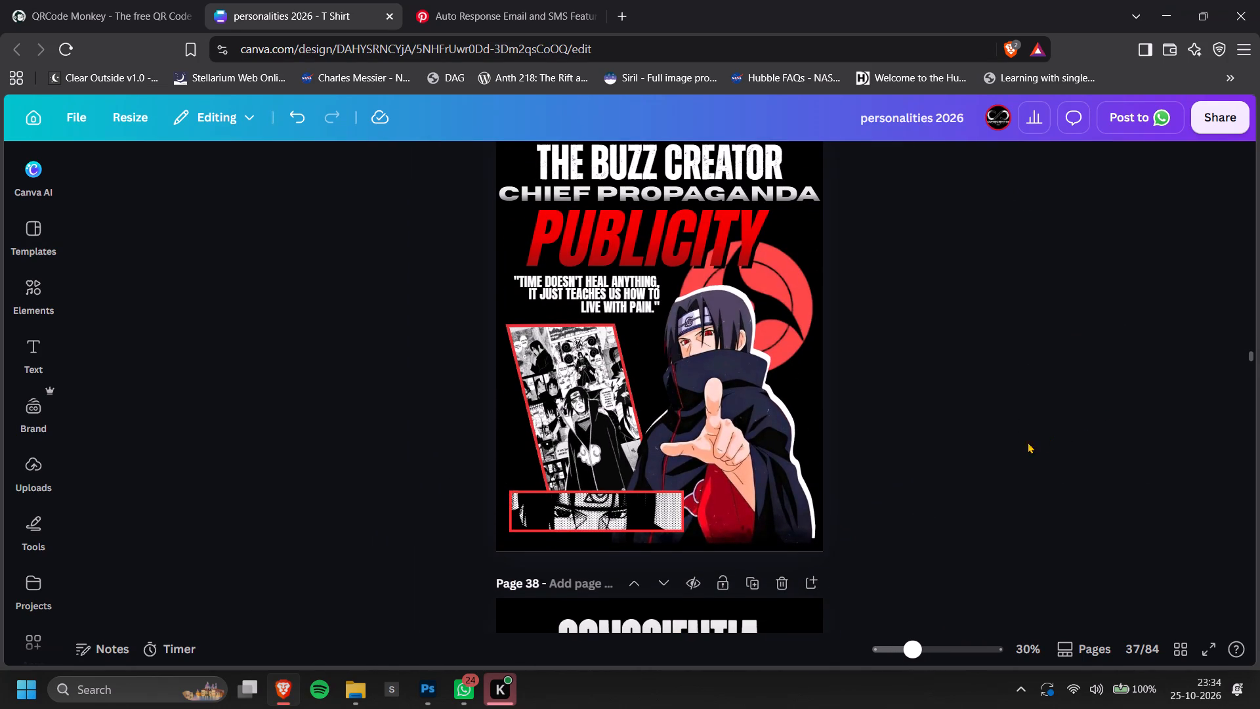
ctrl+scroll(1009, 431, down, 1)
ctrl+scroll(833, 513, up, 3)
click(740, 483)
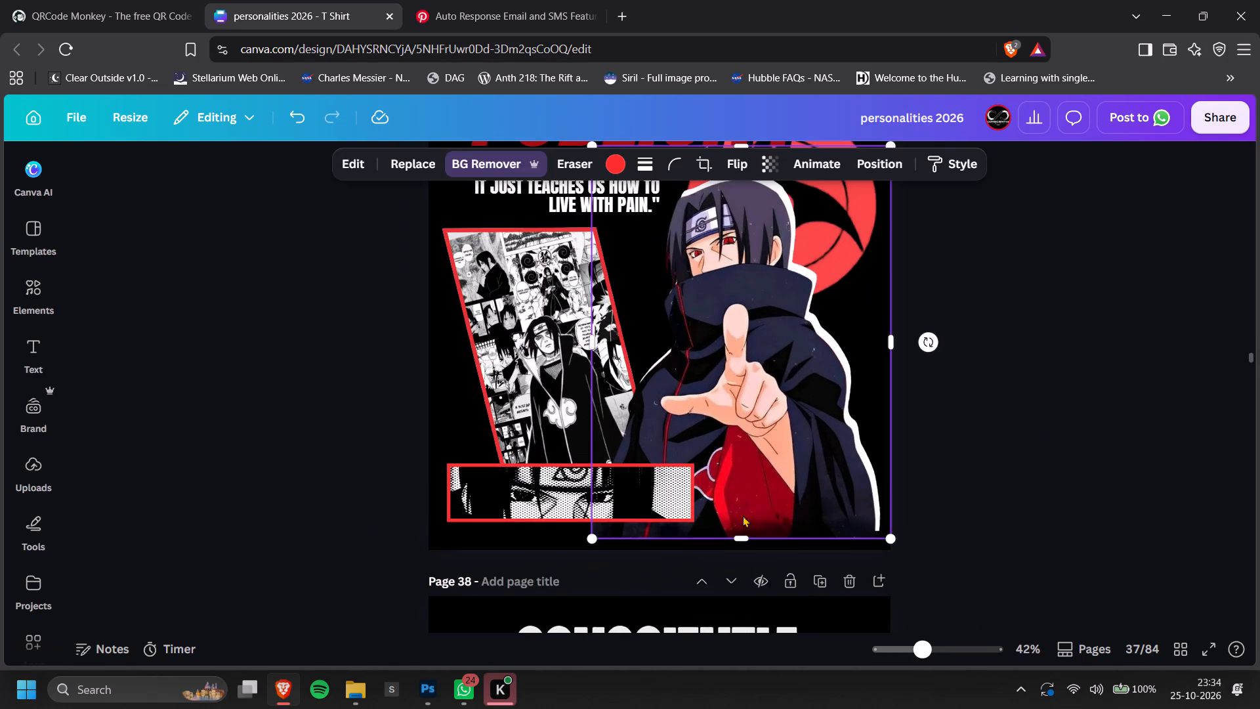
ctrl+scroll(728, 530, up, 2)
click(791, 546)
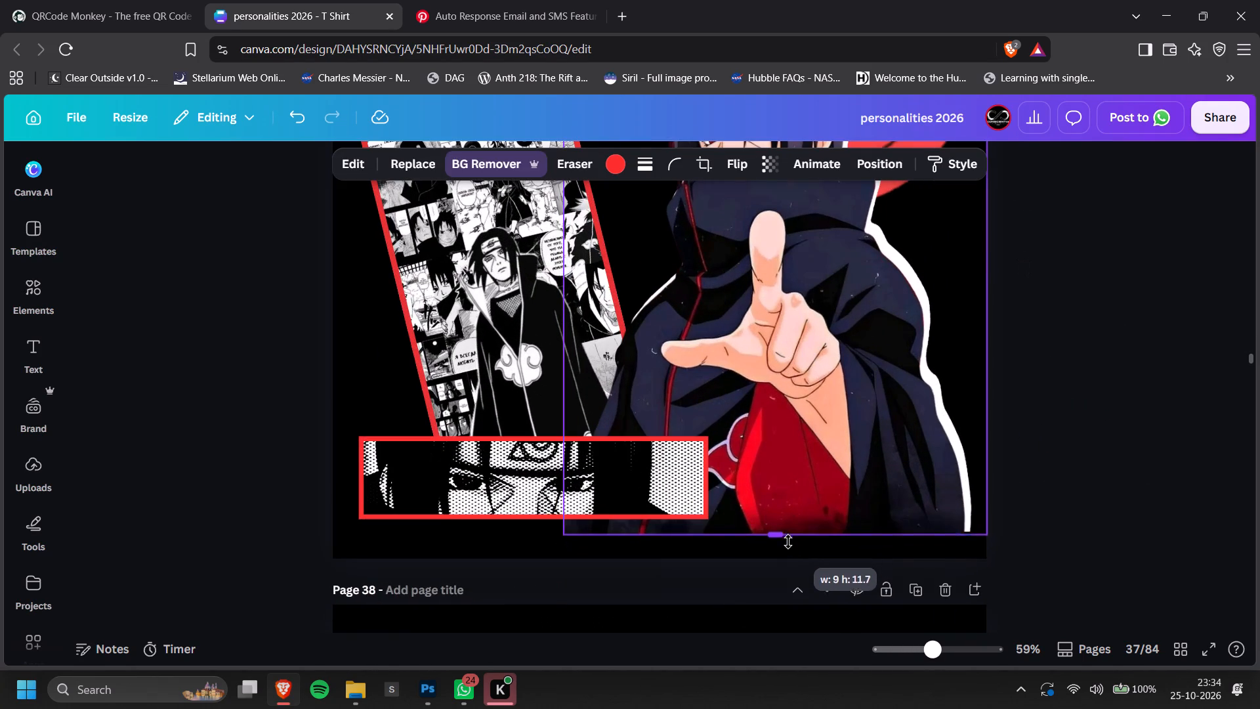
click(1156, 450)
Look through the designs from page 38 to the end of the document and back up to the Media design on page 43.
ctrl+scroll(1087, 484, down, 10)
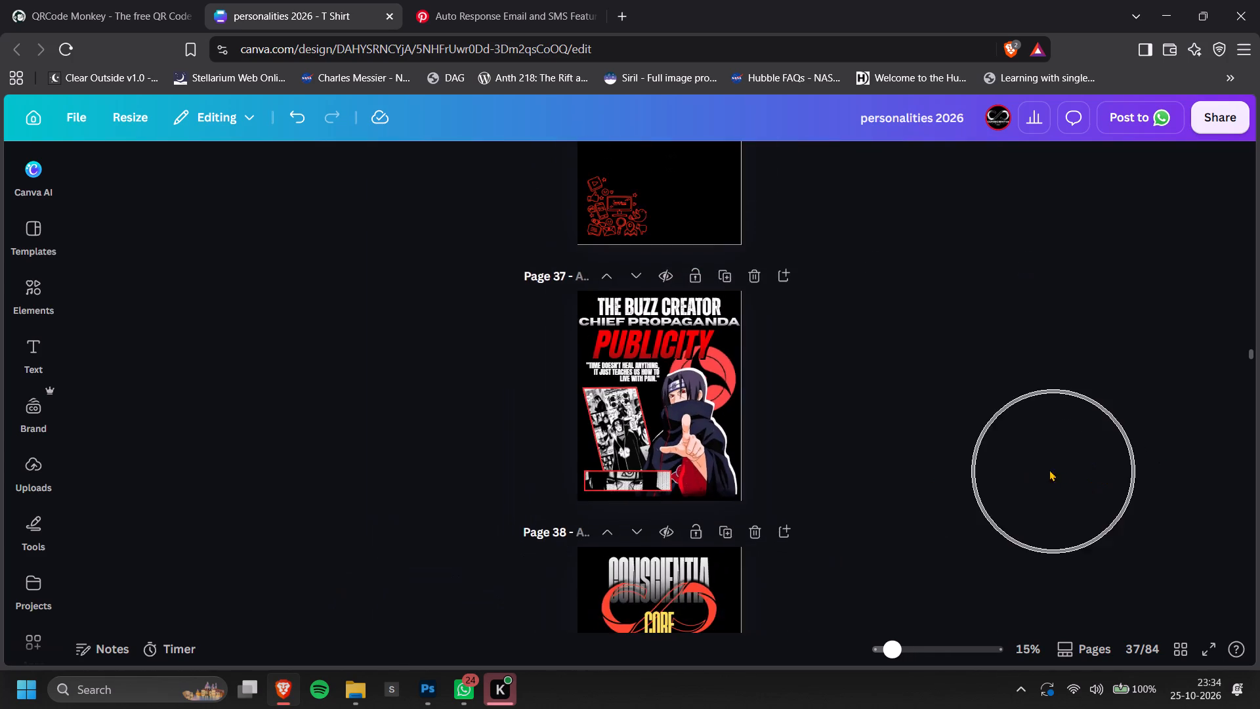
ctrl+scroll(1049, 469, down, 11)
middle_click(961, 307)
scroll(961, 307, down, 1)
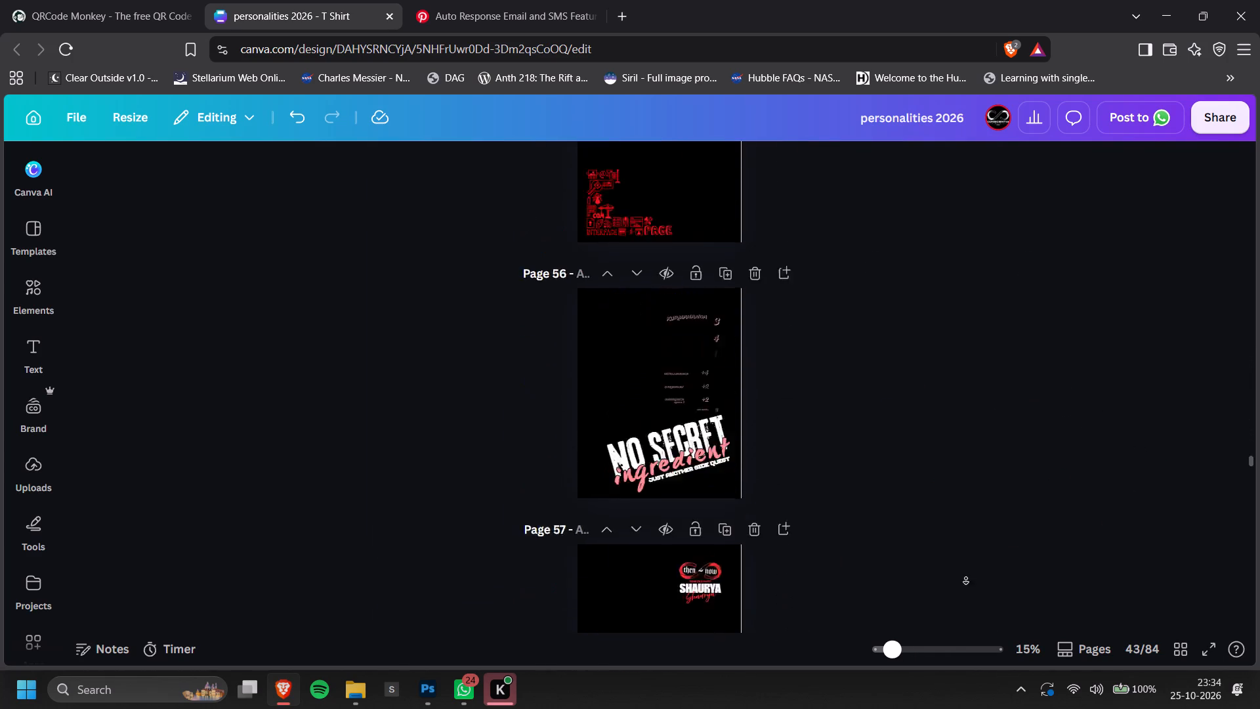
middle_click(960, 564)
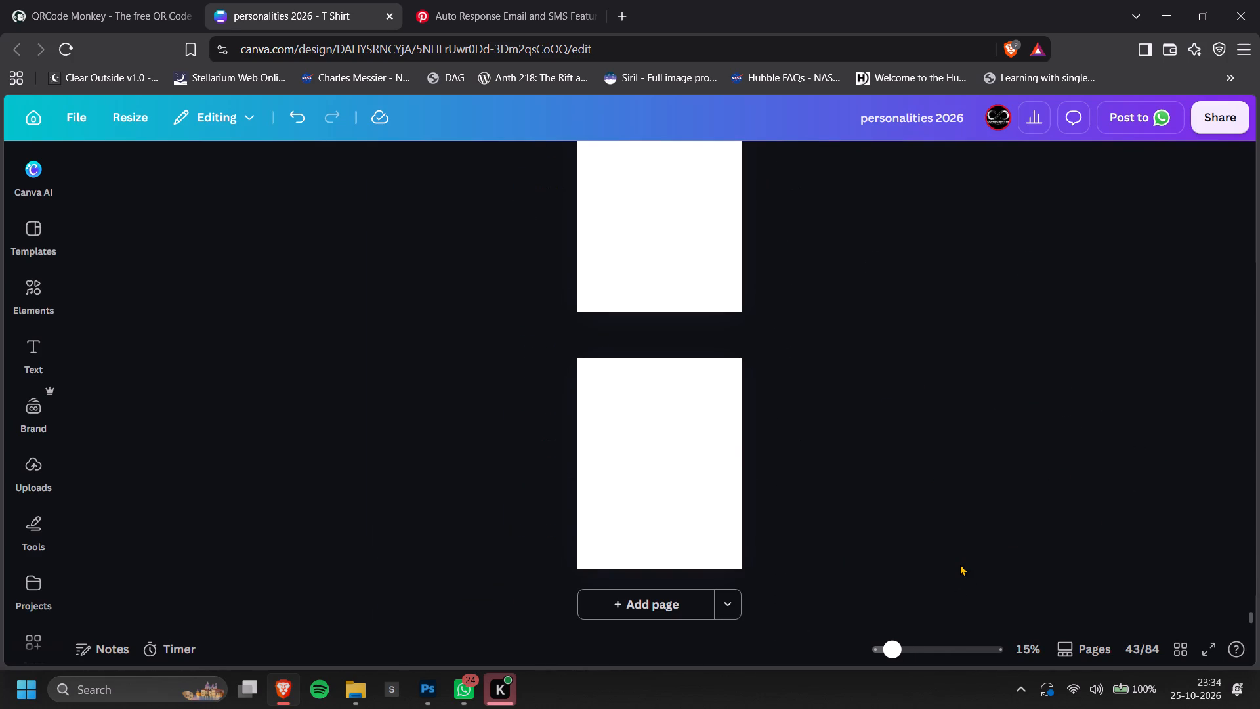
scroll(960, 564, up, 9)
scroll(960, 564, down, 3)
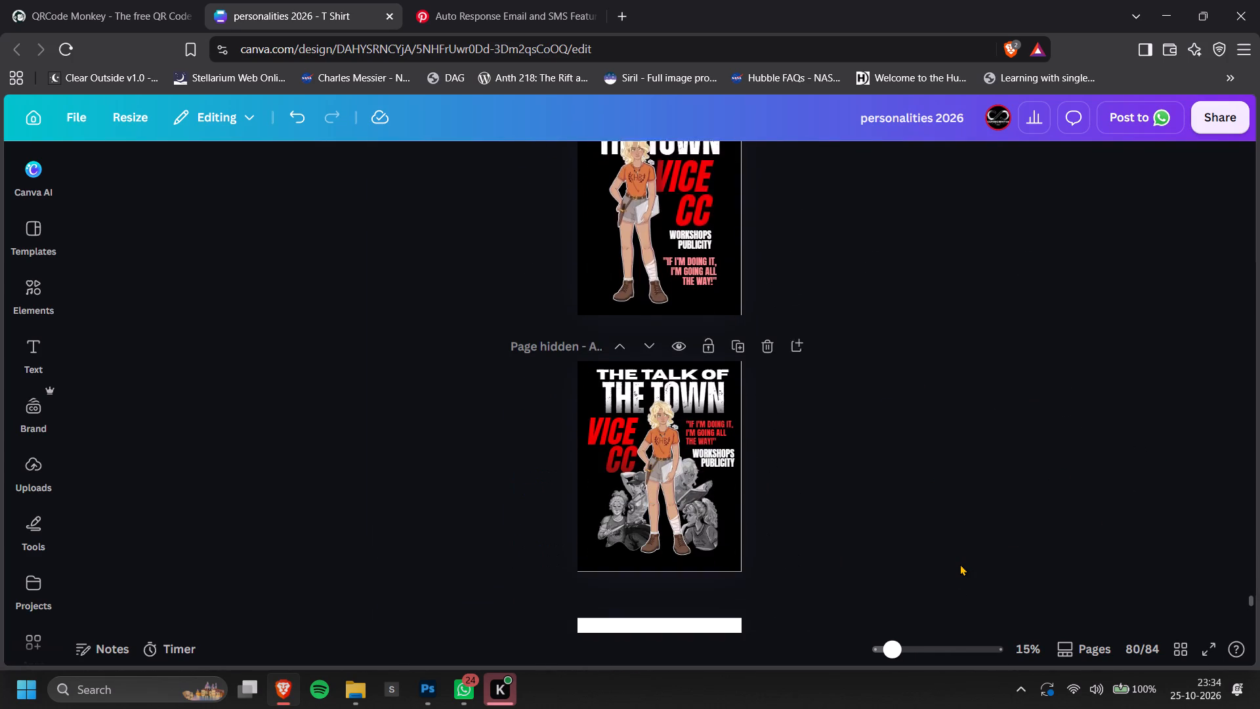
scroll(960, 564, up, 2)
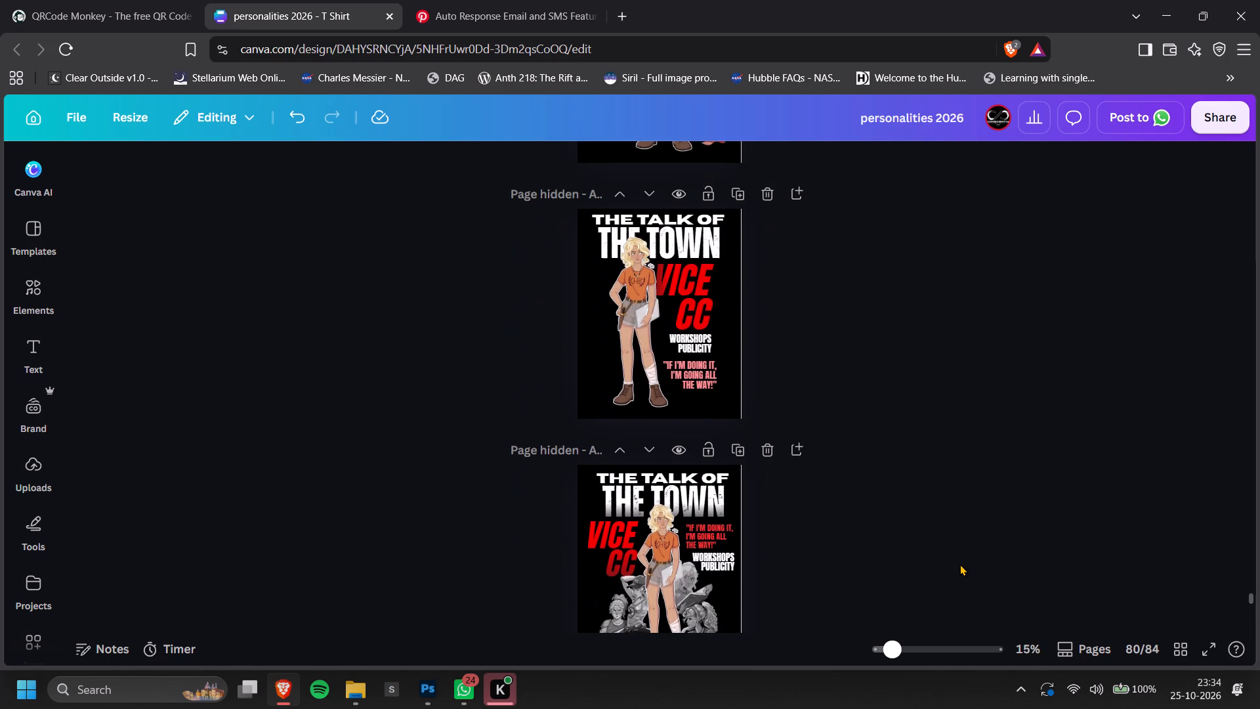
scroll(960, 564, up, 5)
middle_click(960, 564)
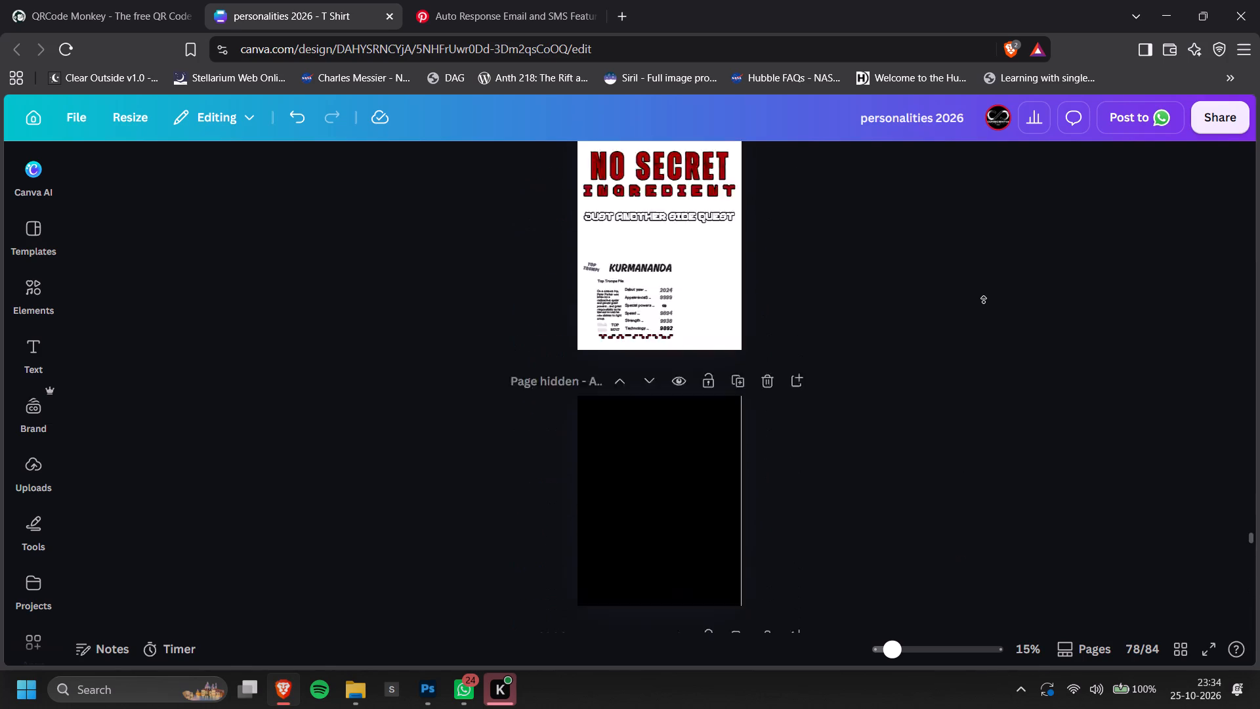
middle_click(984, 302)
scroll(999, 530, up, 1)
middle_click(999, 530)
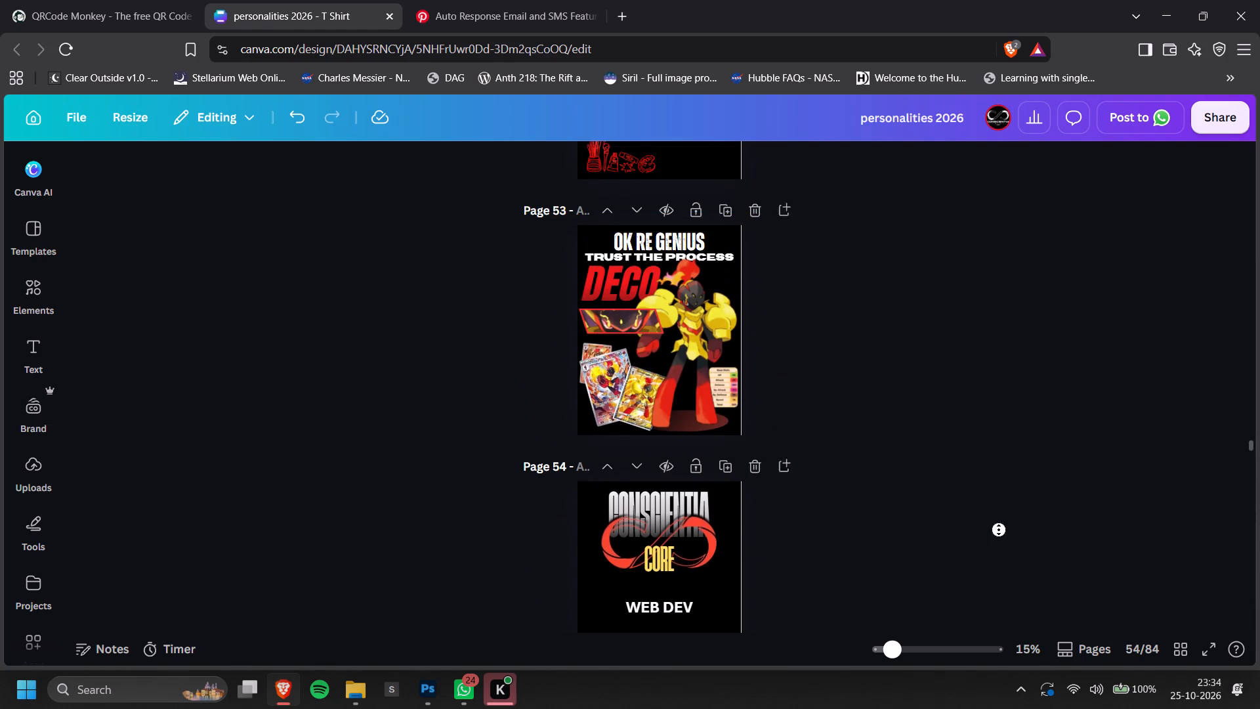
middle_click(991, 444)
scroll(985, 451, up, 14)
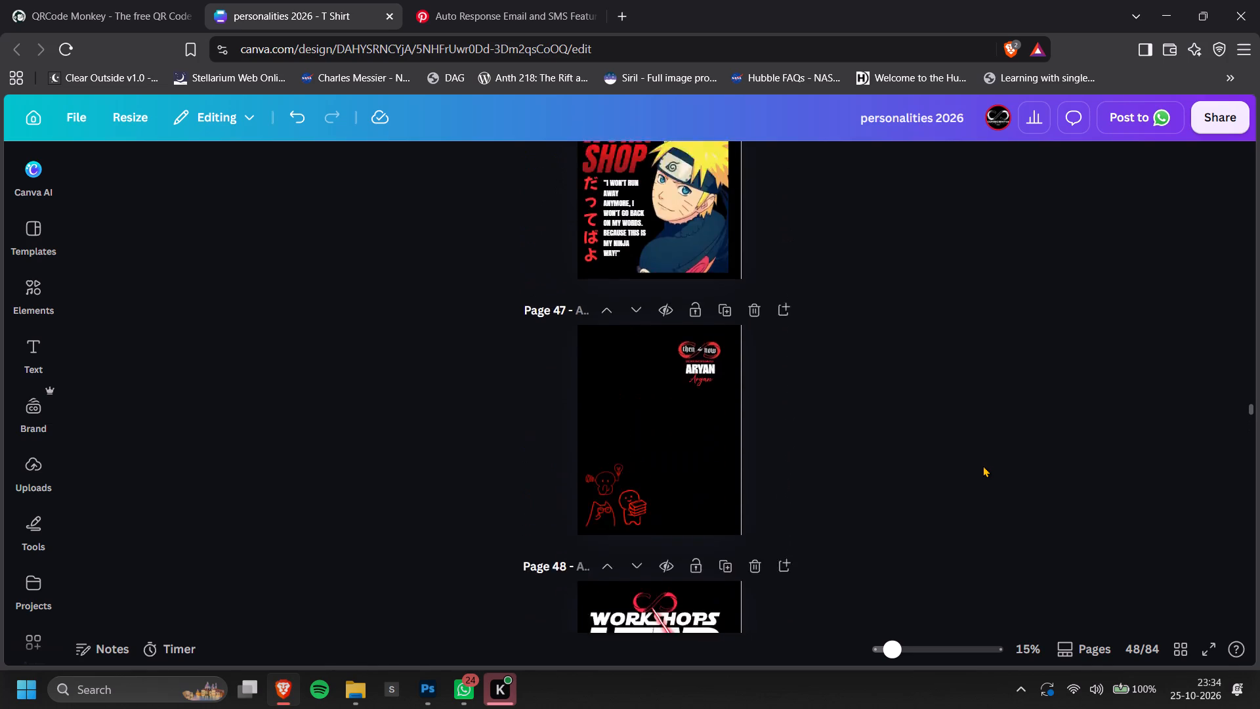
scroll(983, 465, up, 8)
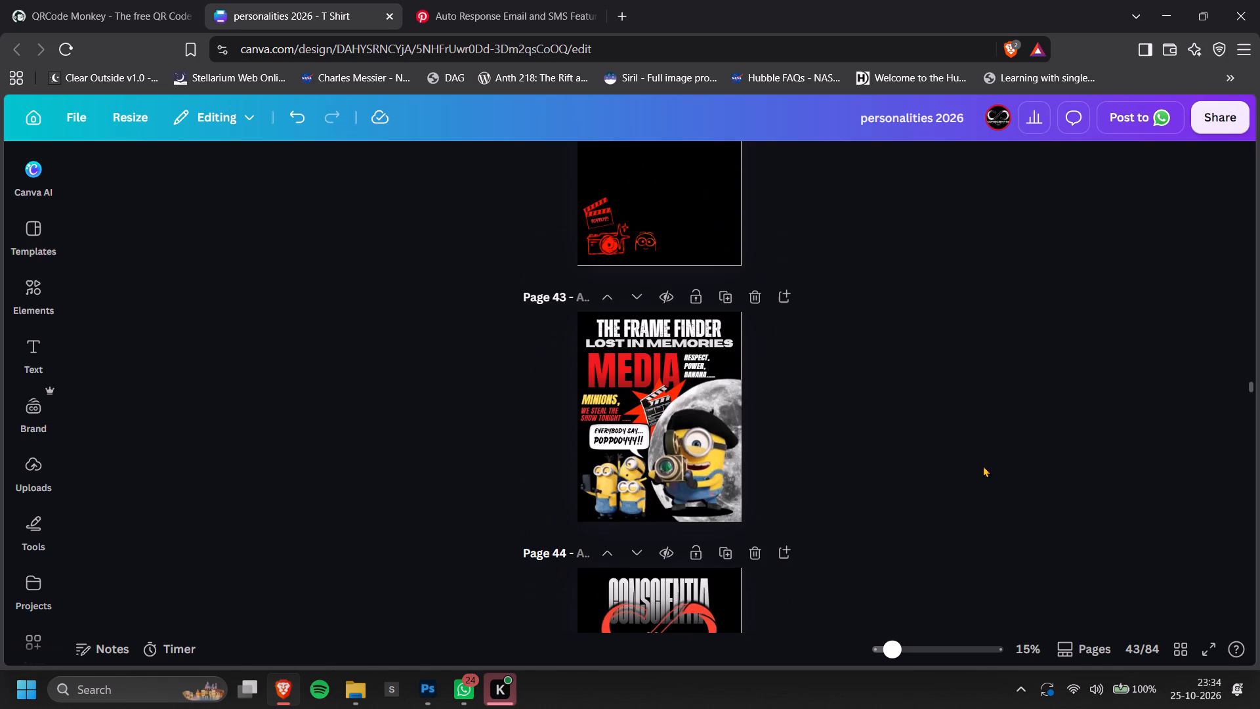
ctrl+scroll(961, 490, up, 2)
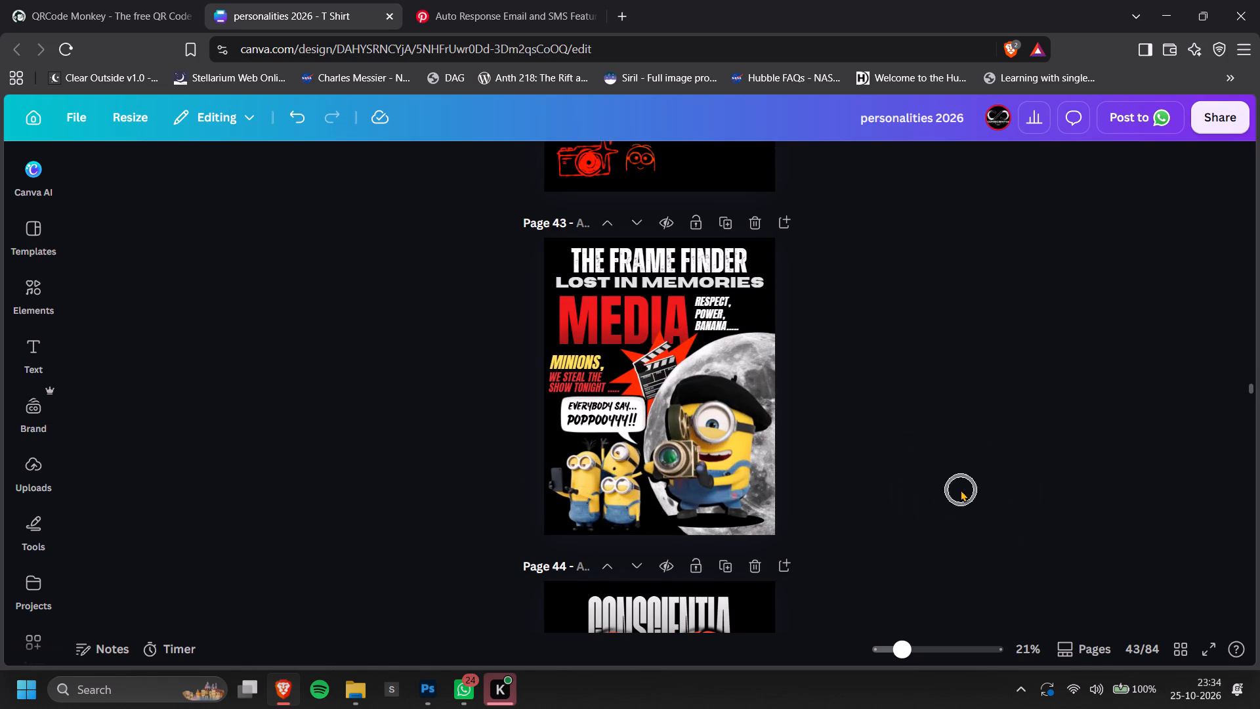
ctrl+scroll(929, 359, up, 3)
ctrl+scroll(973, 400, down, 1)
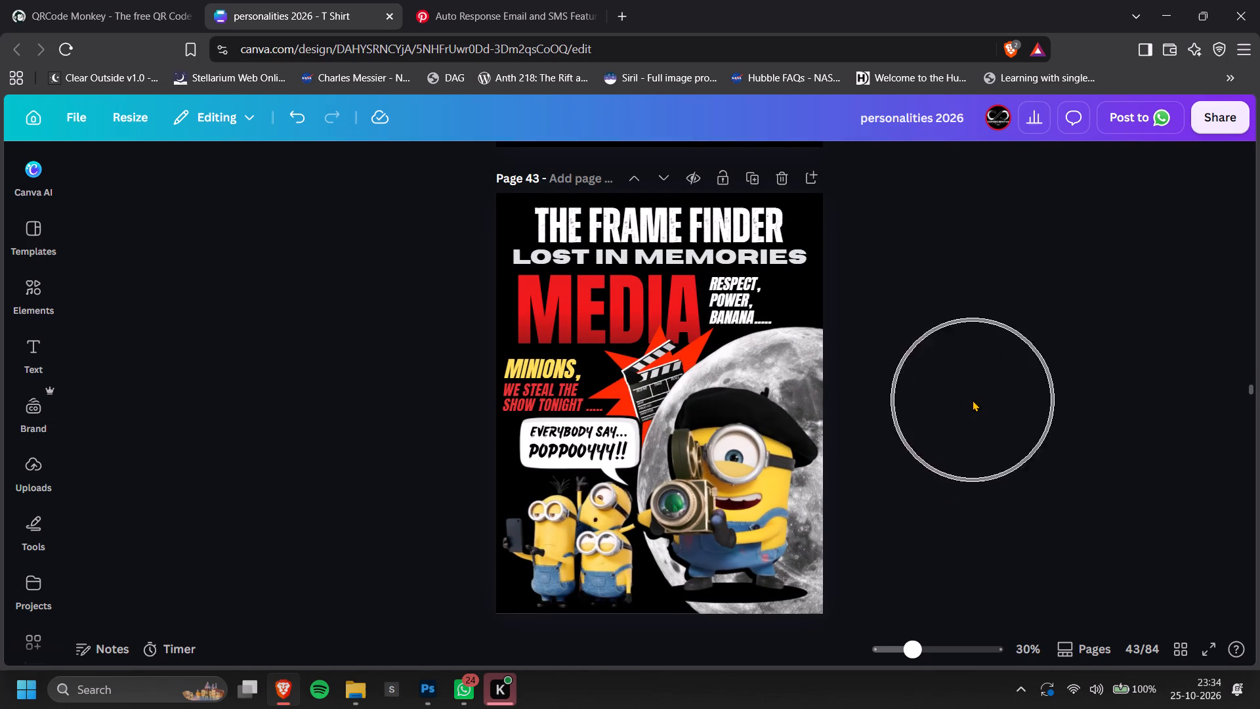
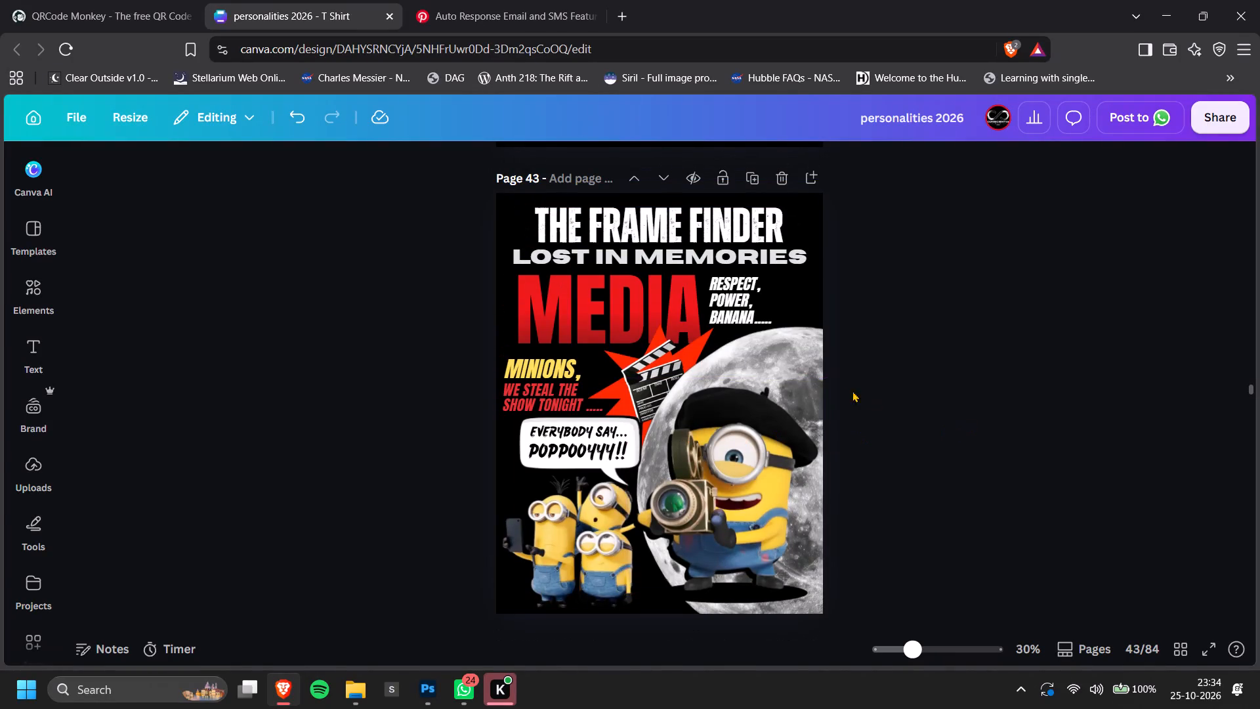
Shrink the moon on page 43 to about 8 wide and fit it behind the camera minion, inside the page edge.
click(801, 381)
click(807, 365)
scroll(892, 486, down, 1)
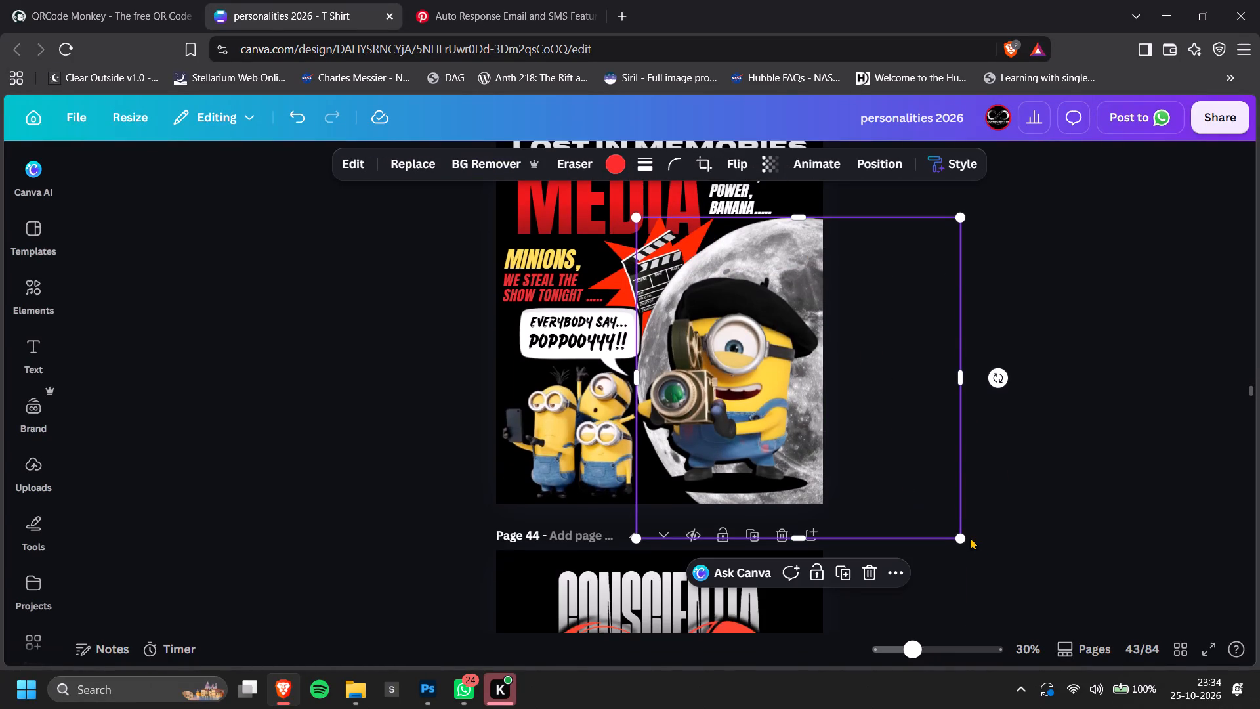
drag(962, 536, 849, 372)
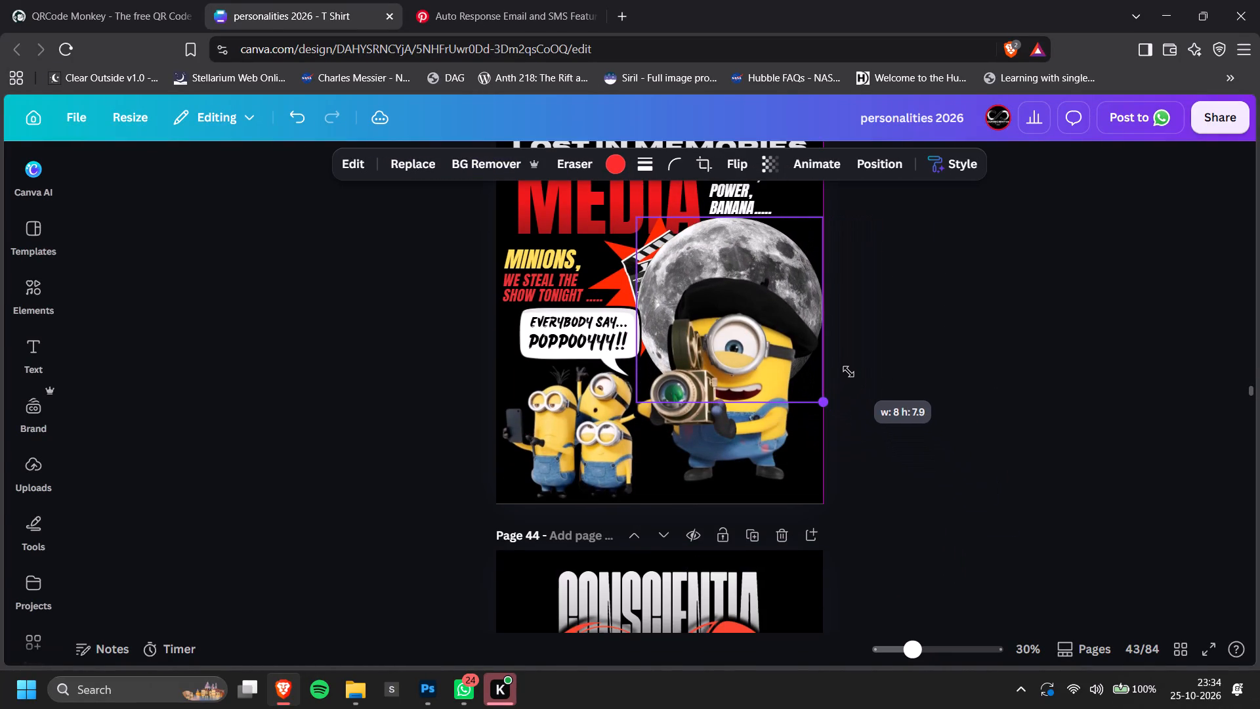
drag(849, 372, 848, 368)
drag(754, 261, 753, 341)
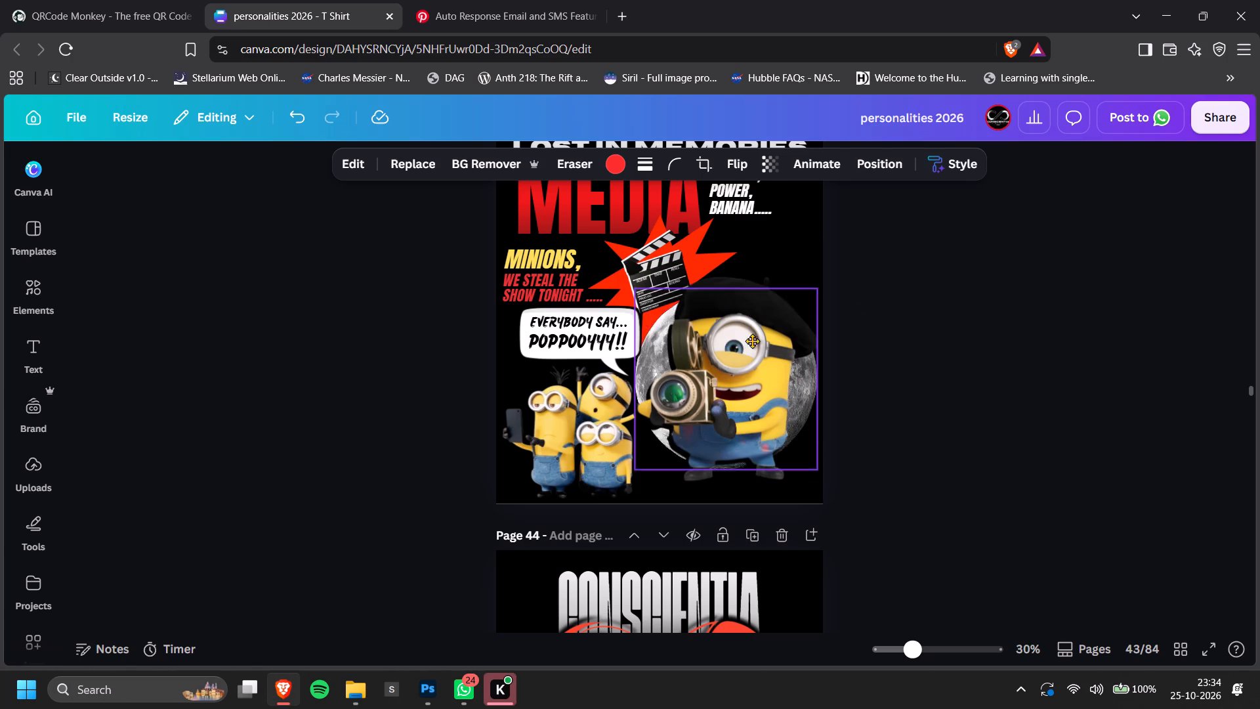
drag(753, 341, 758, 270)
click(982, 279)
Shift the clapperboard on page 43 slightly left, away from the moon.
drag(623, 254, 613, 254)
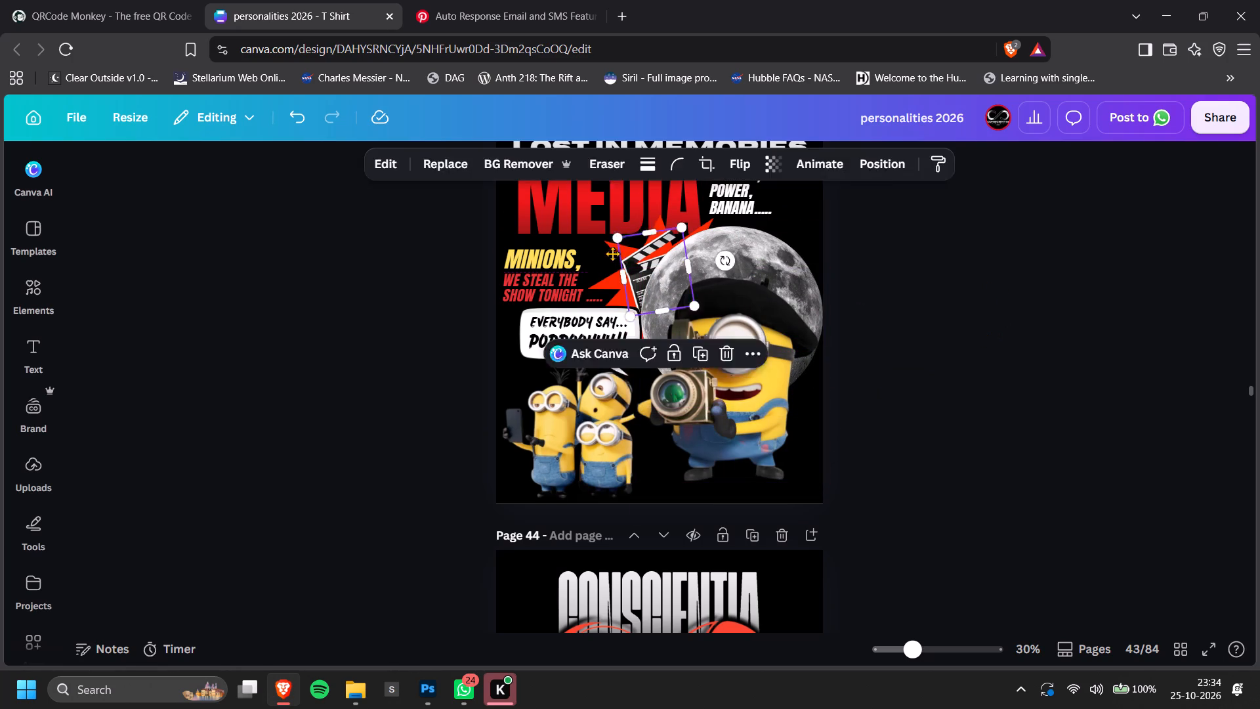
drag(613, 254, 600, 254)
click(974, 219)
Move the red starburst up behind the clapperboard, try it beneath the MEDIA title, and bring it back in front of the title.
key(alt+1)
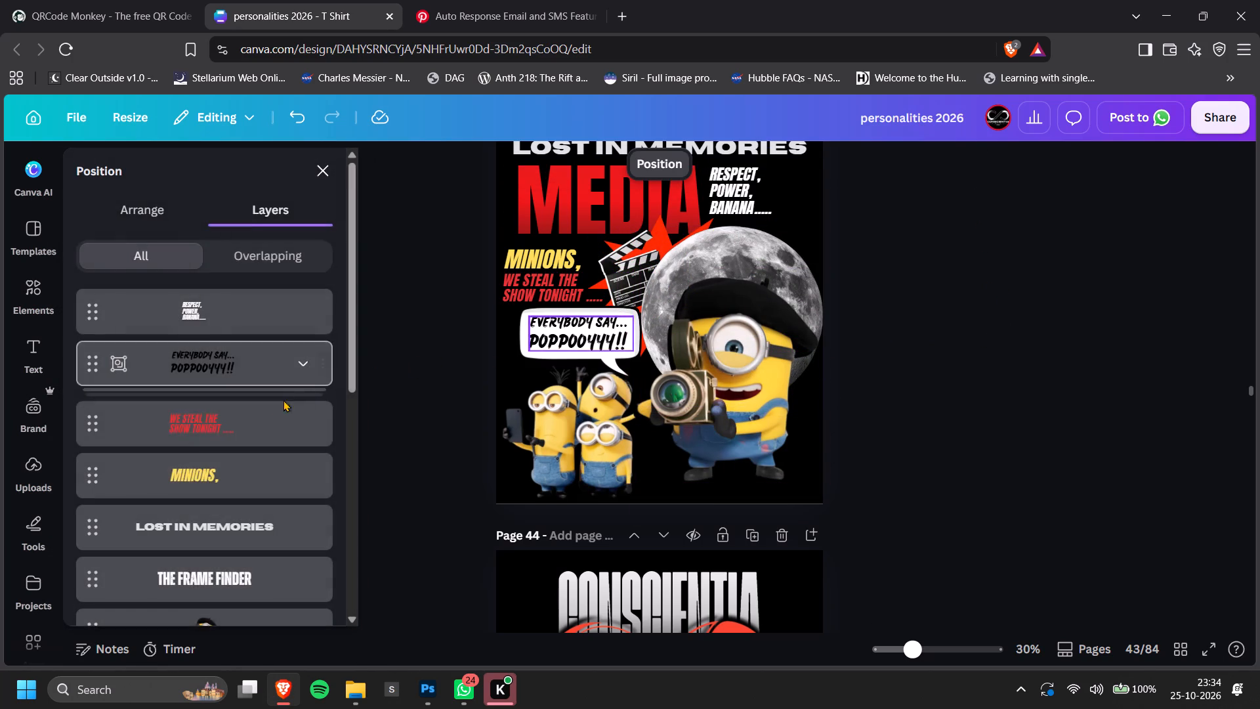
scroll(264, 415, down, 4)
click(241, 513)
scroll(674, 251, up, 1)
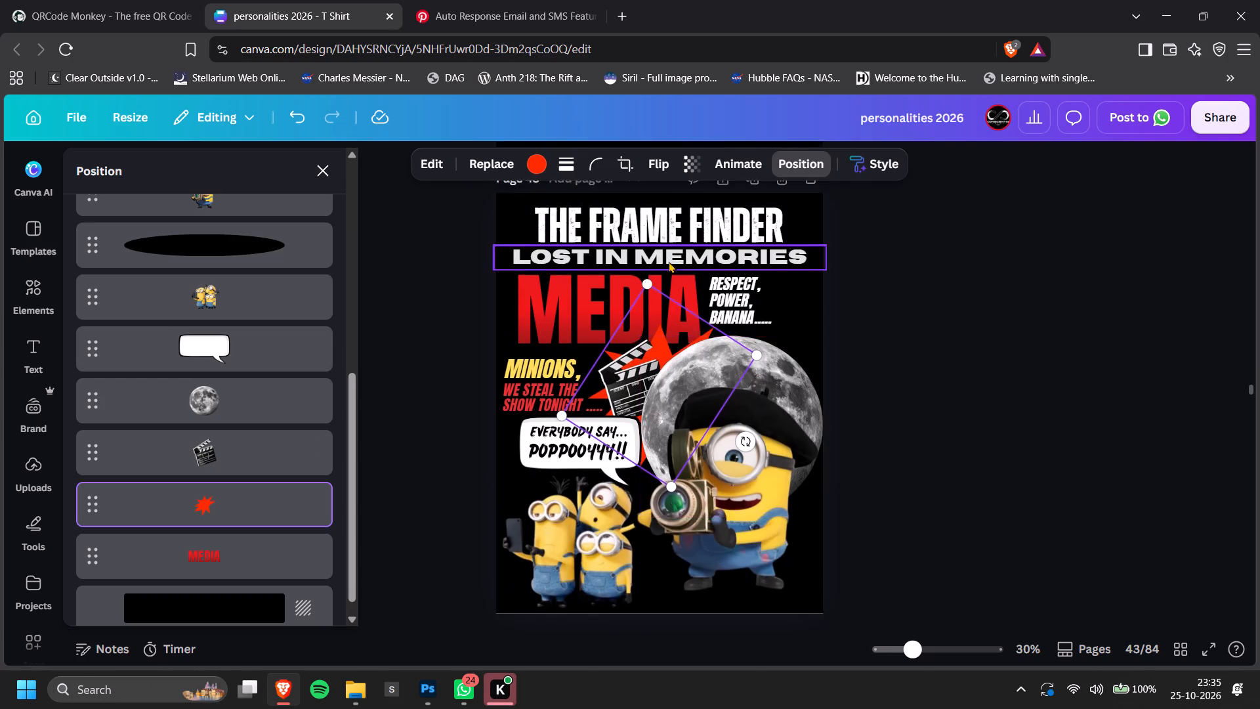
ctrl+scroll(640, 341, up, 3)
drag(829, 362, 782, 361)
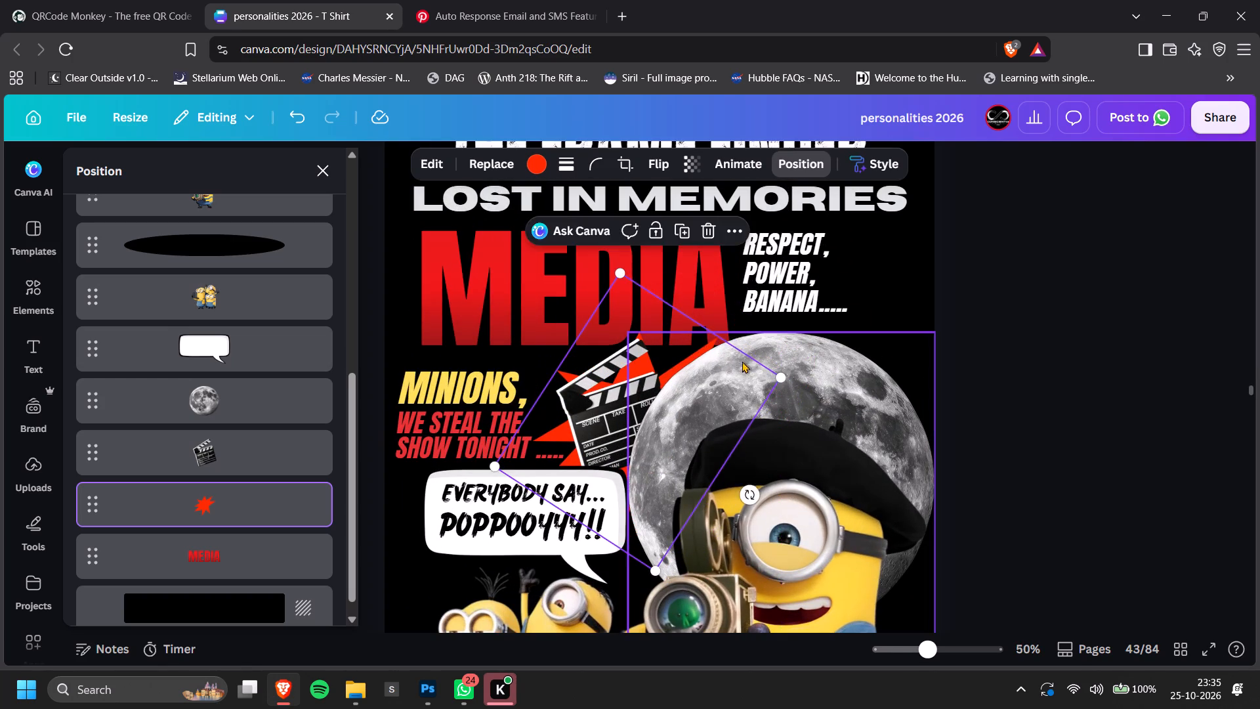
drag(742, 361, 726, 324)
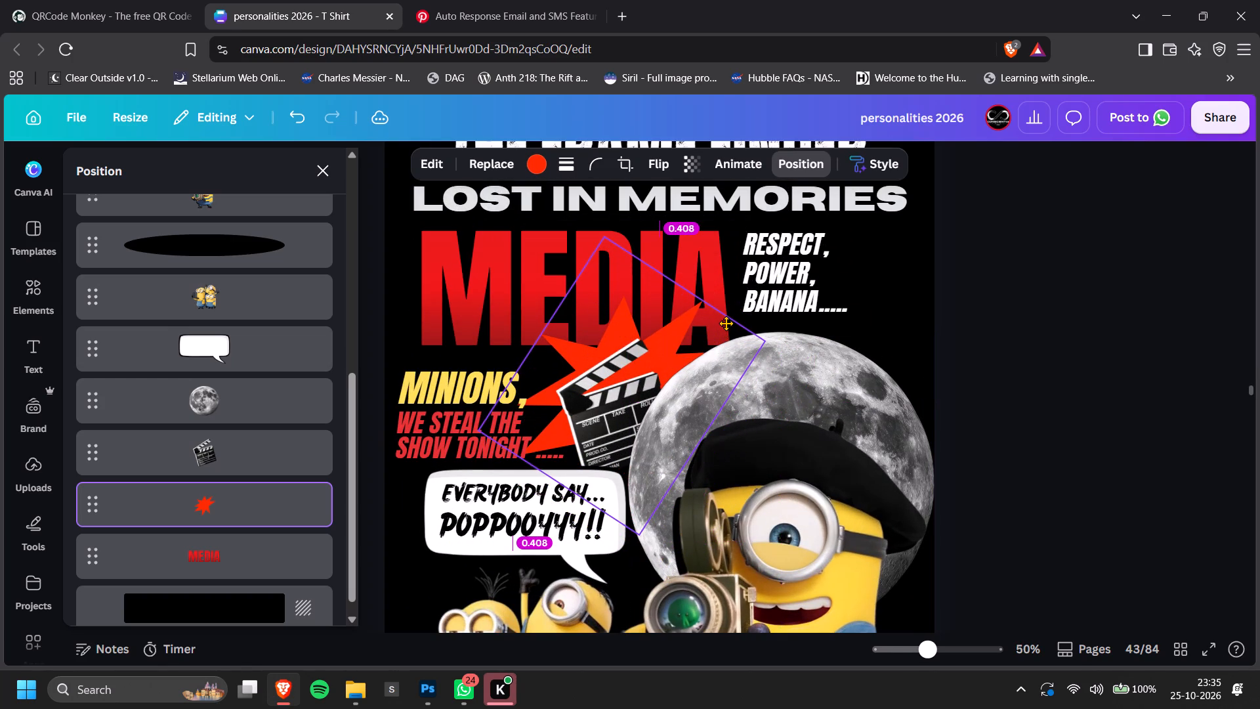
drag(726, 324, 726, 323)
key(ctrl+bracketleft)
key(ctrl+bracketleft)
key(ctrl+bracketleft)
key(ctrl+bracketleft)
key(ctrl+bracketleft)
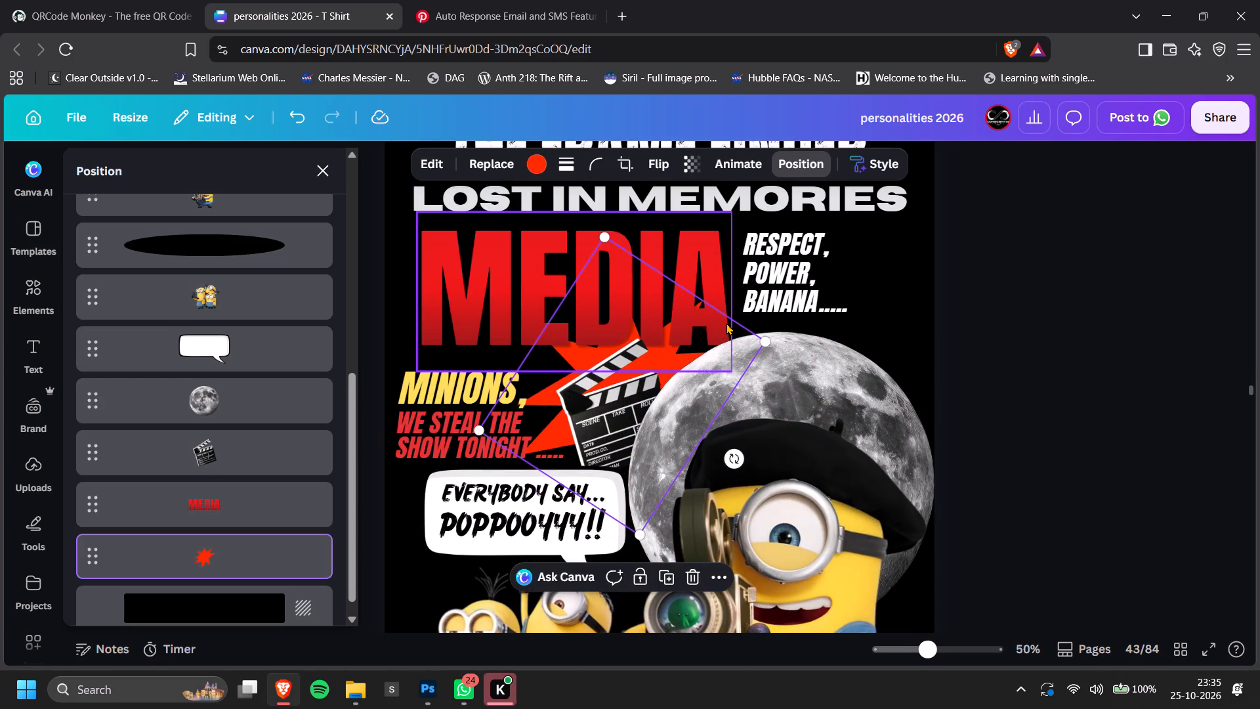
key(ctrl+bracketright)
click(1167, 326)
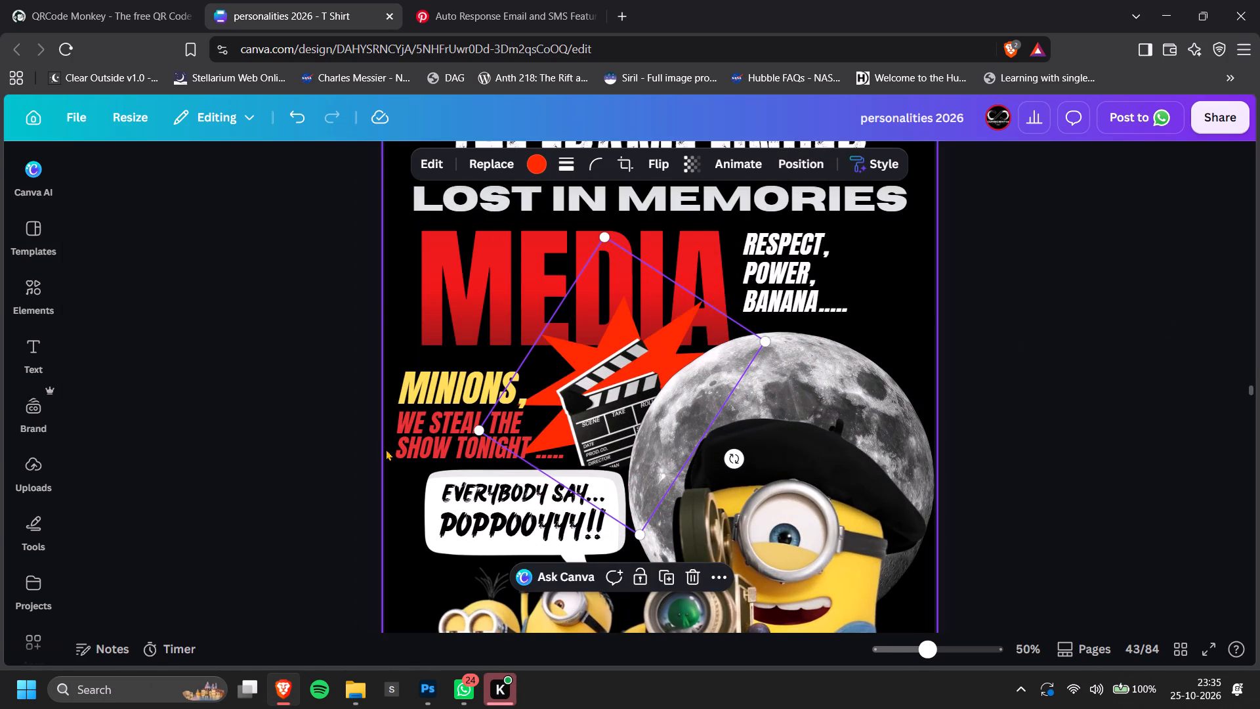
Shift the "WE STEAL THE SHOW TONIGHT ....." and "MINIONS," text lines toward the page's left edge.
click(419, 445)
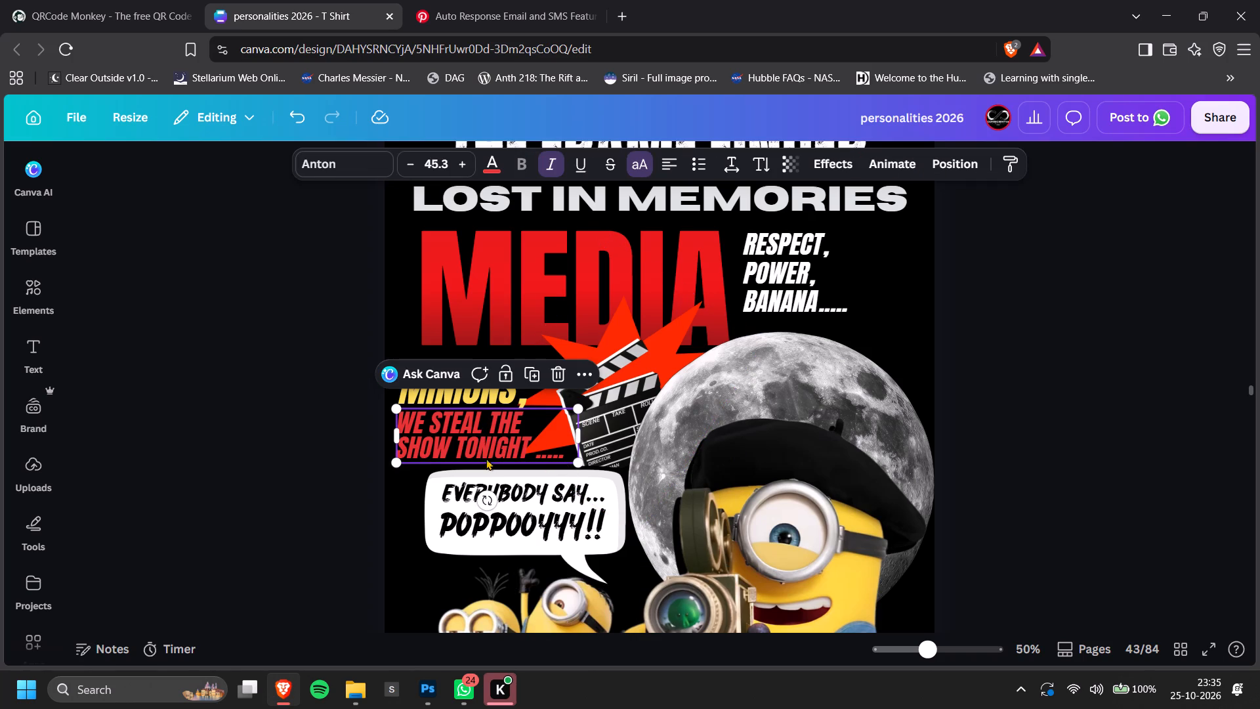
drag(485, 456, 478, 454)
drag(516, 454, 514, 460)
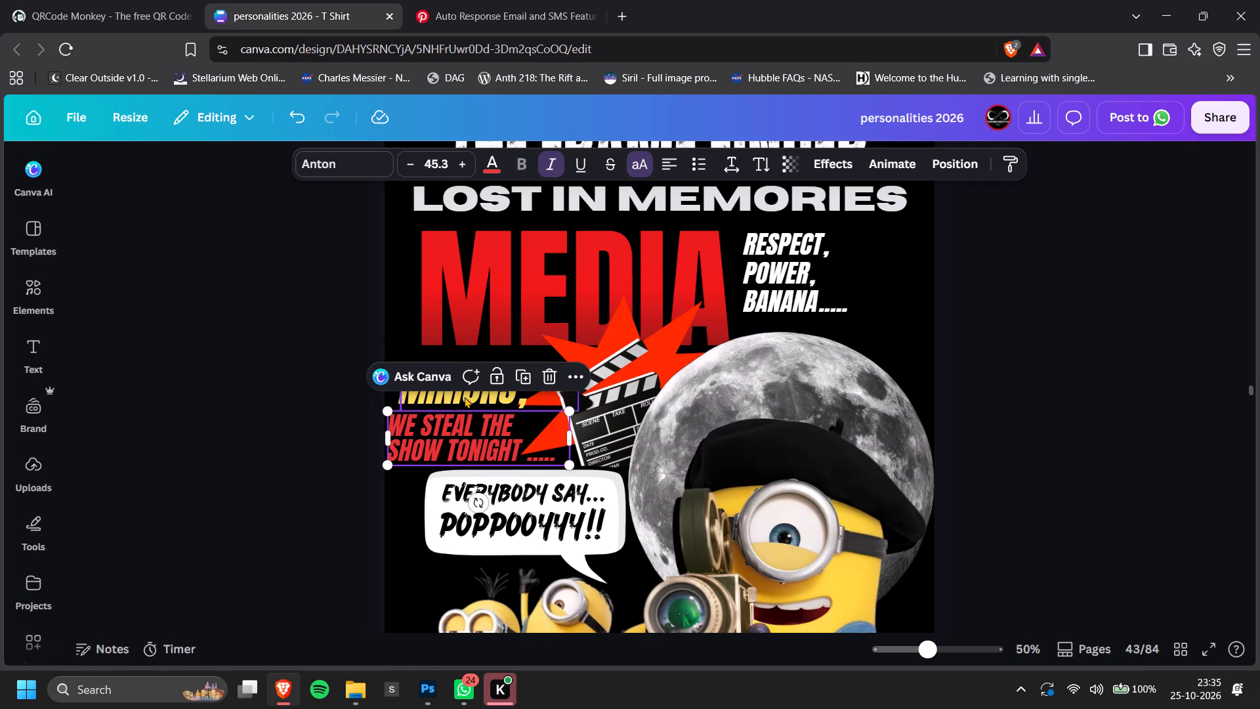
drag(465, 397, 452, 396)
click(957, 392)
Delete the red starburst behind the clapperboard on page 43, undoing and redoing the deletion to compare both versions.
ctrl+scroll(966, 419, down, 3)
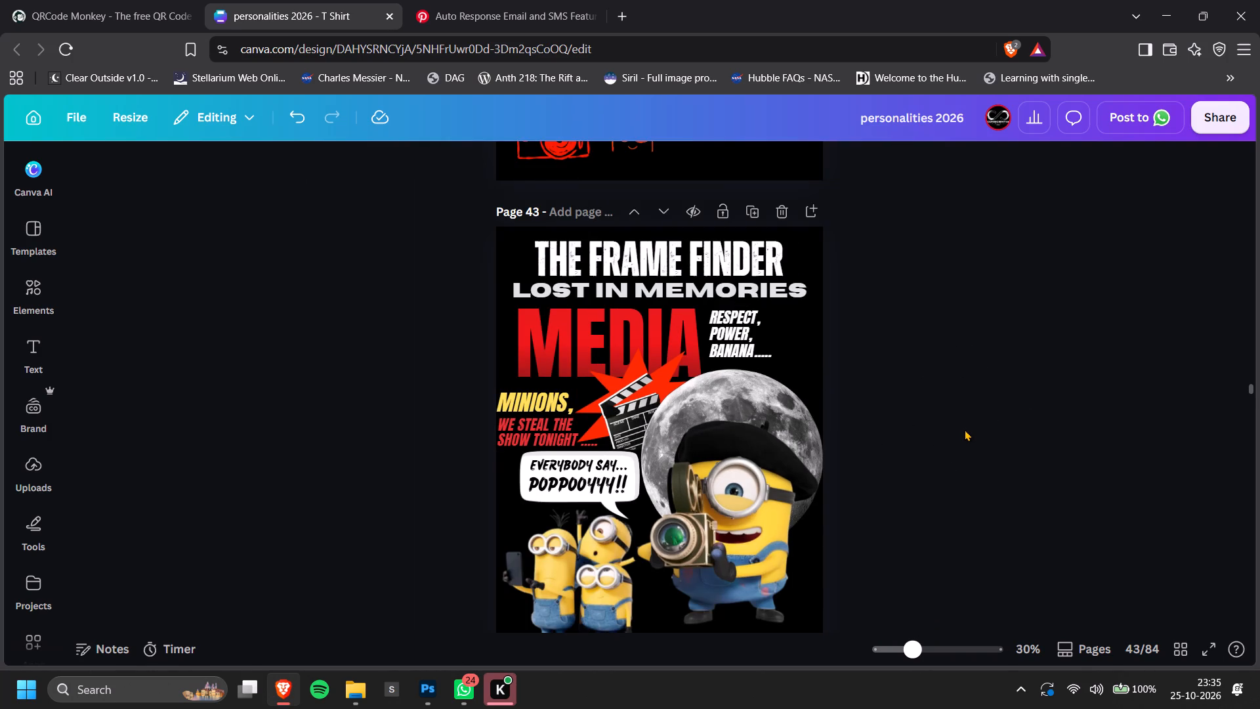
ctrl+scroll(632, 358, up, 1)
click(632, 358)
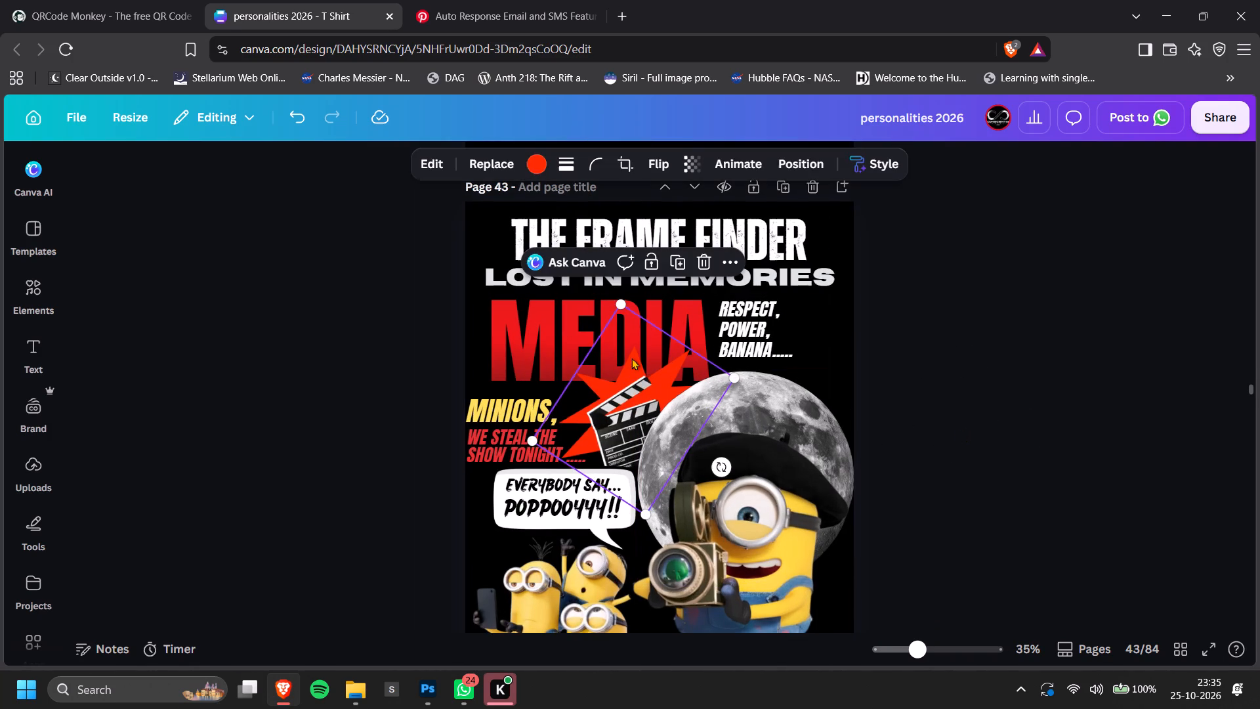
key(BackSpace)
click(1104, 347)
ctrl+scroll(1070, 389, down, 3)
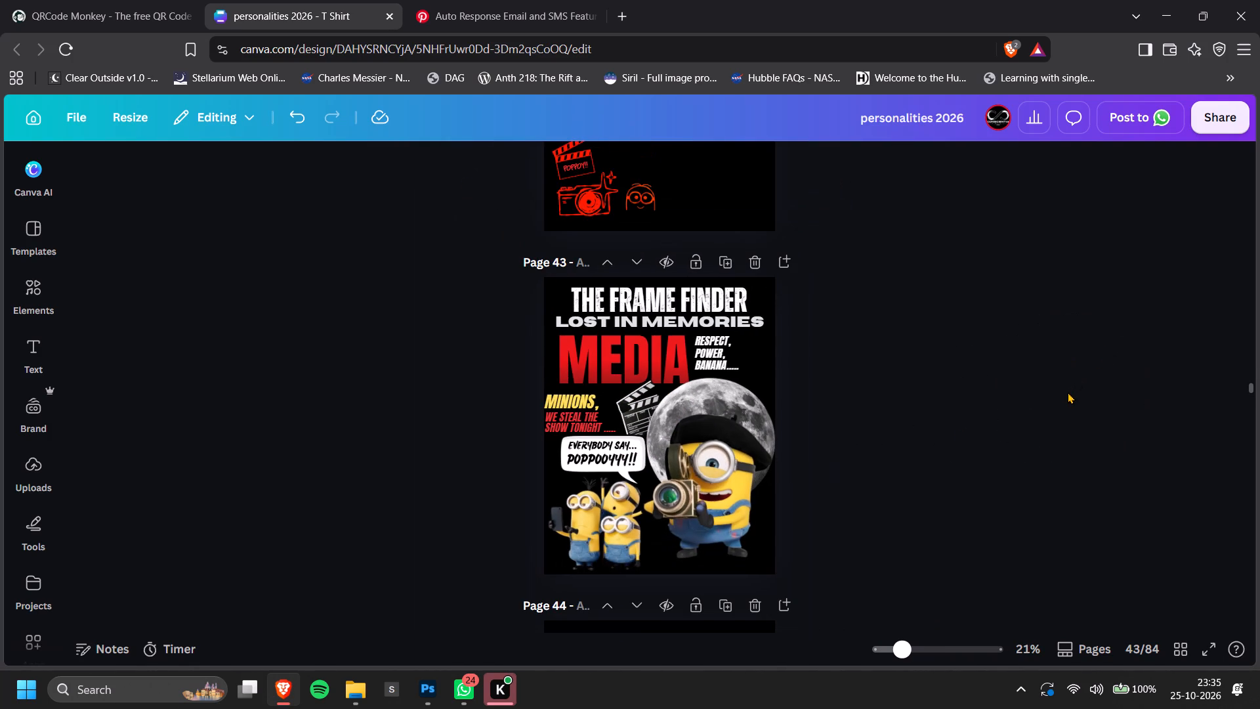
key(ctrl+z)
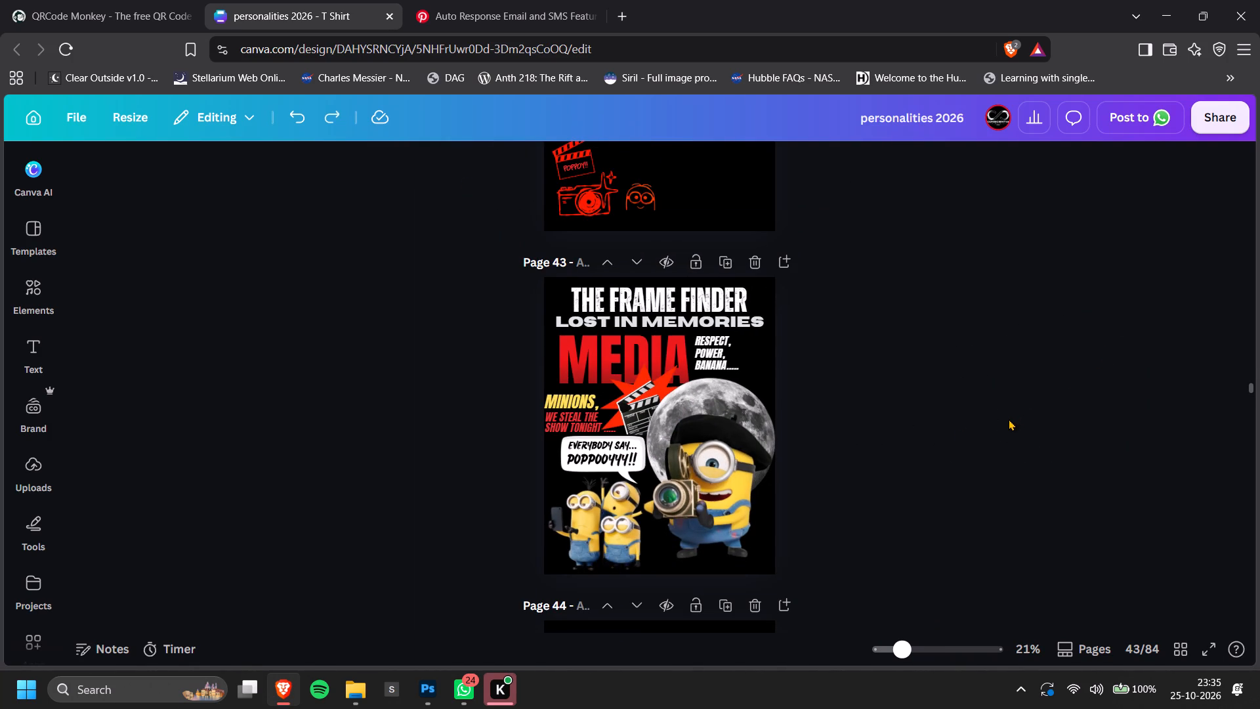
key(ctrl+shift+z)
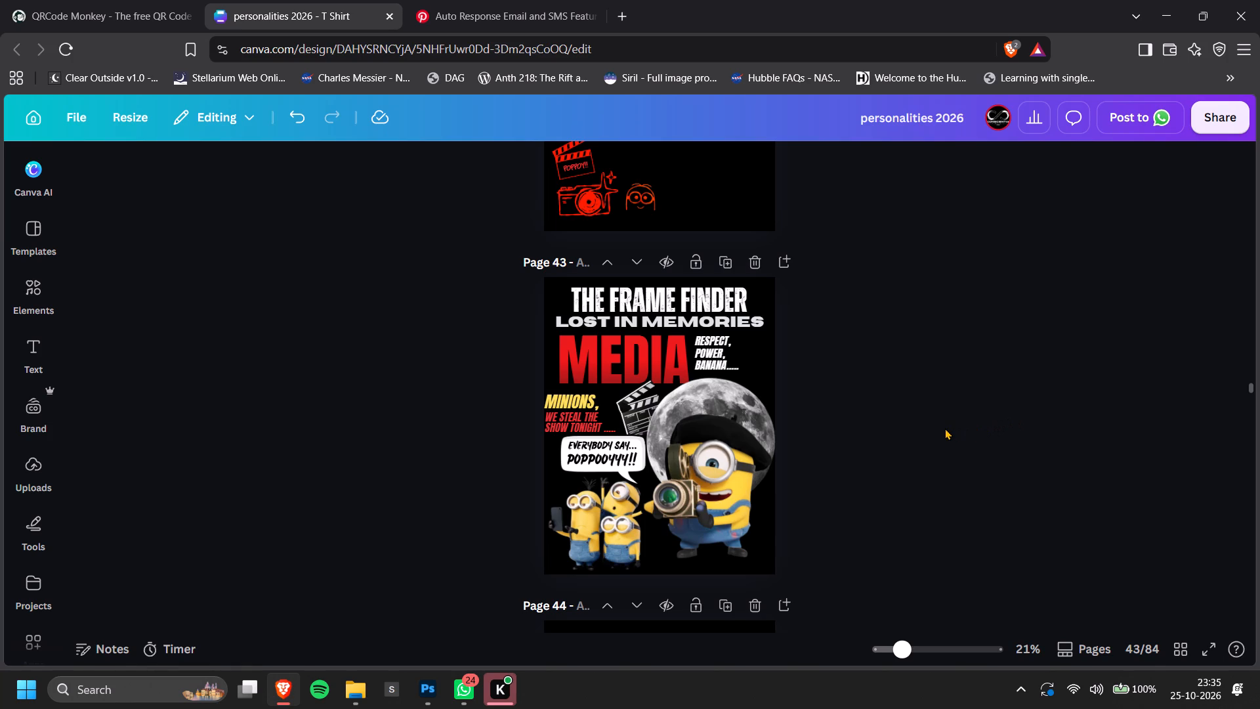
Move the group of three minions on page 43 up slightly, closer to the speech bubble.
ctrl+scroll(870, 427, up, 2)
drag(518, 563, 521, 546)
Raise the "MINIONS," and "WE STEAL THE SHOW TONIGHT ....." text lines slightly, closer to the MEDIA title.
ctrl+scroll(461, 412, up, 5)
drag(428, 389, 427, 374)
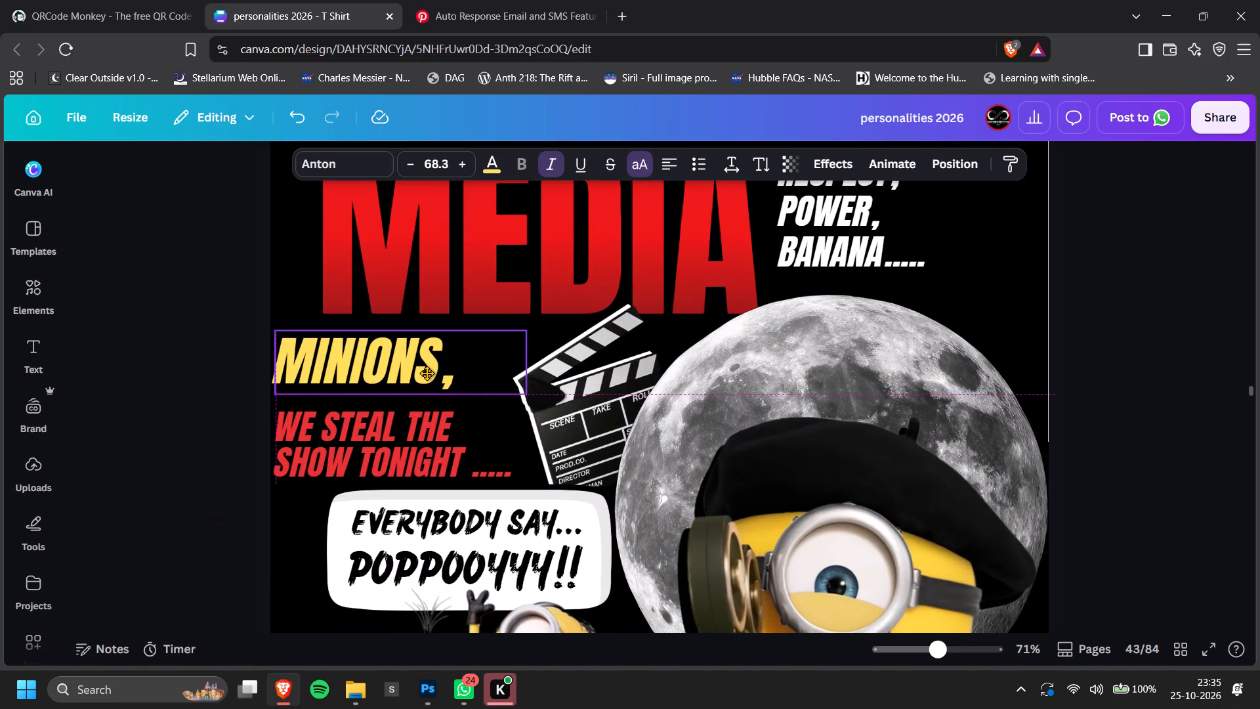
drag(427, 374, 427, 369)
click(403, 431)
drag(370, 458, 369, 437)
Move the speech bubble together with its "EVERYBODY SAY... POPPOOYYY!!" text up slightly and tilt both counter-clockwise.
click(450, 539)
shift+click(330, 551)
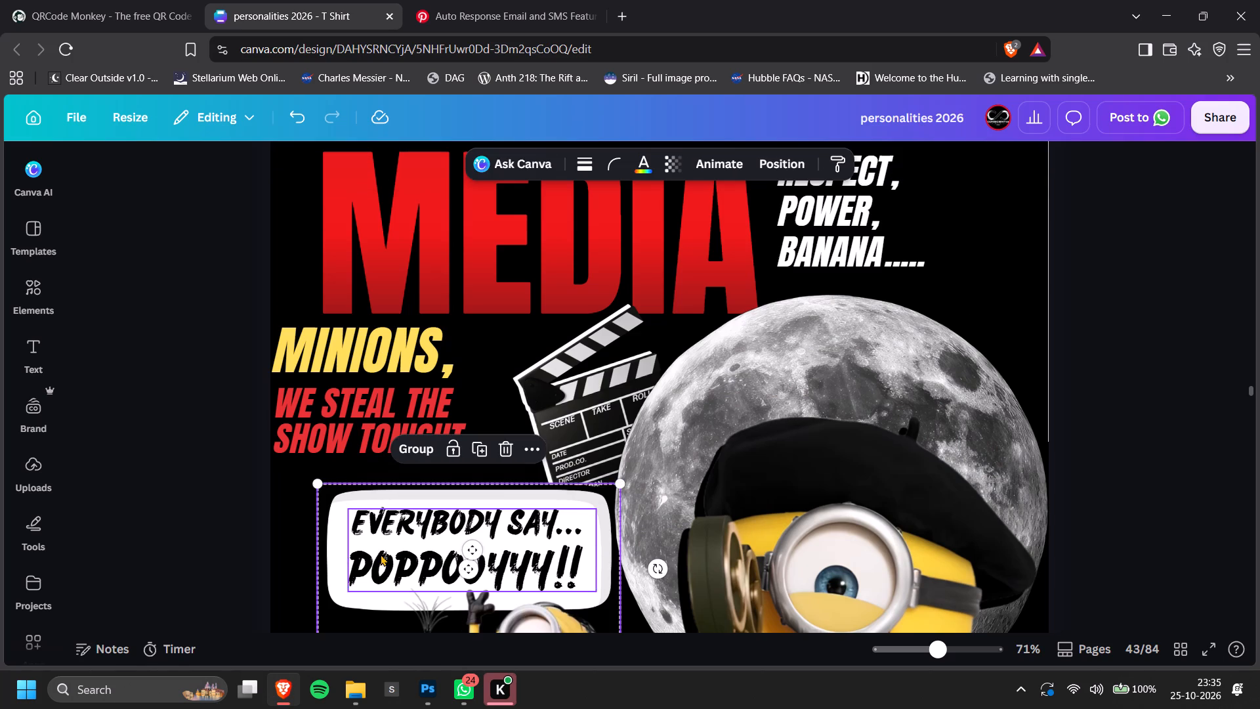
drag(419, 556, 417, 535)
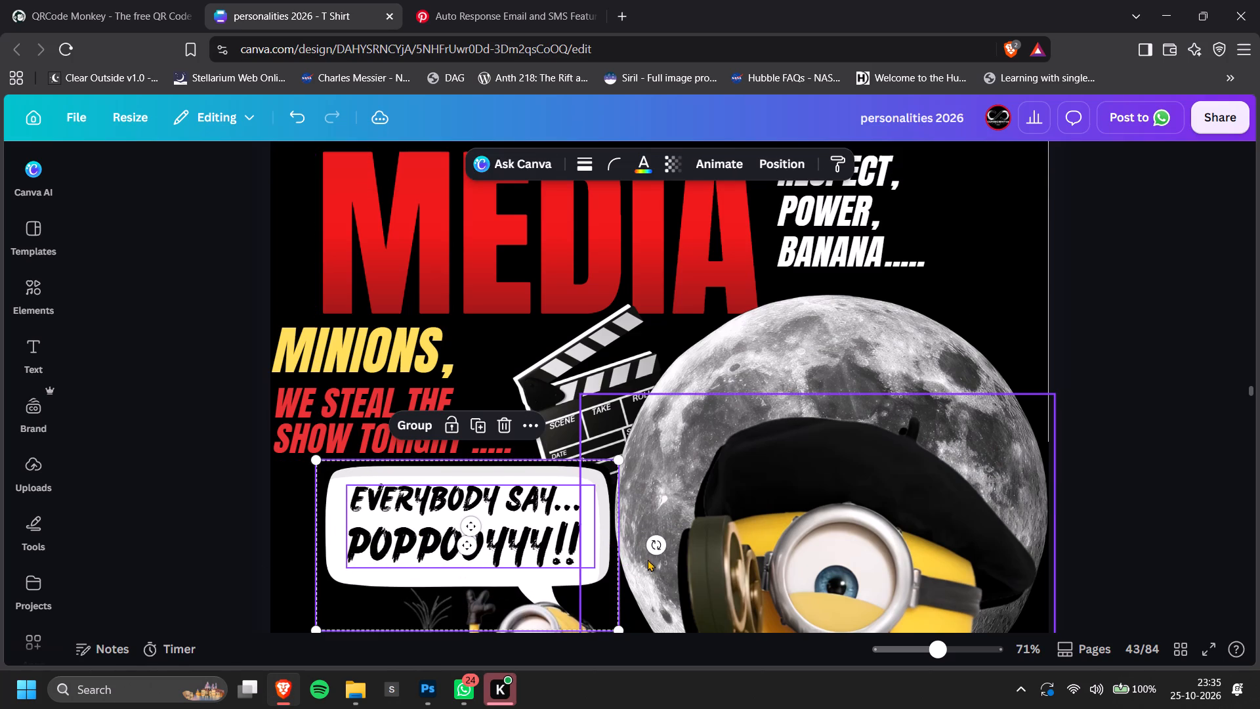
drag(656, 546, 666, 508)
click(572, 535)
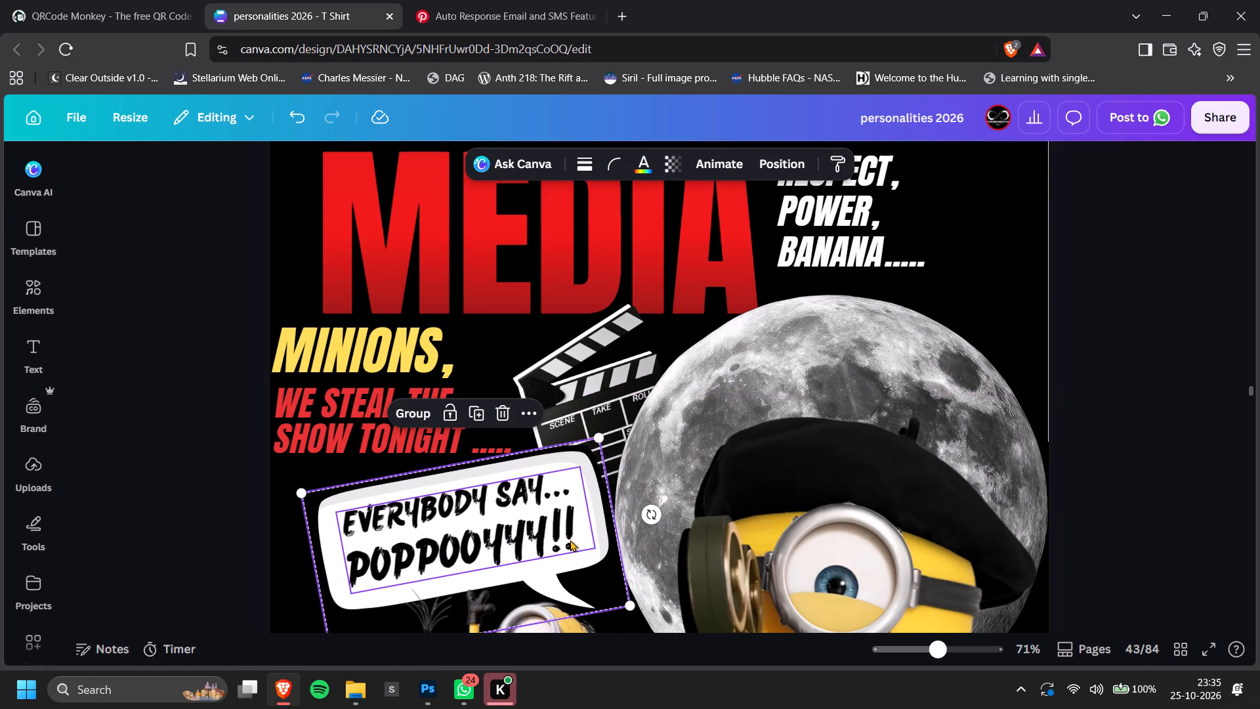
Trim the right side of the camera minion image on page 43 to line up with the page edge.
click(1047, 437)
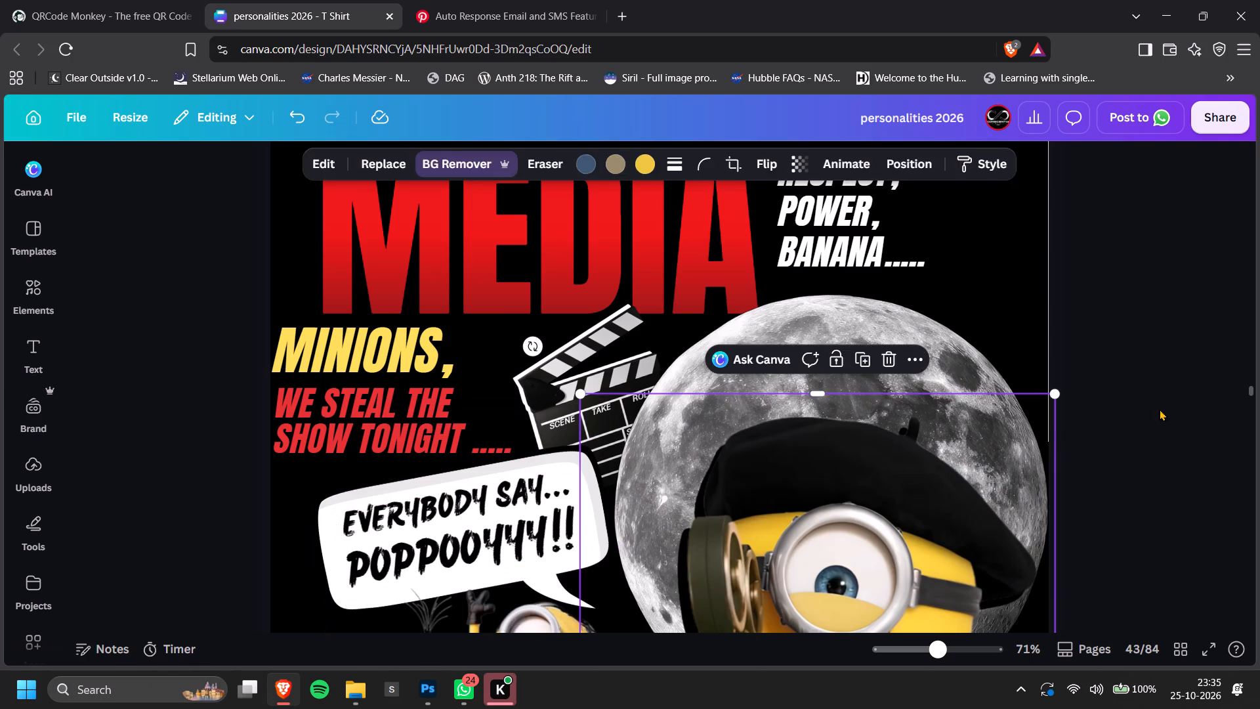
click(1160, 409)
scroll(1179, 467, down, 1)
click(988, 368)
scroll(1018, 375, down, 1)
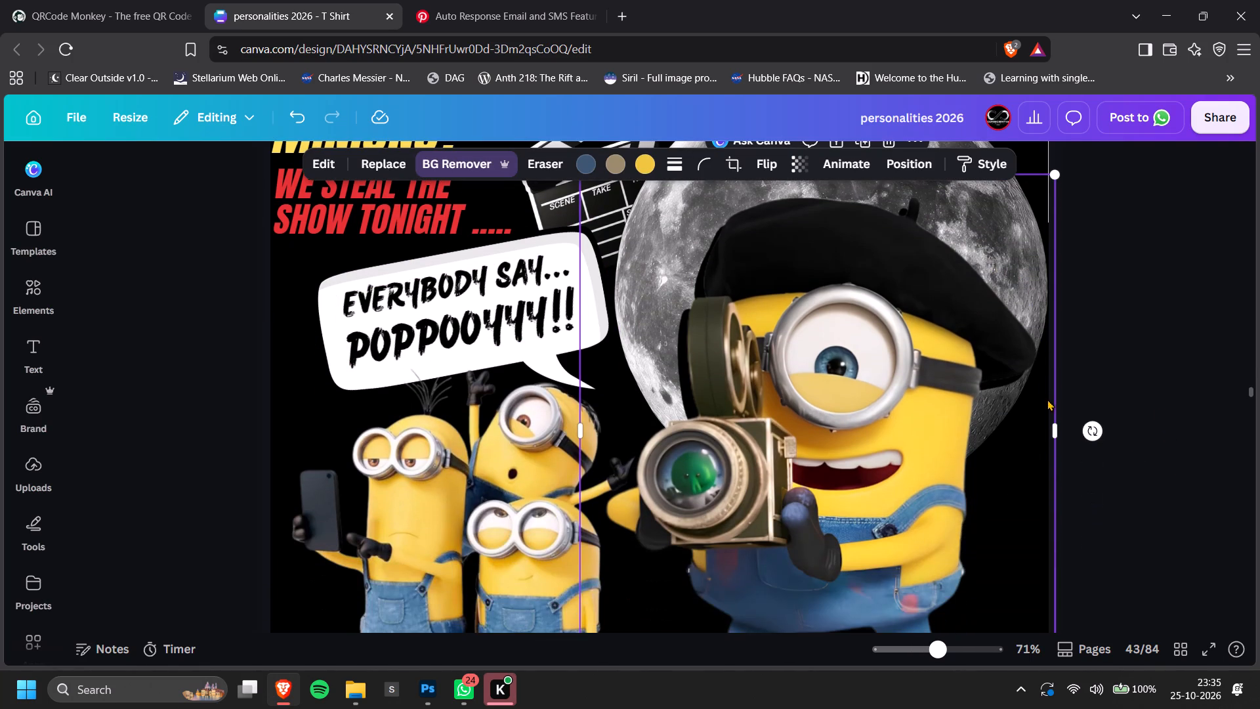
drag(1053, 406, 1042, 423)
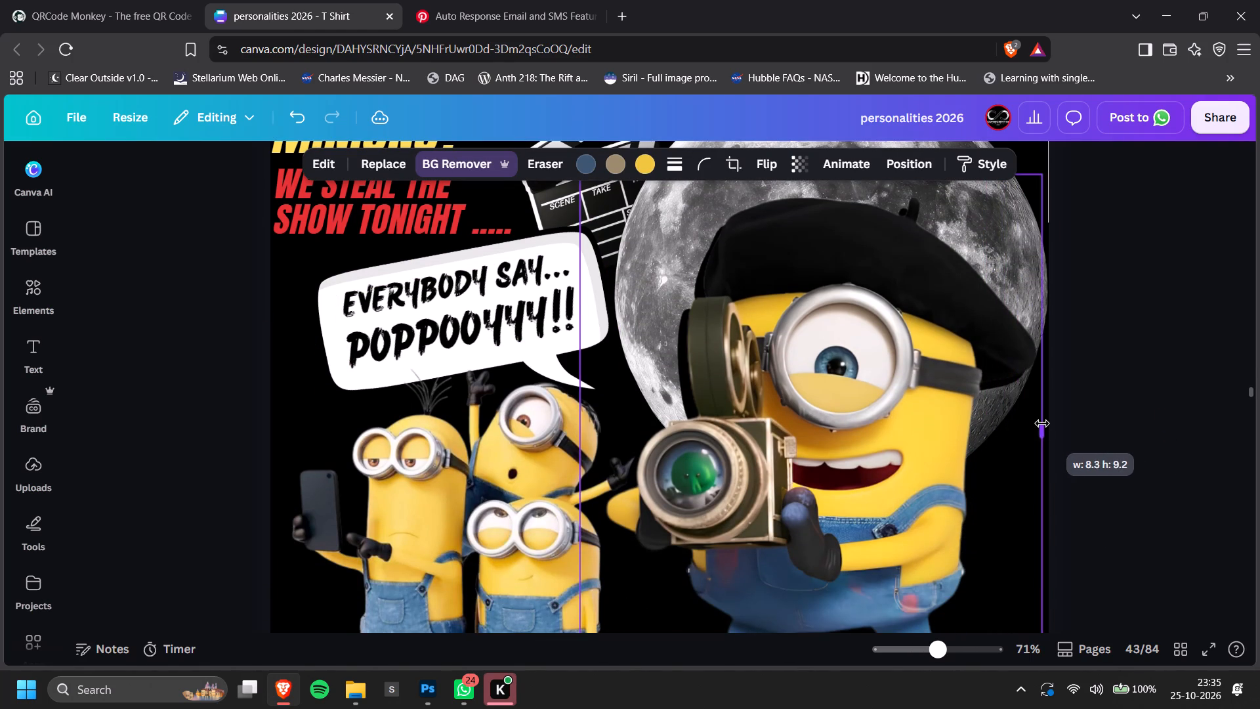
drag(1042, 423, 1050, 426)
click(1188, 379)
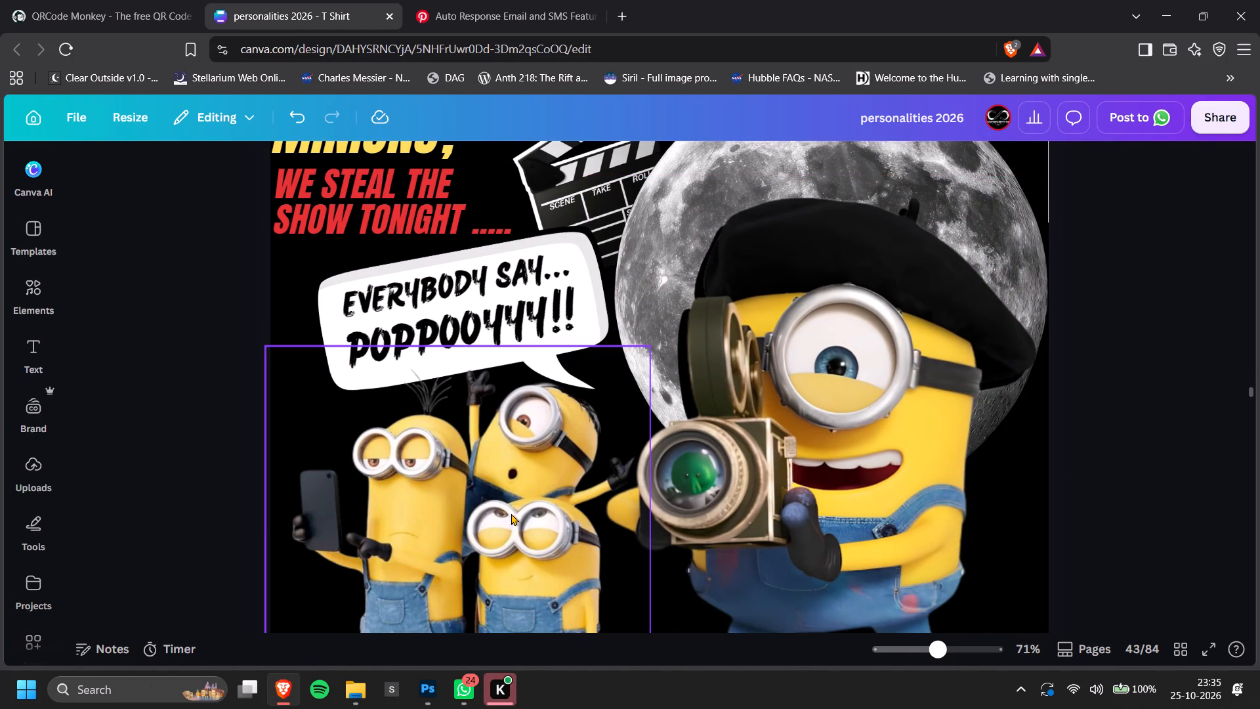
Move the group of three minions on page 43 down slightly beneath the speech bubble.
click(511, 513)
scroll(511, 513, down, 1)
drag(510, 490, 509, 502)
ctrl+scroll(728, 462, down, 4)
click(944, 444)
Upscale the image of the three minions on page 43.
ctrl+scroll(507, 469, up, 2)
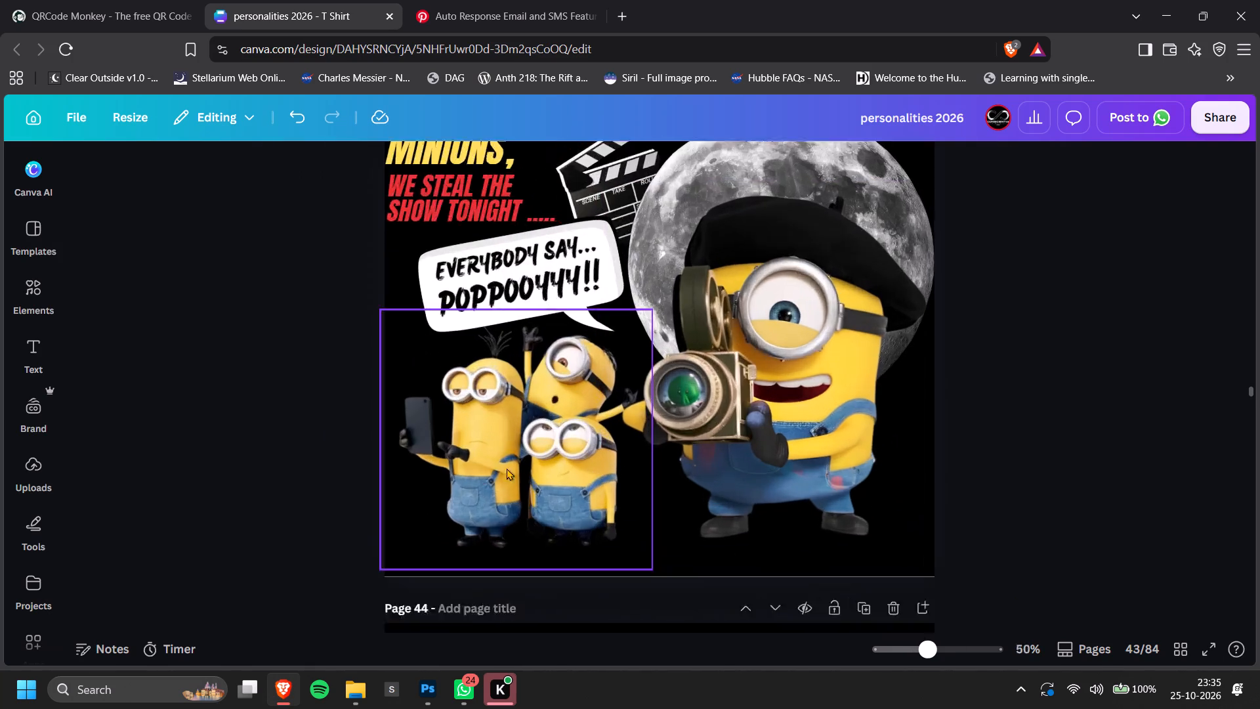
ctrl+scroll(507, 468, up, 5)
click(434, 463)
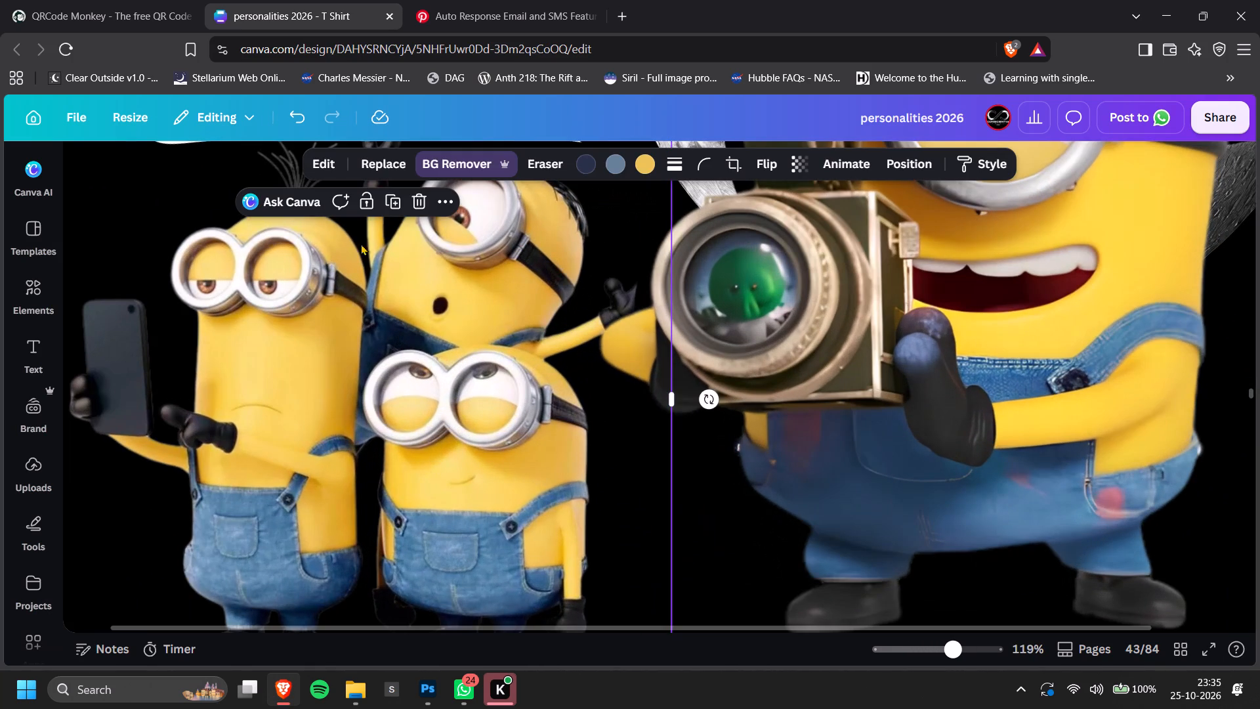
click(329, 157)
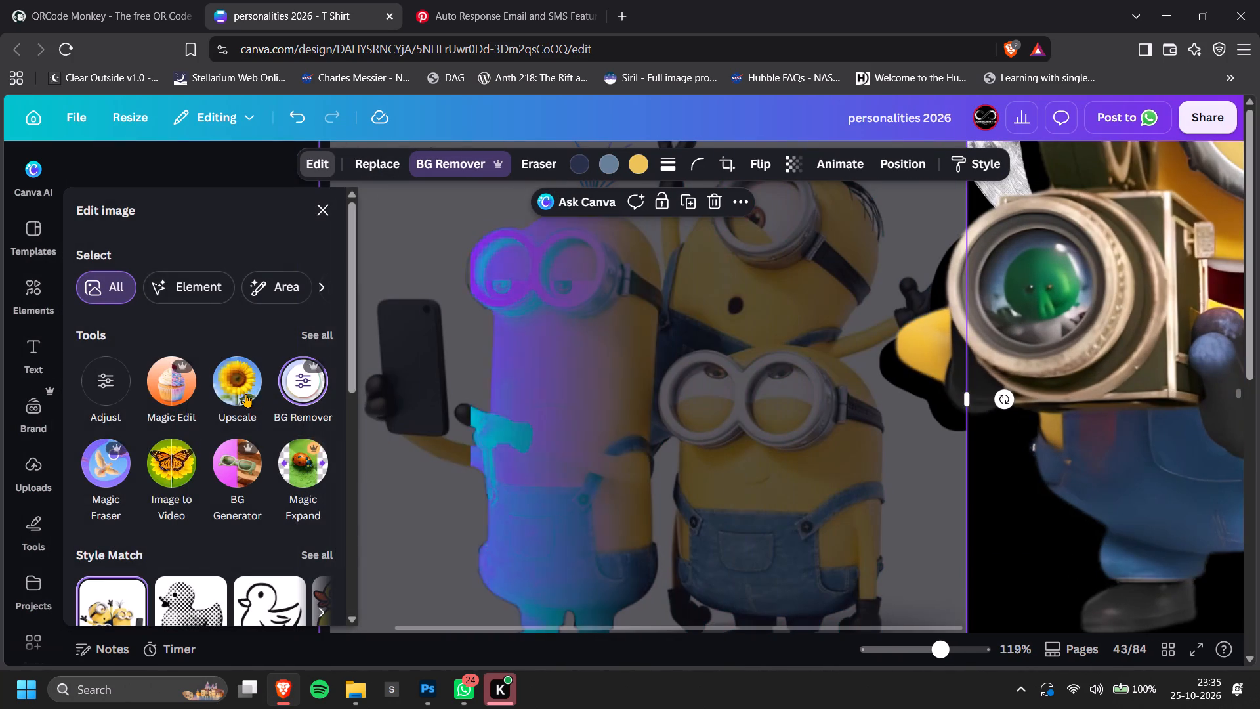
click(241, 394)
ctrl+scroll(822, 402, down, 4)
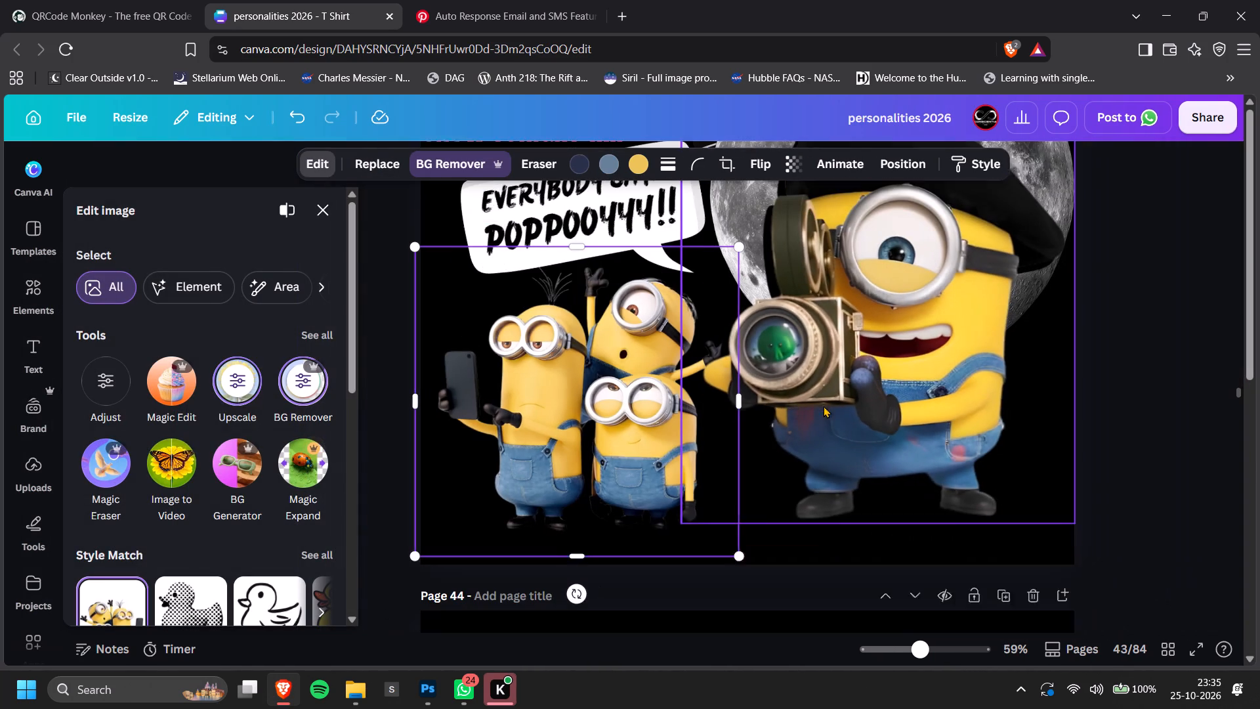
double_click(1044, 398)
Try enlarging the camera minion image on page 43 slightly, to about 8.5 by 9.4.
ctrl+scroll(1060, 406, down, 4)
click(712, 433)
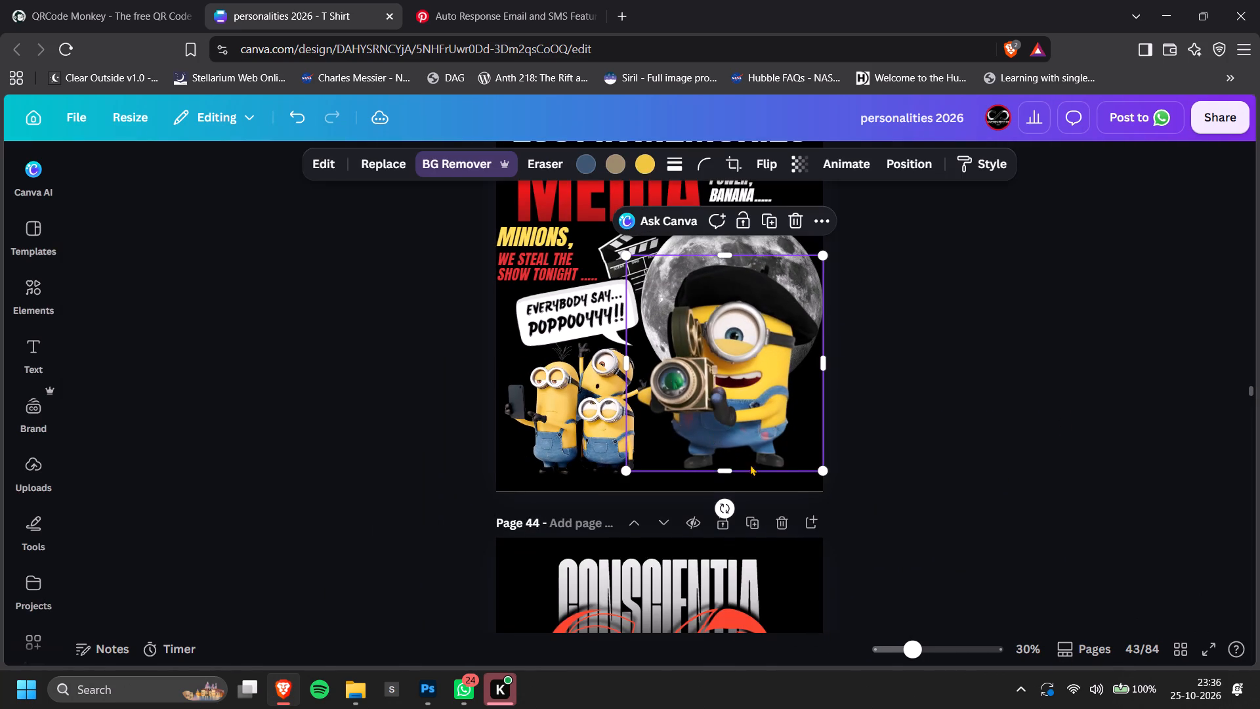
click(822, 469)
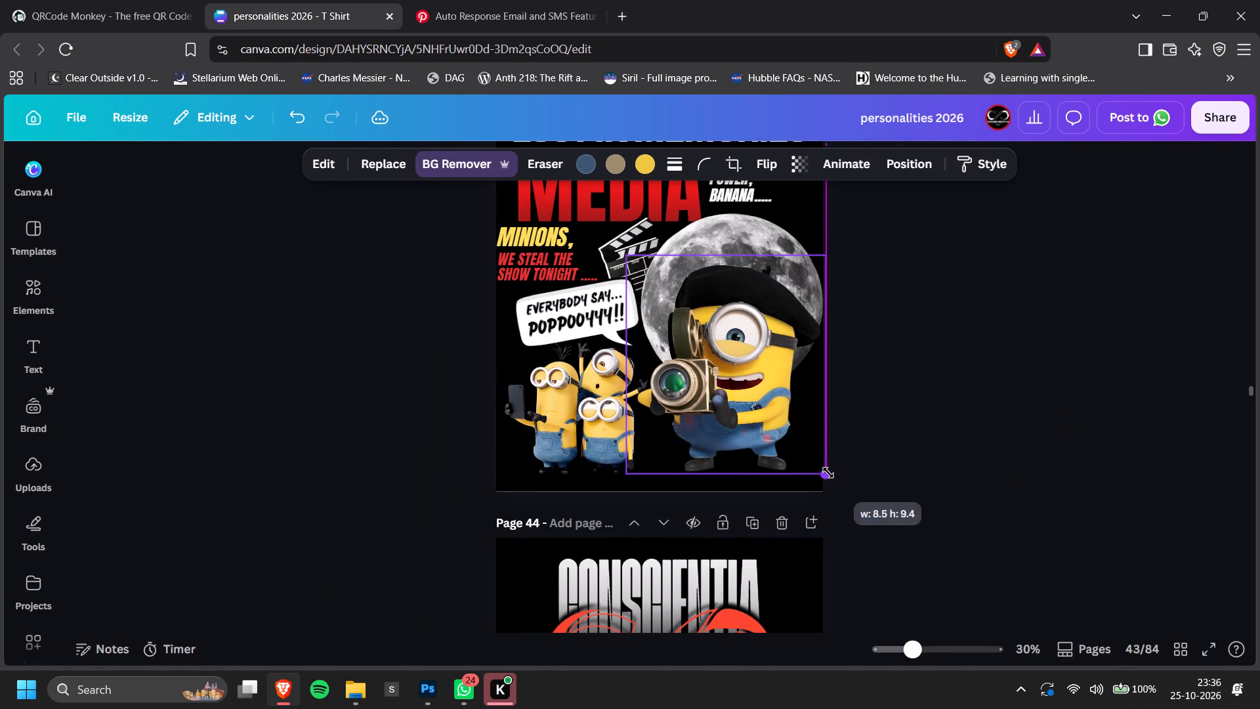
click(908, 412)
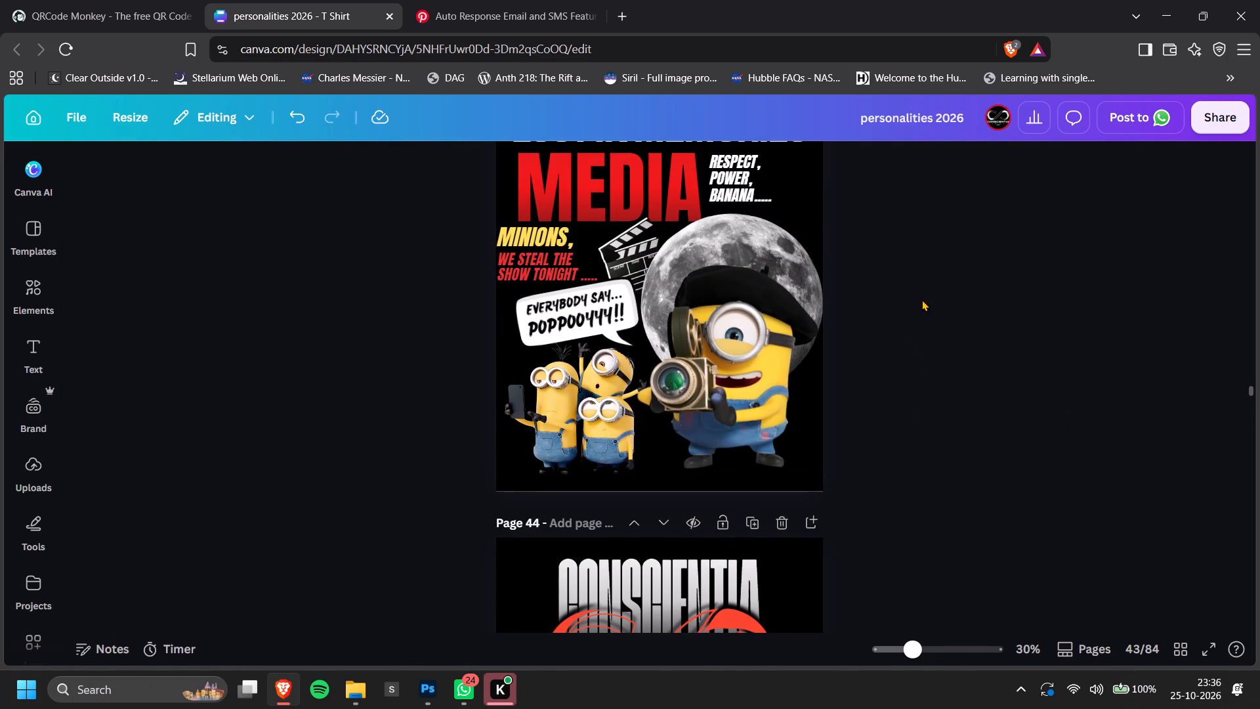
Move the moon behind the camera minion up slightly, closer to the MEDIA title.
ctrl+scroll(923, 297, up, 2)
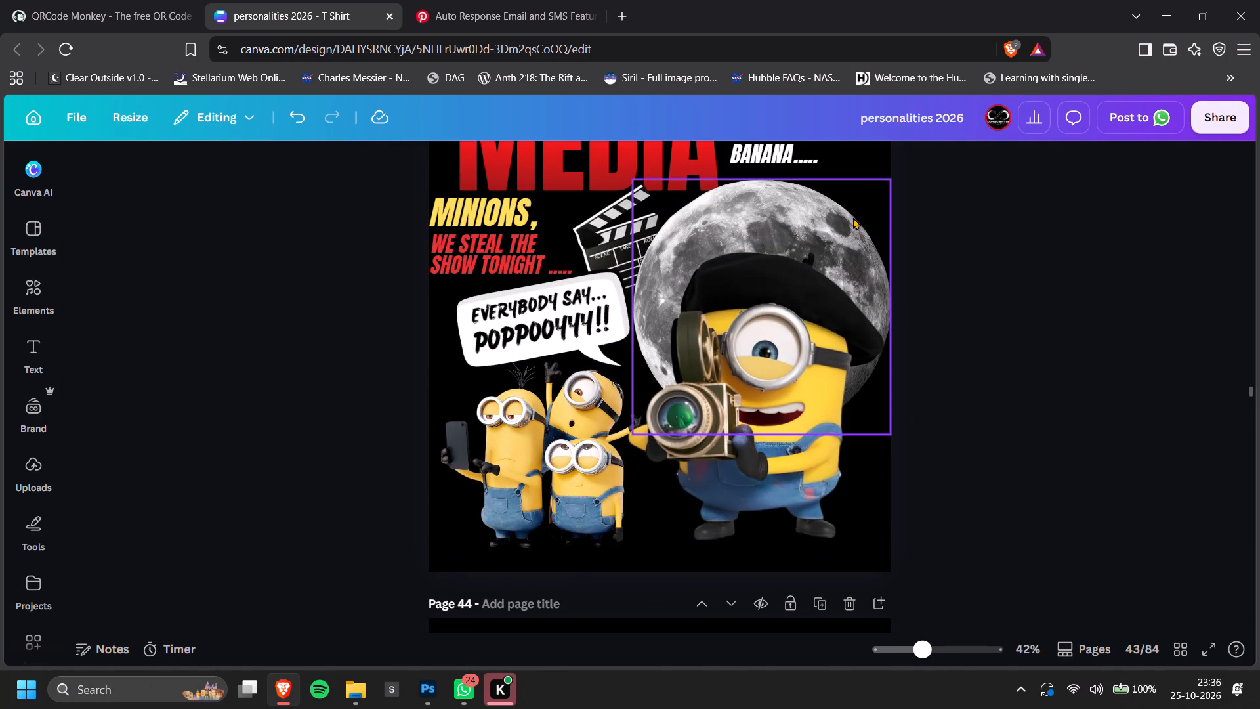
drag(853, 217, 850, 209)
scroll(930, 214, up, 1)
click(933, 213)
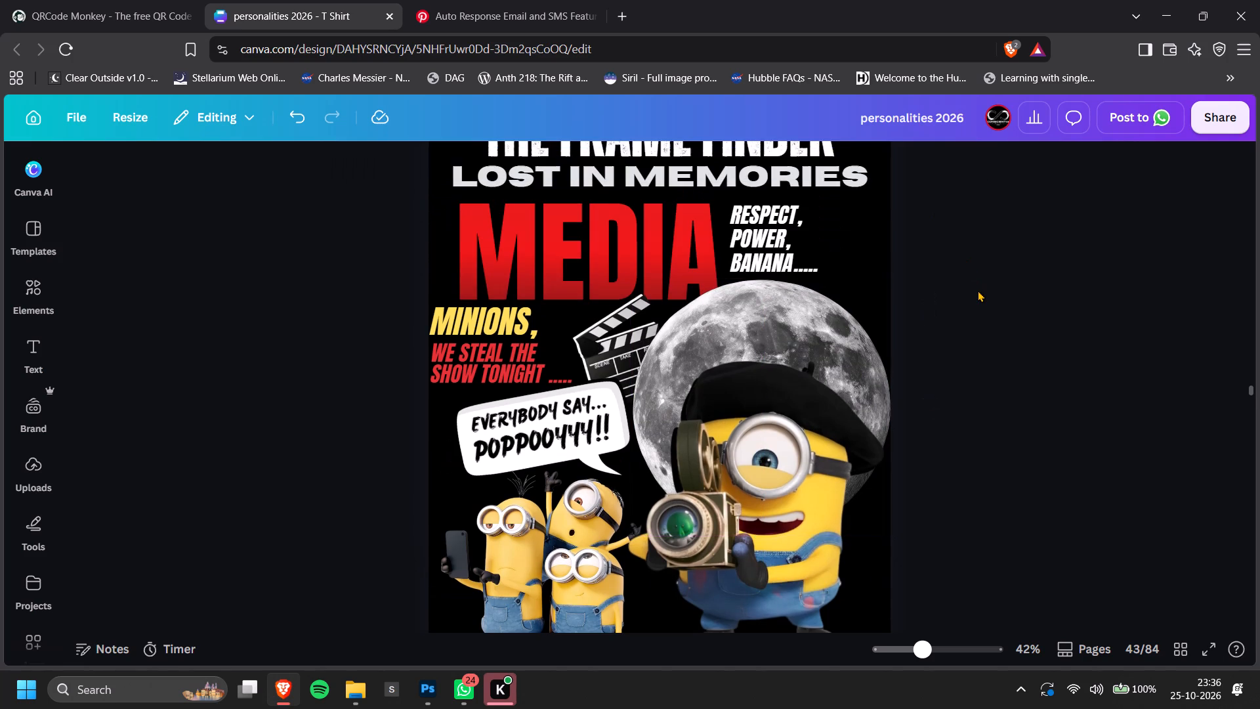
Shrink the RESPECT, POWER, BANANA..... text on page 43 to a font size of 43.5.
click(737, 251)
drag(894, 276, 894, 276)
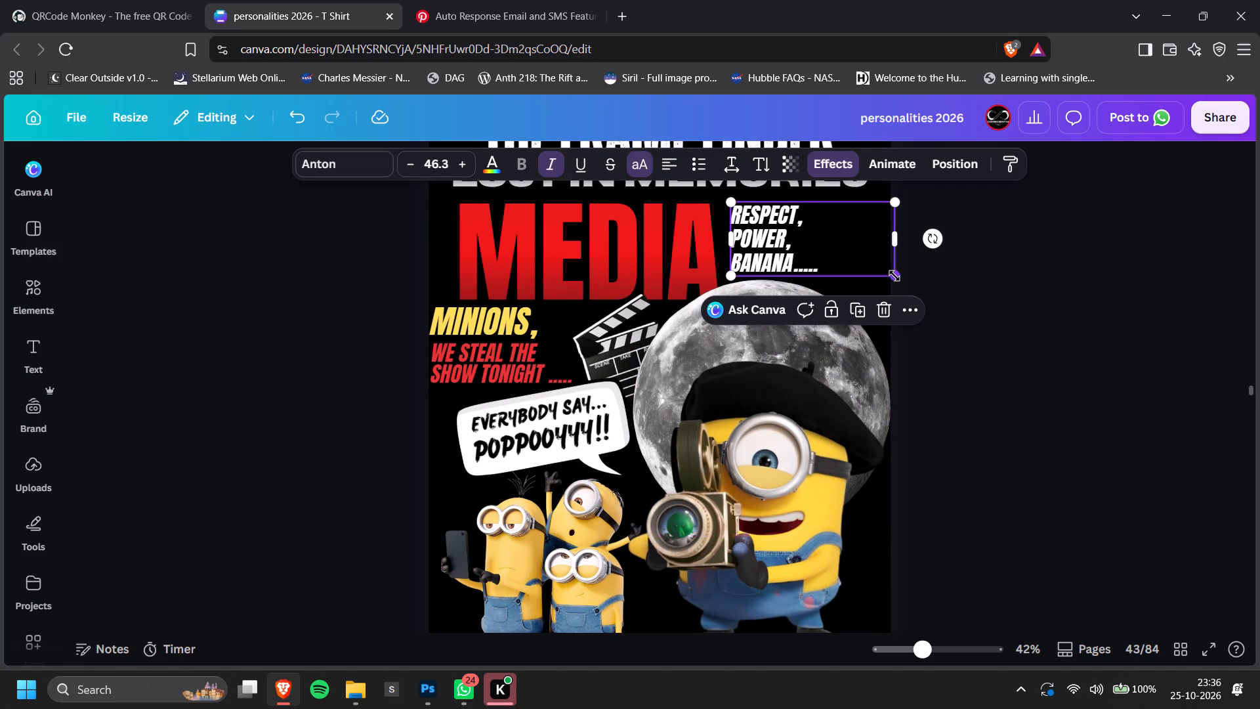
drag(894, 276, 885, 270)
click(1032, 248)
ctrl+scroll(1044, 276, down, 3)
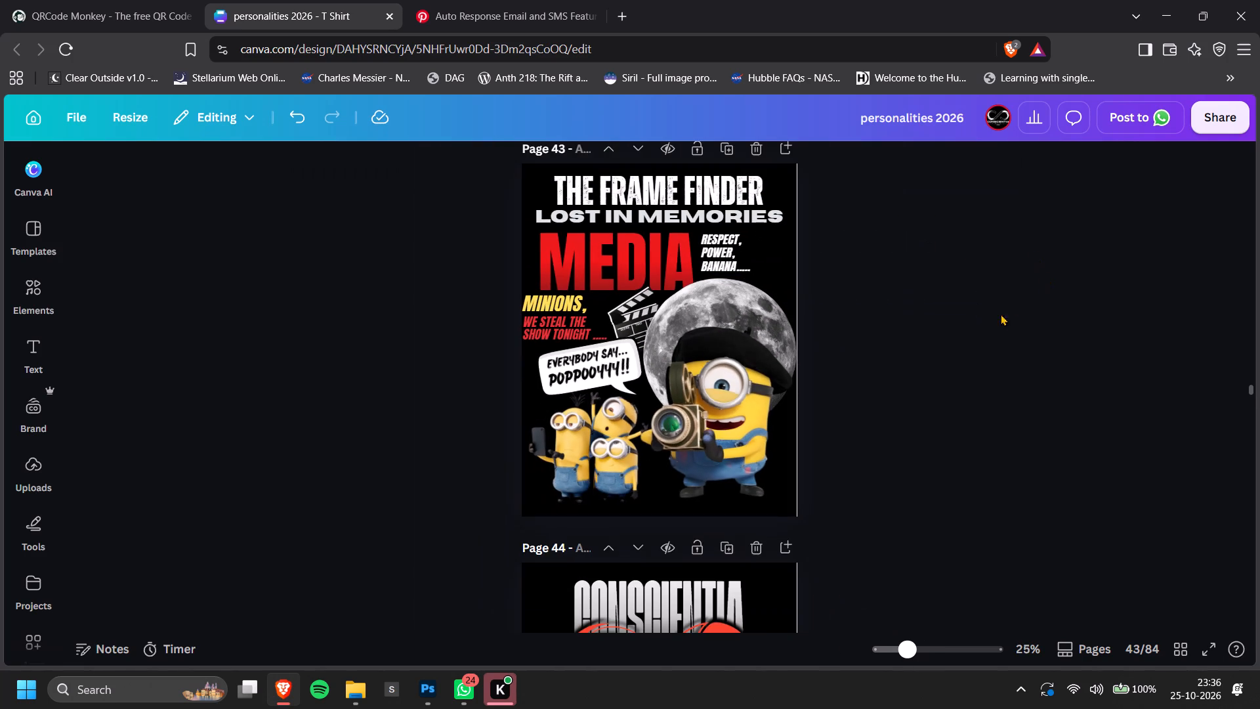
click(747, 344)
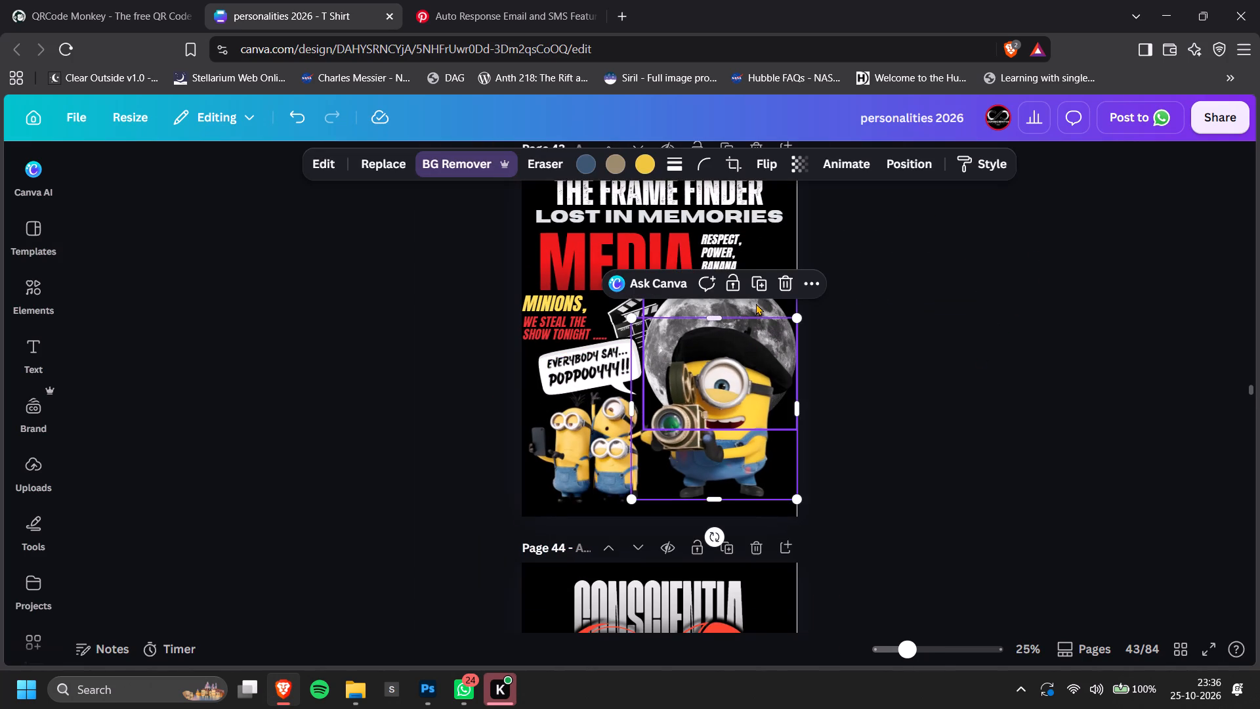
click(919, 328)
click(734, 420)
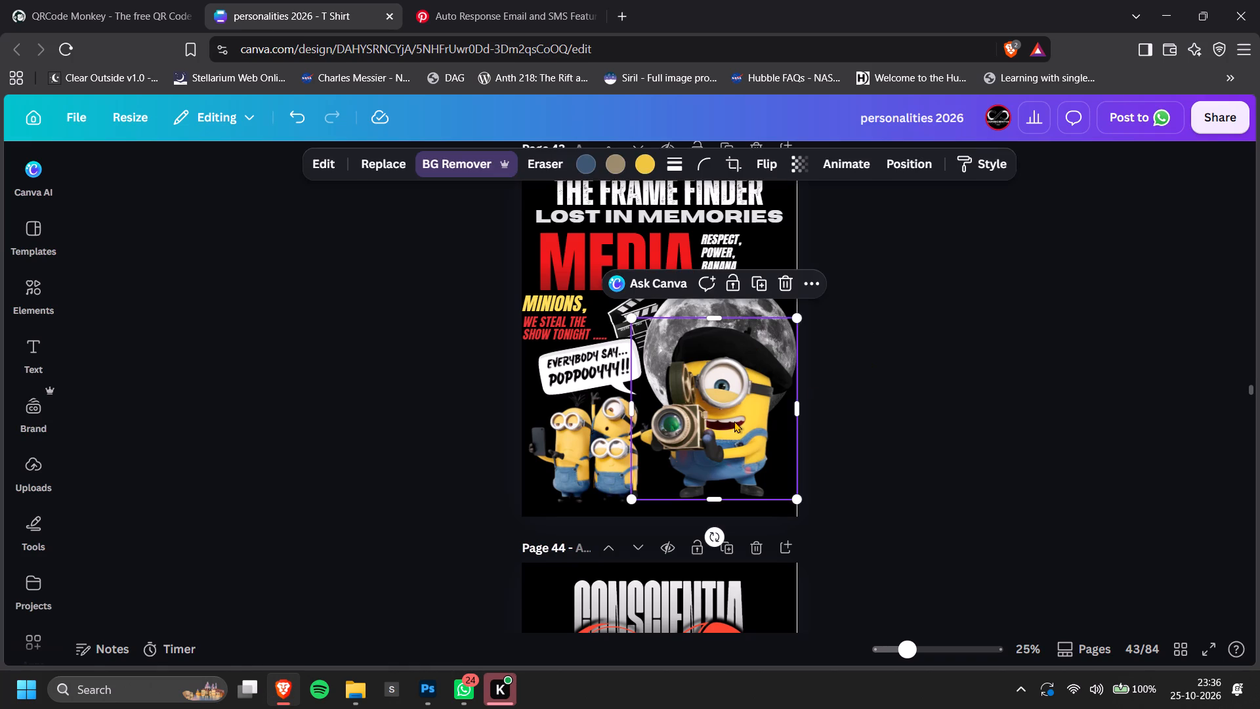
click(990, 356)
Shrink the three-minion image on page 43 slightly and move it down a little beneath the speech bubble.
click(558, 441)
drag(522, 511, 525, 509)
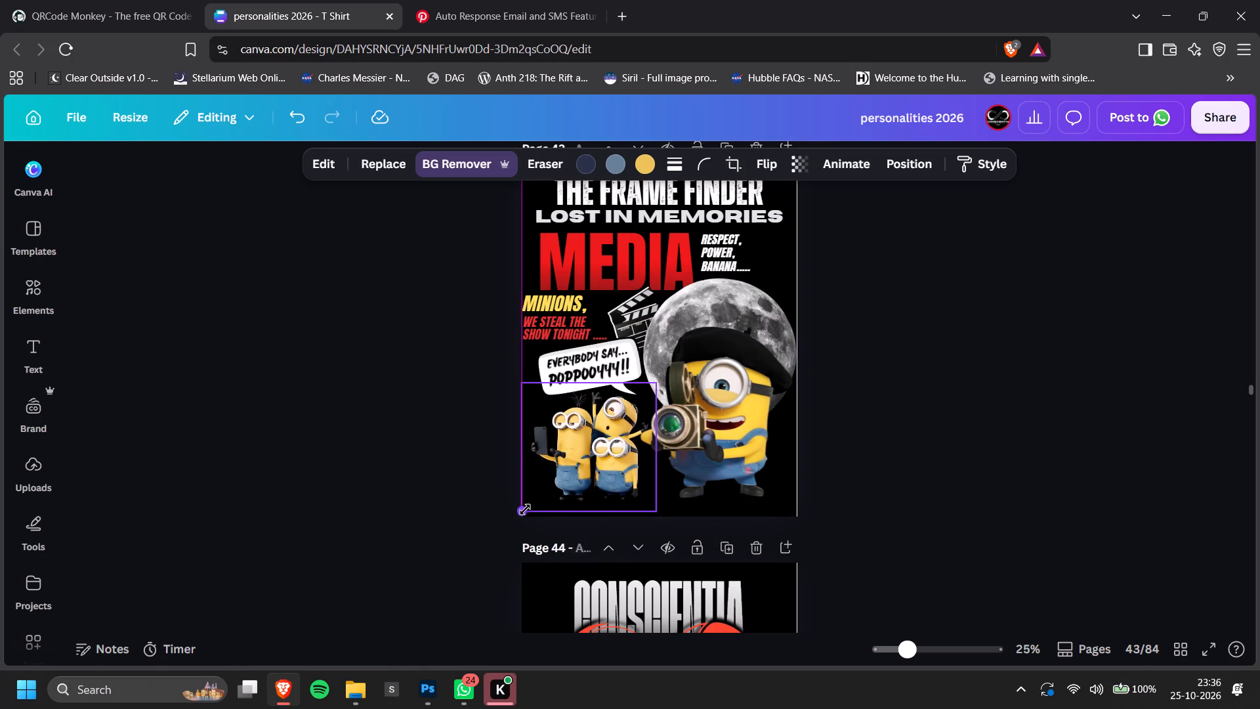
drag(525, 509, 536, 504)
click(955, 416)
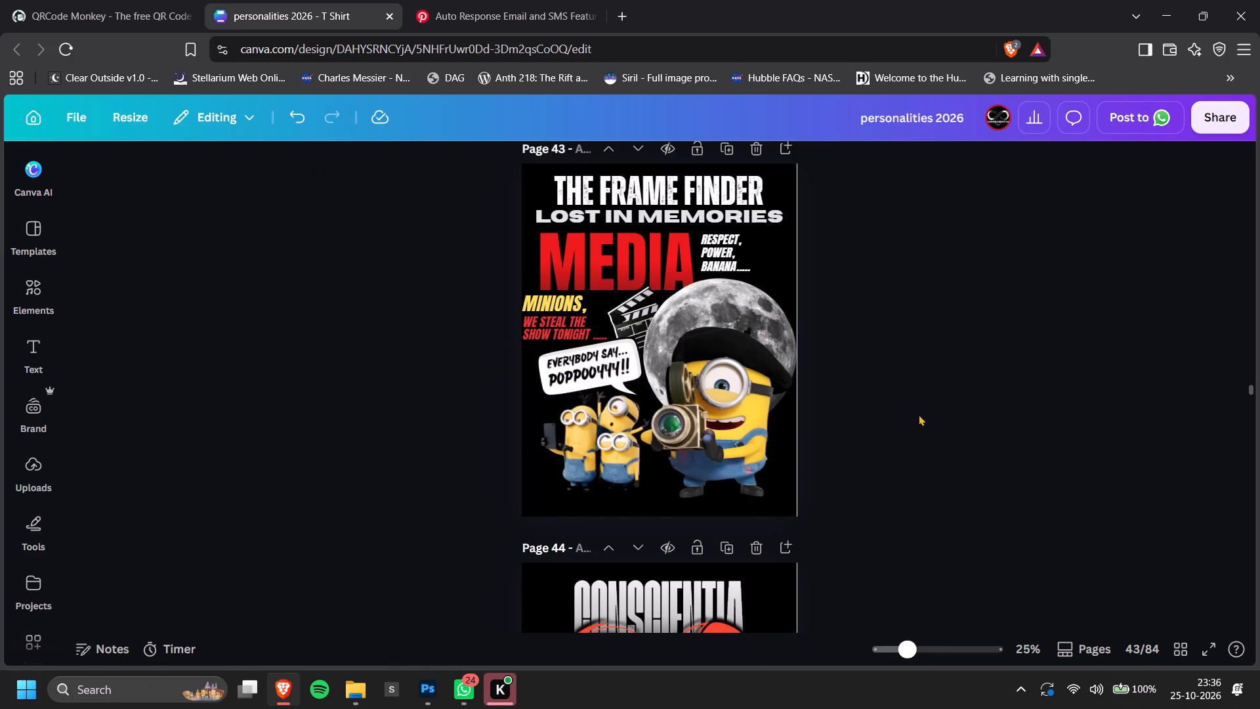
ctrl+scroll(538, 423, up, 4)
drag(515, 427, 517, 434)
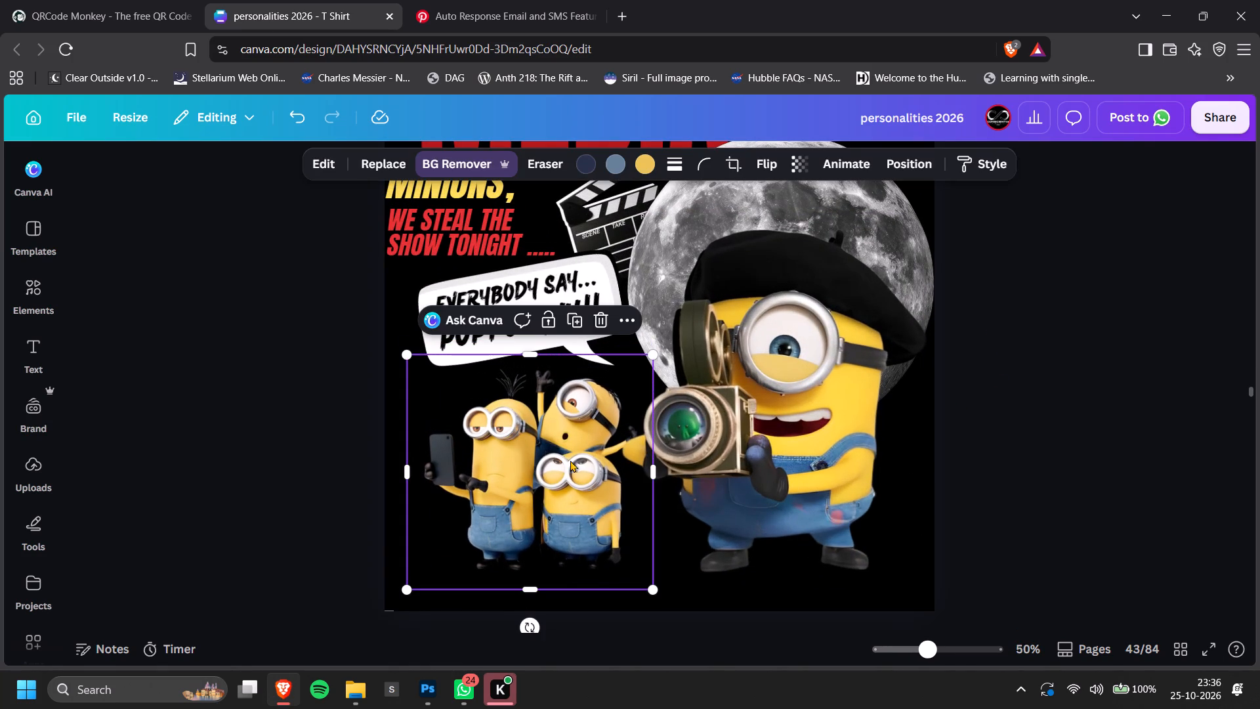
Move the camera minion slightly down and towards the page's right edge, and nudge the three minions up a little.
click(696, 460)
drag(719, 462, 724, 471)
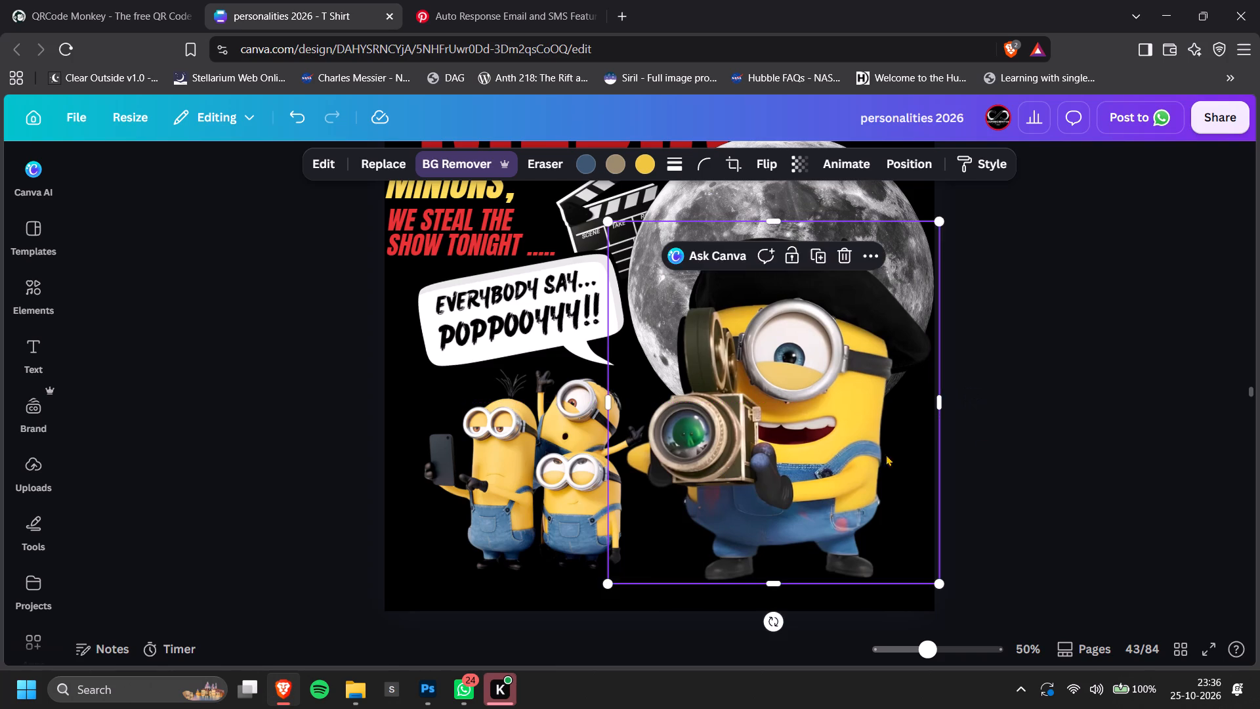
click(1028, 438)
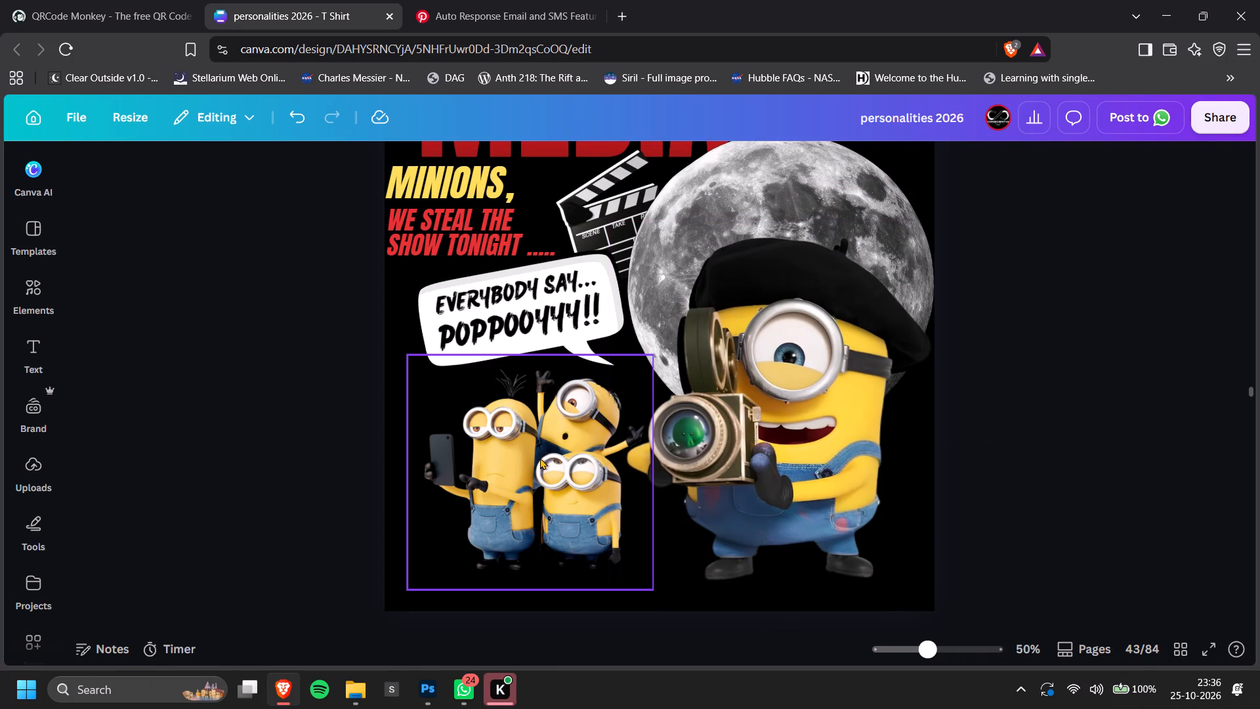
click(540, 458)
click(1054, 418)
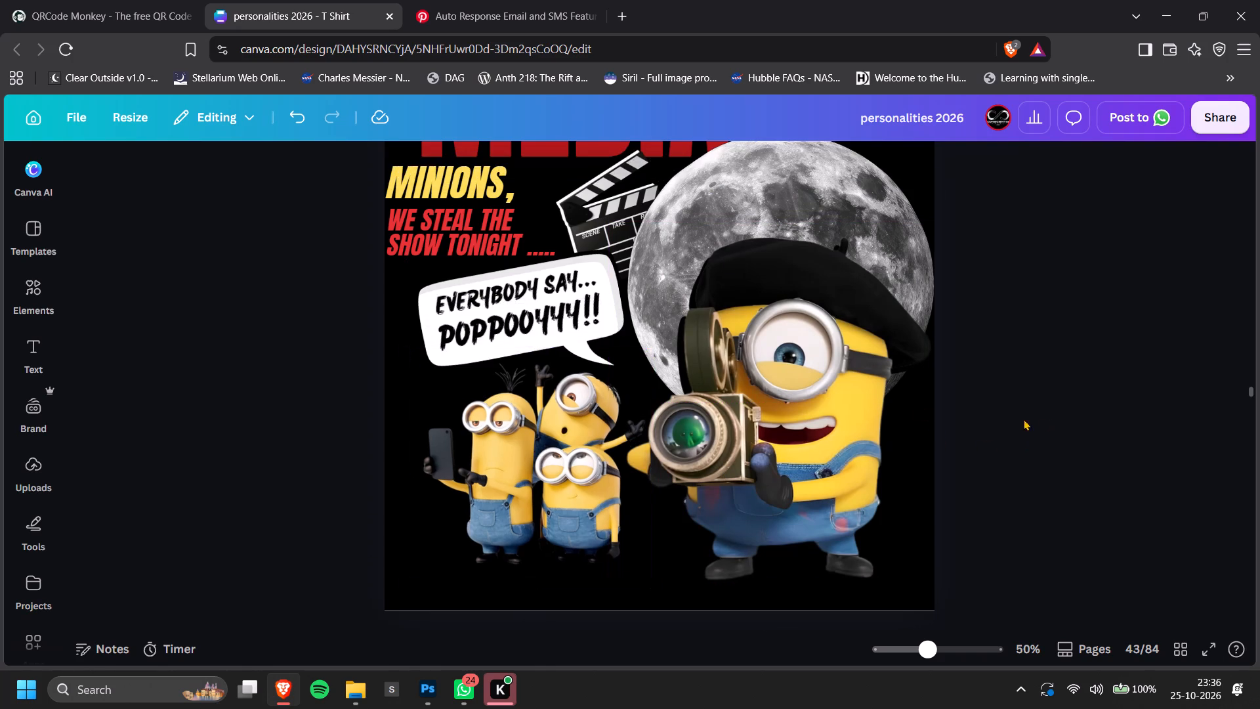
Move the MINIONS, and WE STEAL THE SHOW TONIGHT texts together slightly inward from the page's left edge.
scroll(844, 396, up, 2)
click(421, 440)
shift+click(419, 402)
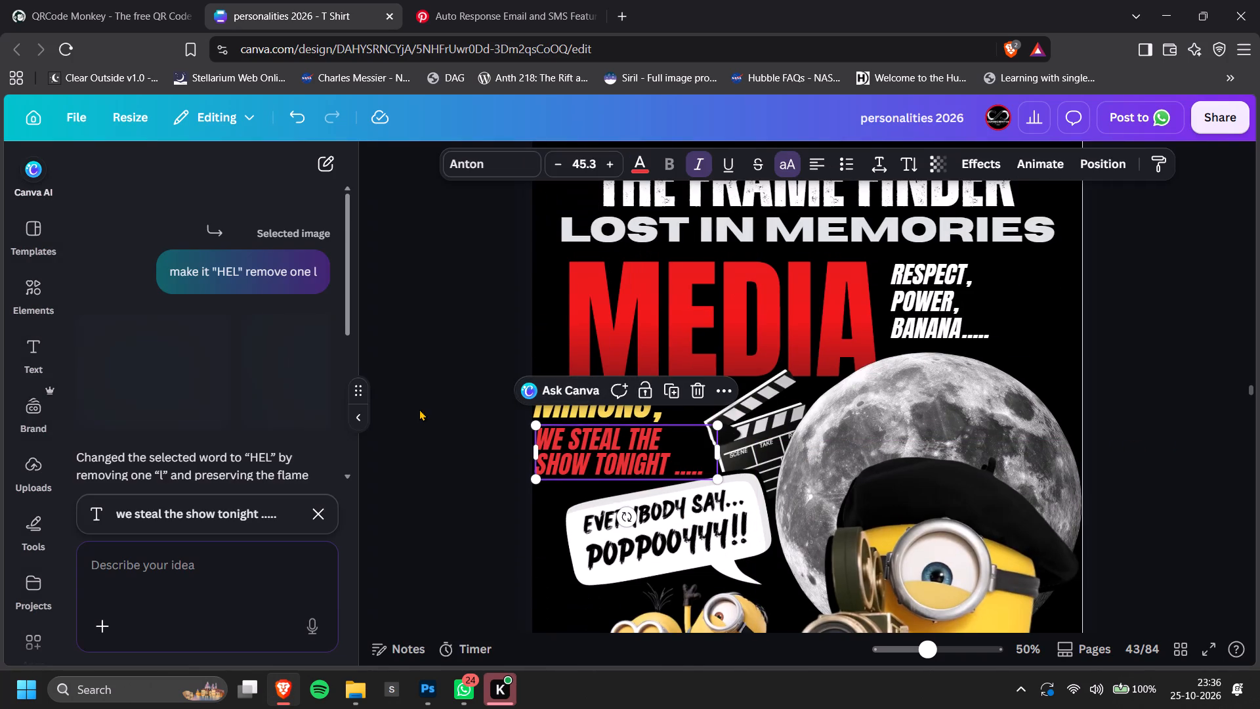
click(392, 413)
click(369, 395)
click(357, 412)
click(409, 435)
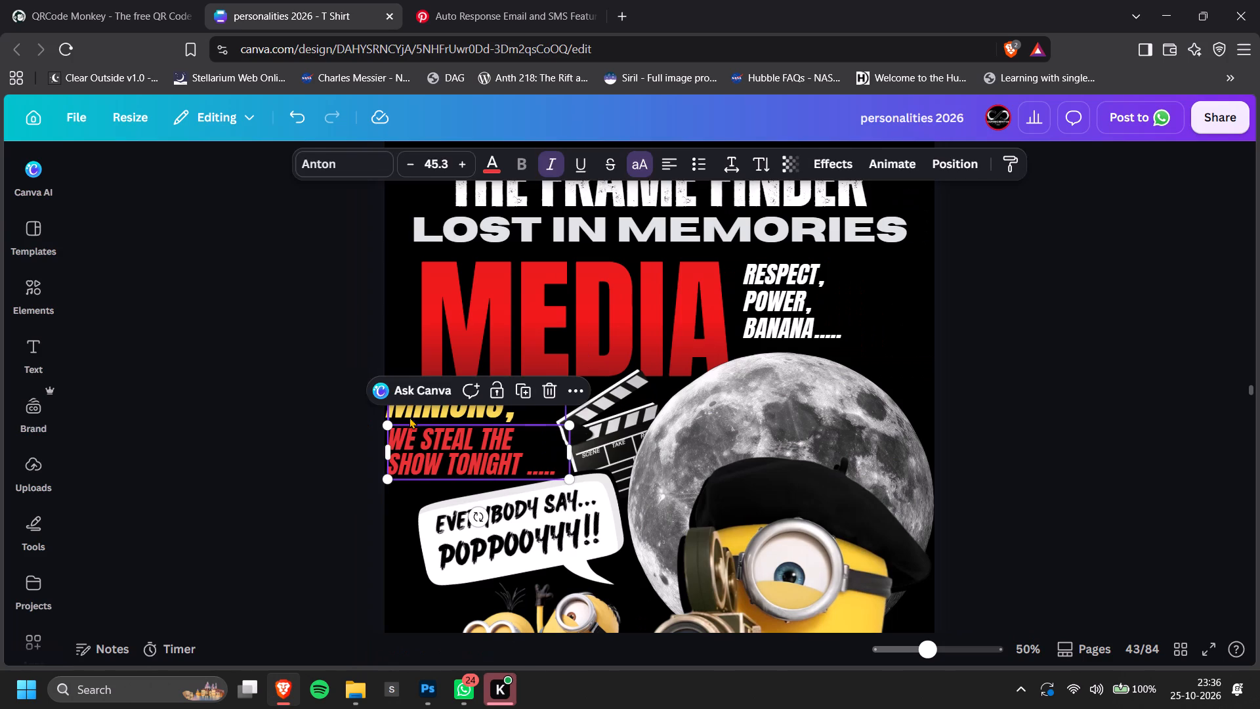
shift+click(411, 412)
drag(424, 418, 436, 419)
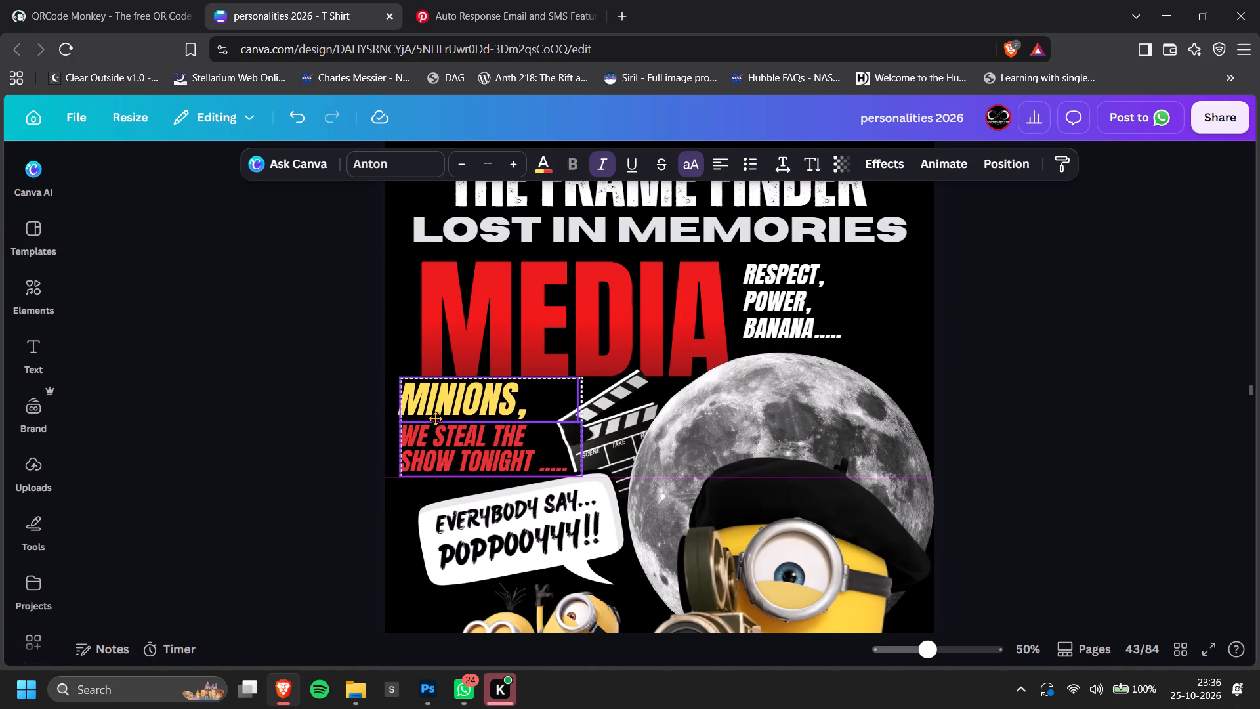
drag(436, 419, 436, 423)
click(515, 459)
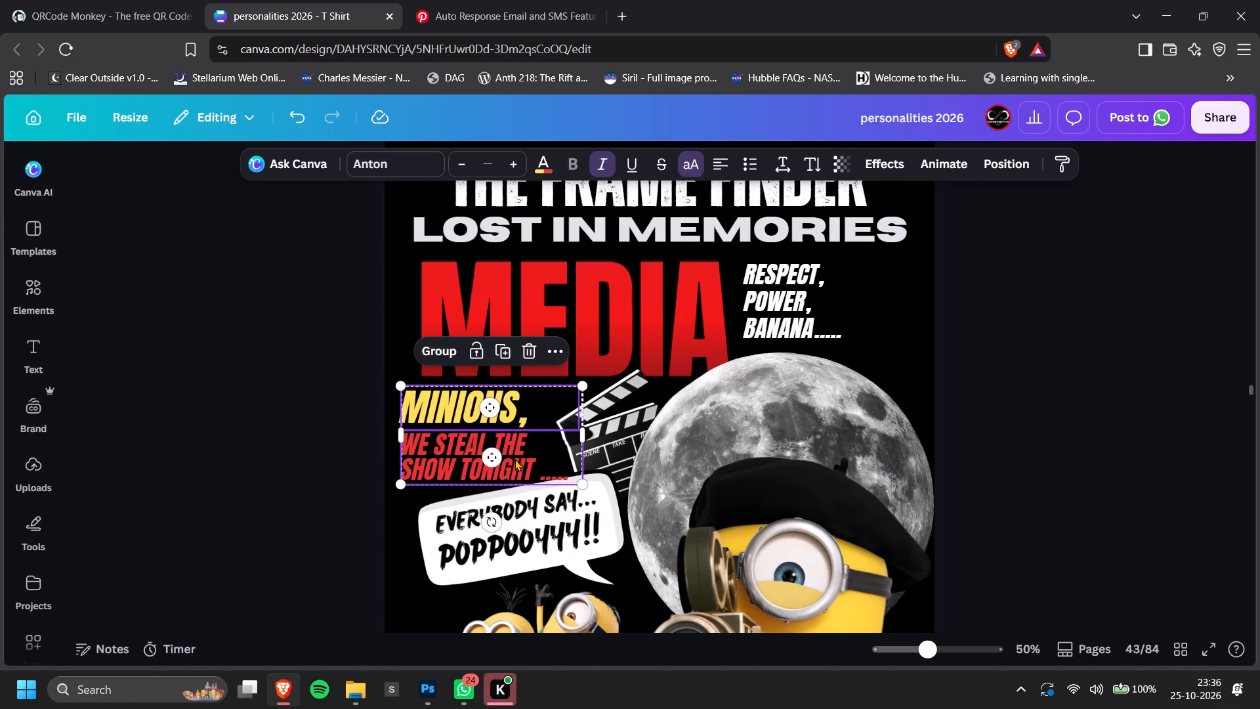
click(335, 450)
Replace the ending after SHOW TONIGHT in the red text with three dots and no space before them.
ctrl+scroll(327, 418, up, 2)
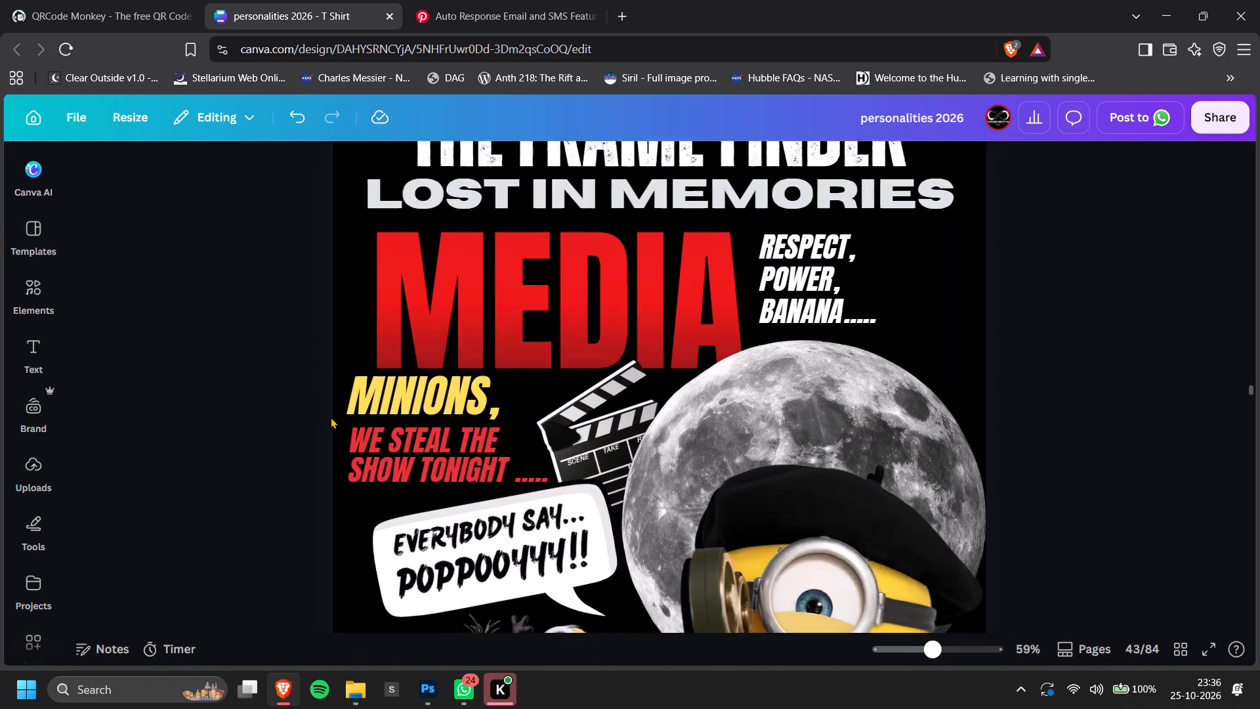
ctrl+scroll(331, 417, up, 1)
click(326, 386)
click(177, 423)
ctrl+scroll(175, 426, down, 3)
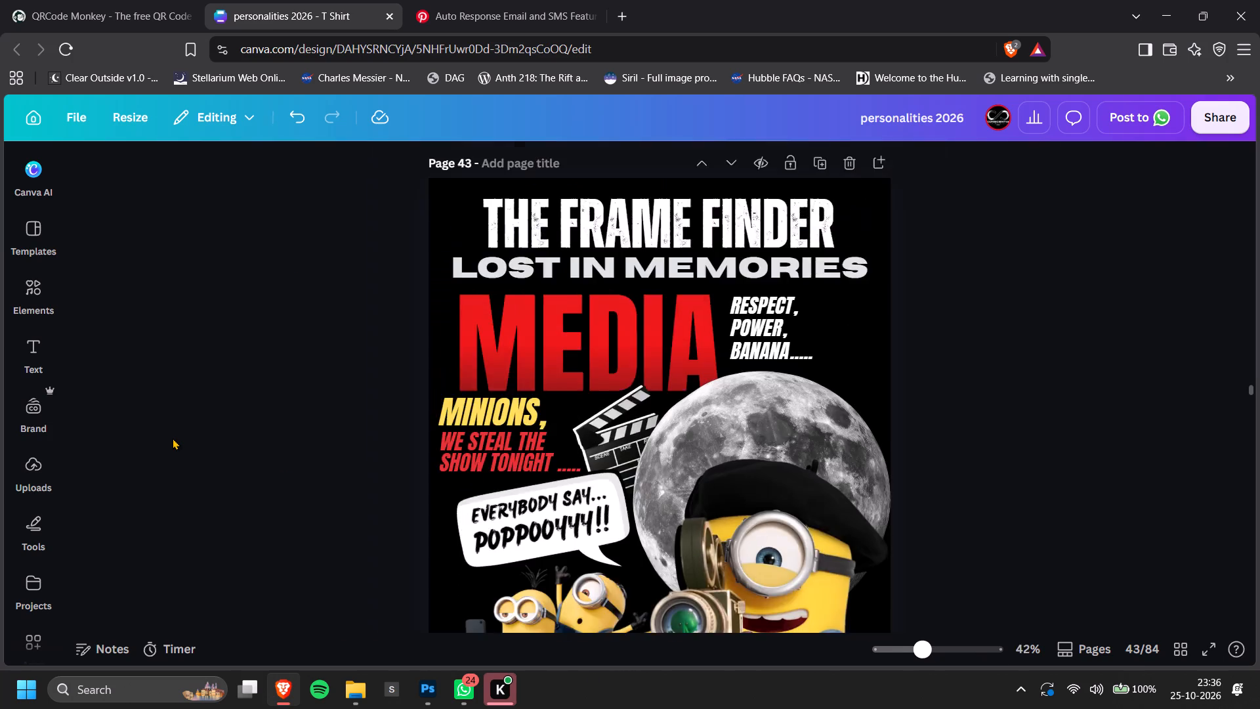
ctrl+scroll(173, 438, down, 5)
scroll(942, 429, down, 1)
ctrl+scroll(587, 330, up, 7)
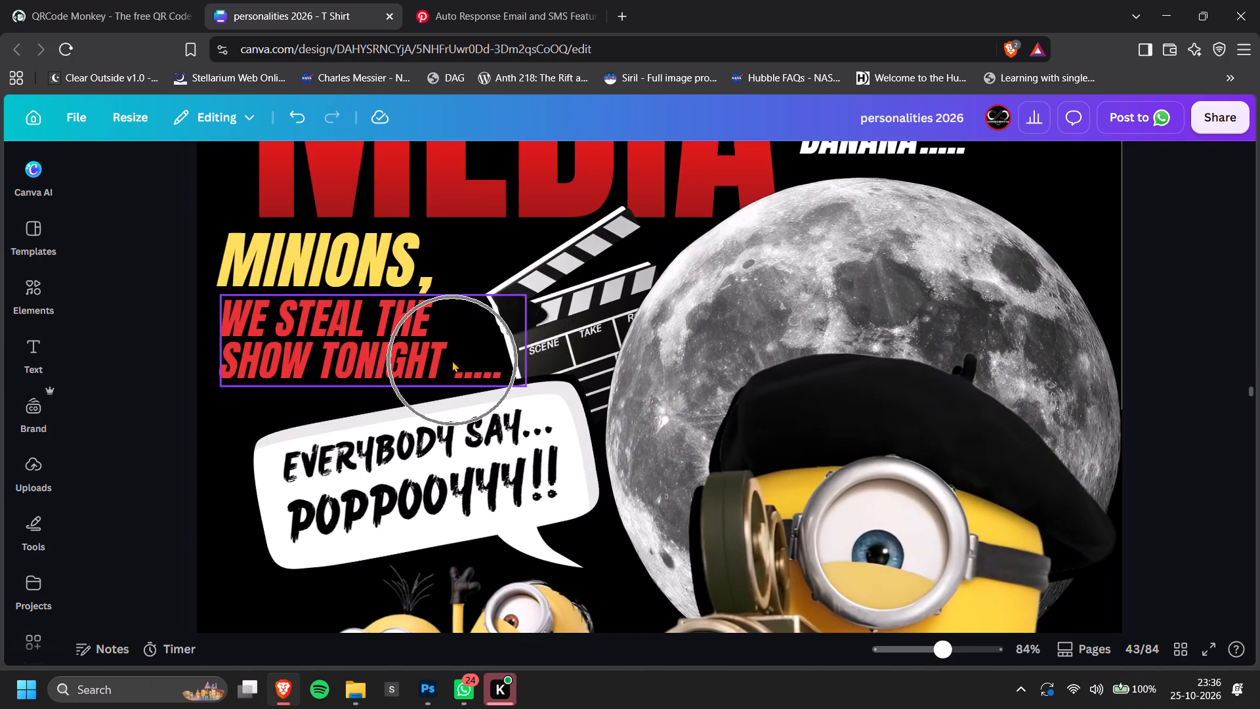
double_click(452, 360)
click(507, 374)
key(BackSpace)
key(BackSpace)
key(BackSpace)
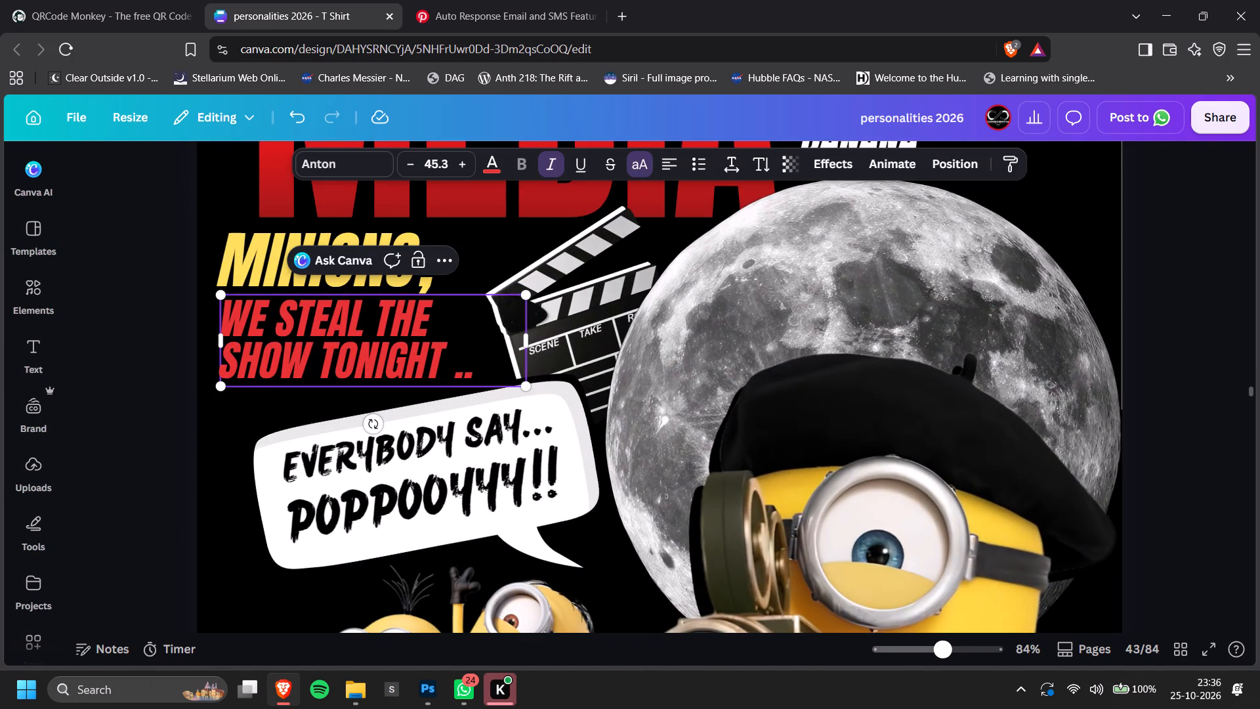
key(BackSpace)
key(BackSpace)
key(BackSpace)
text(...)
click(1130, 274)
ctrl+scroll(1146, 322, down, 7)
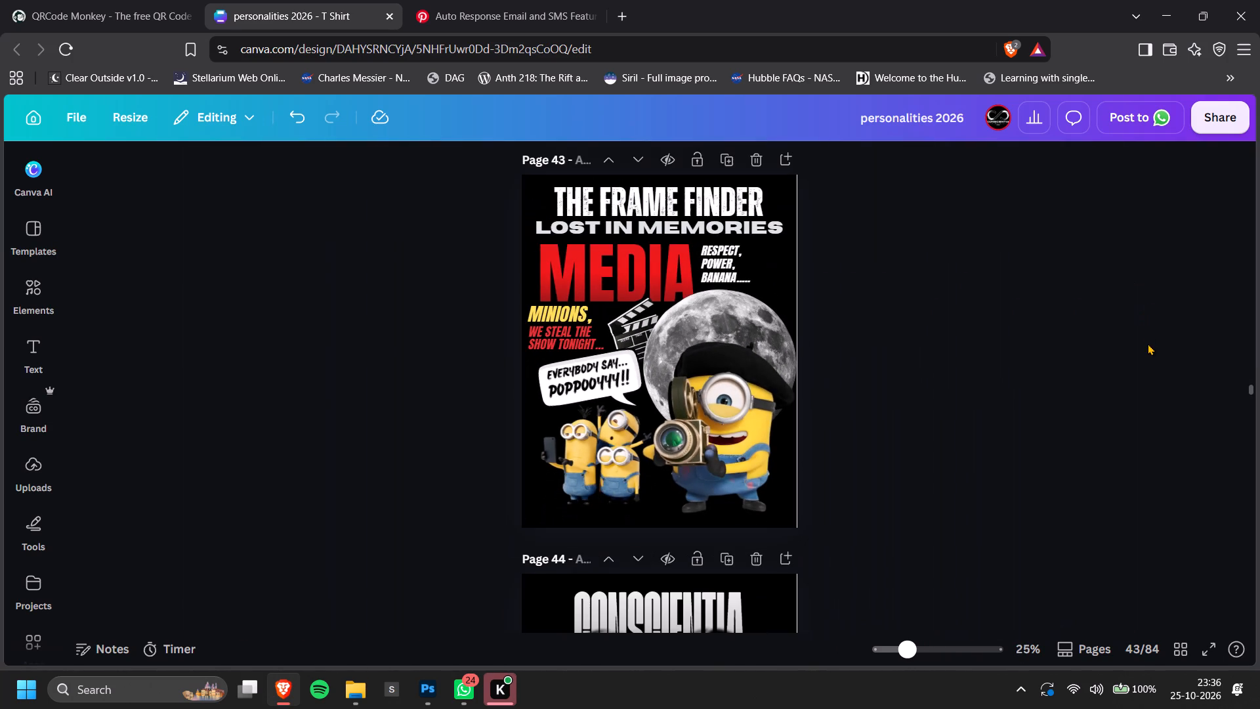
ctrl+scroll(1140, 351, down, 1)
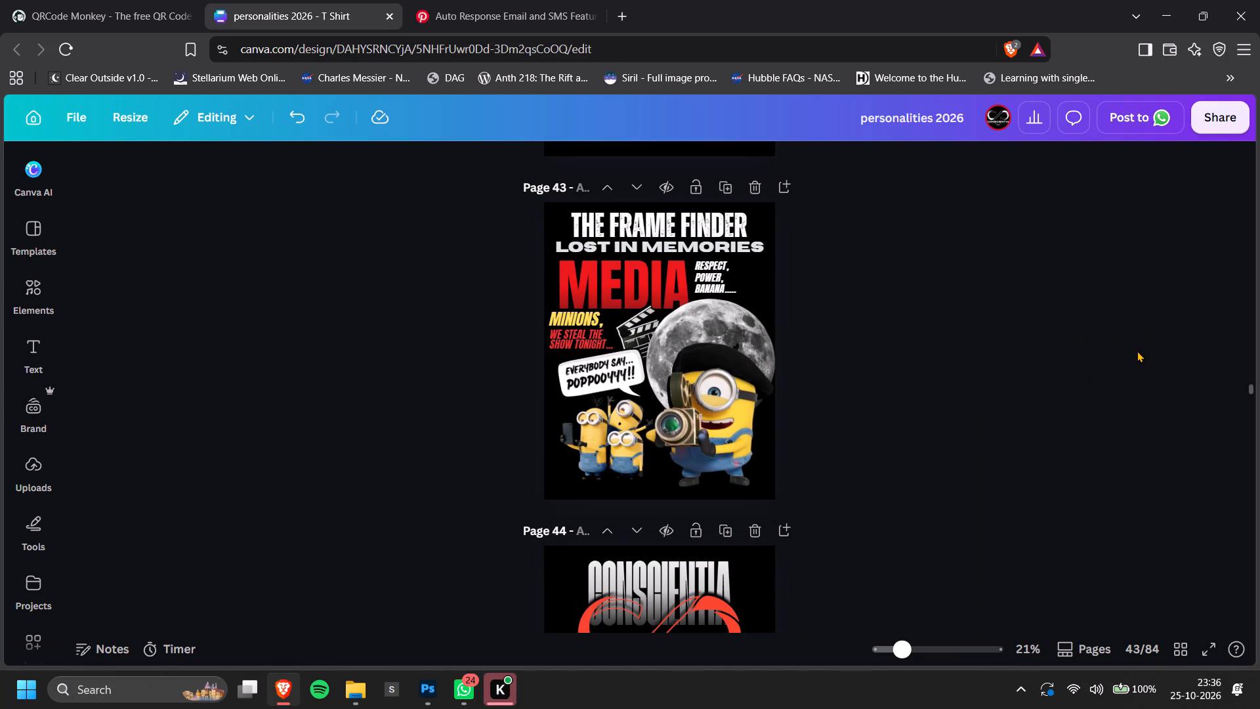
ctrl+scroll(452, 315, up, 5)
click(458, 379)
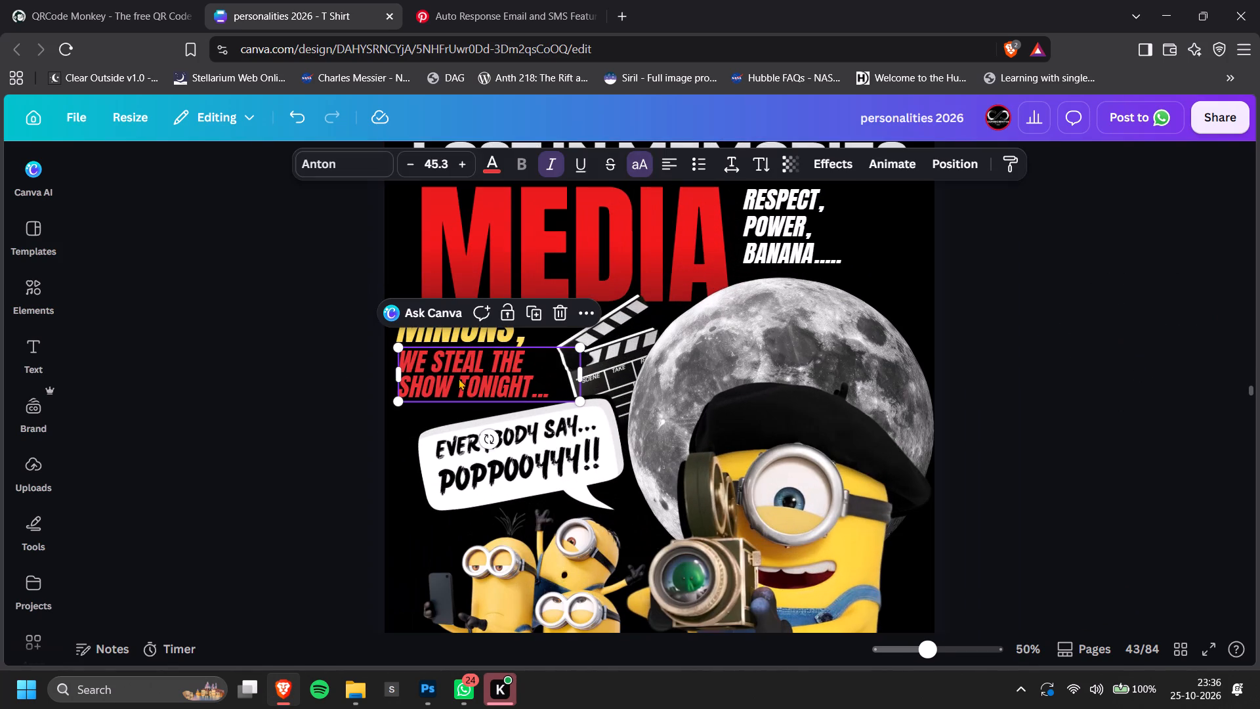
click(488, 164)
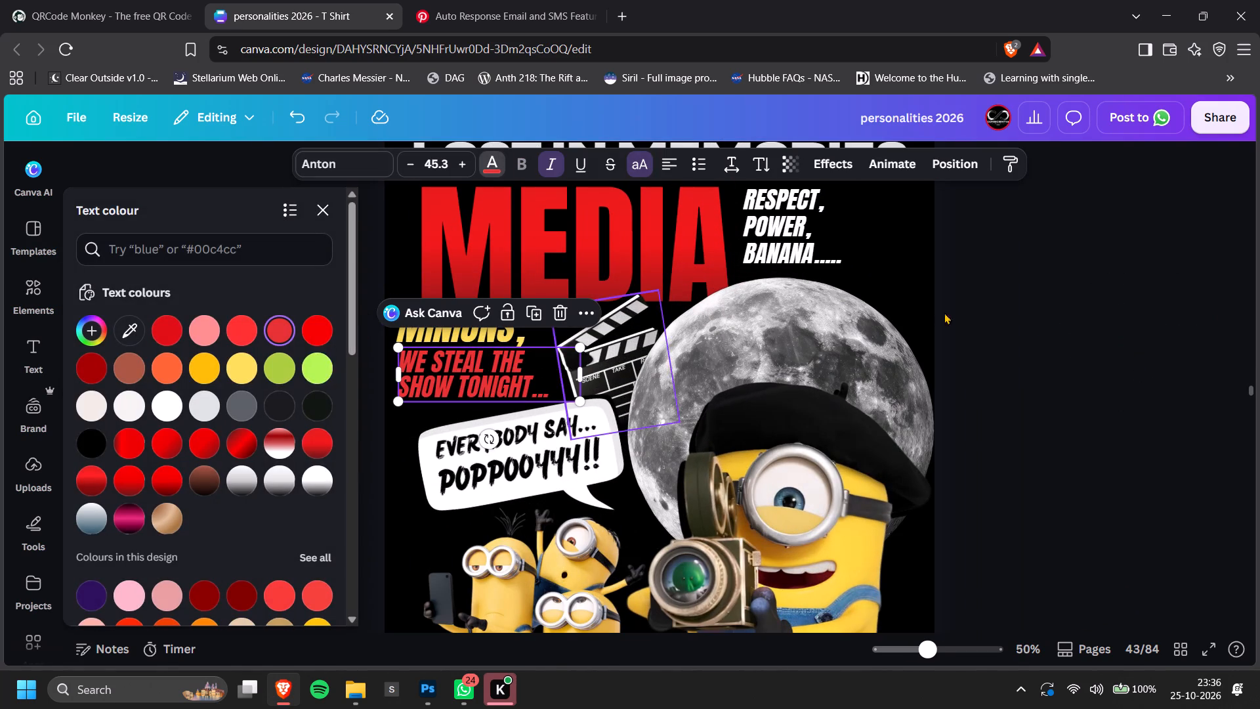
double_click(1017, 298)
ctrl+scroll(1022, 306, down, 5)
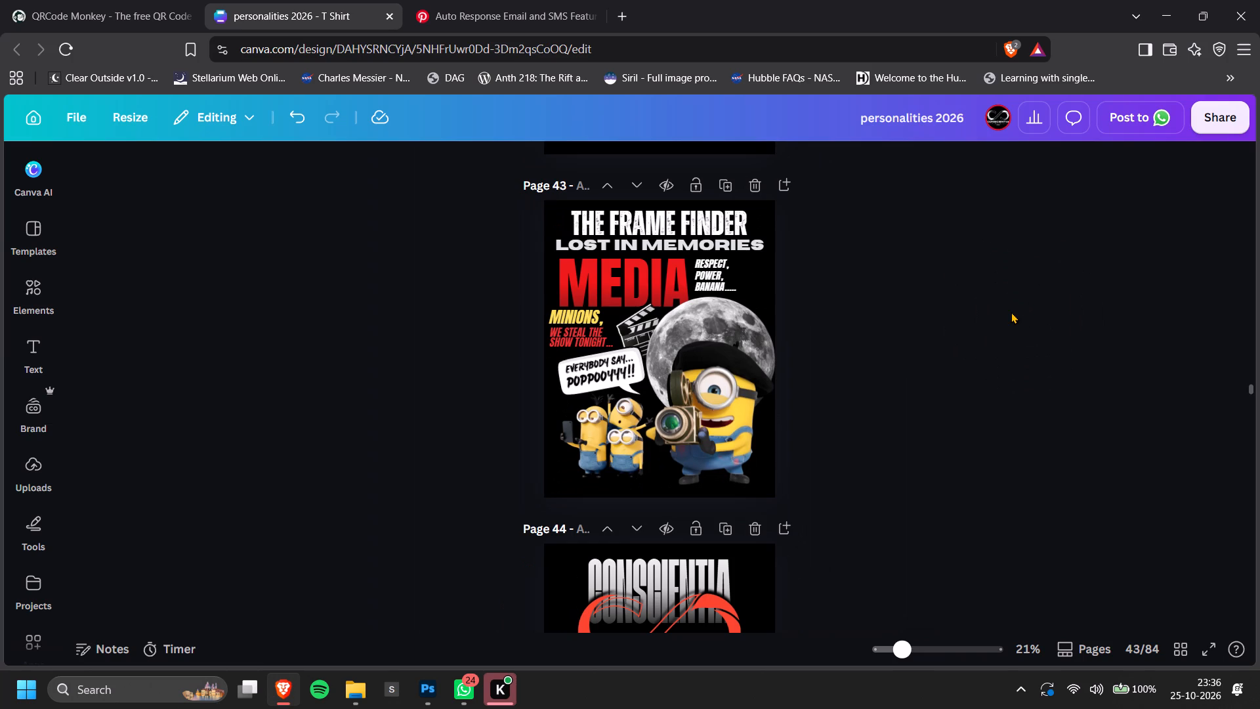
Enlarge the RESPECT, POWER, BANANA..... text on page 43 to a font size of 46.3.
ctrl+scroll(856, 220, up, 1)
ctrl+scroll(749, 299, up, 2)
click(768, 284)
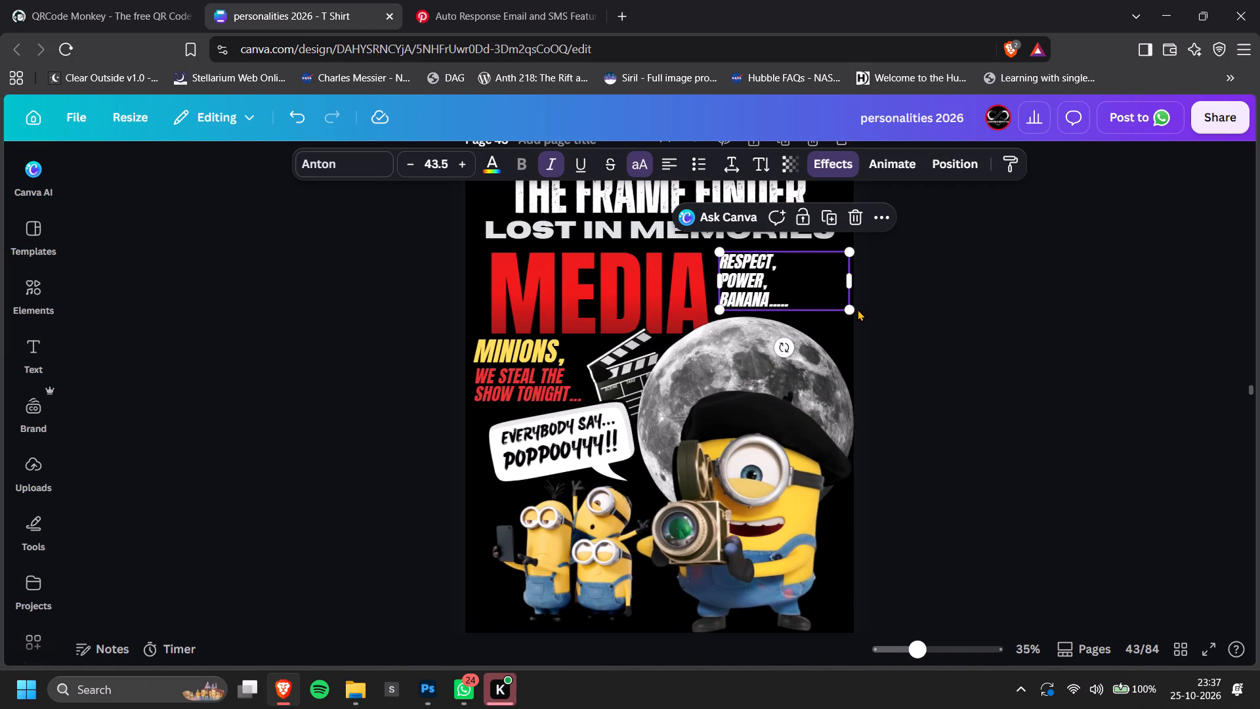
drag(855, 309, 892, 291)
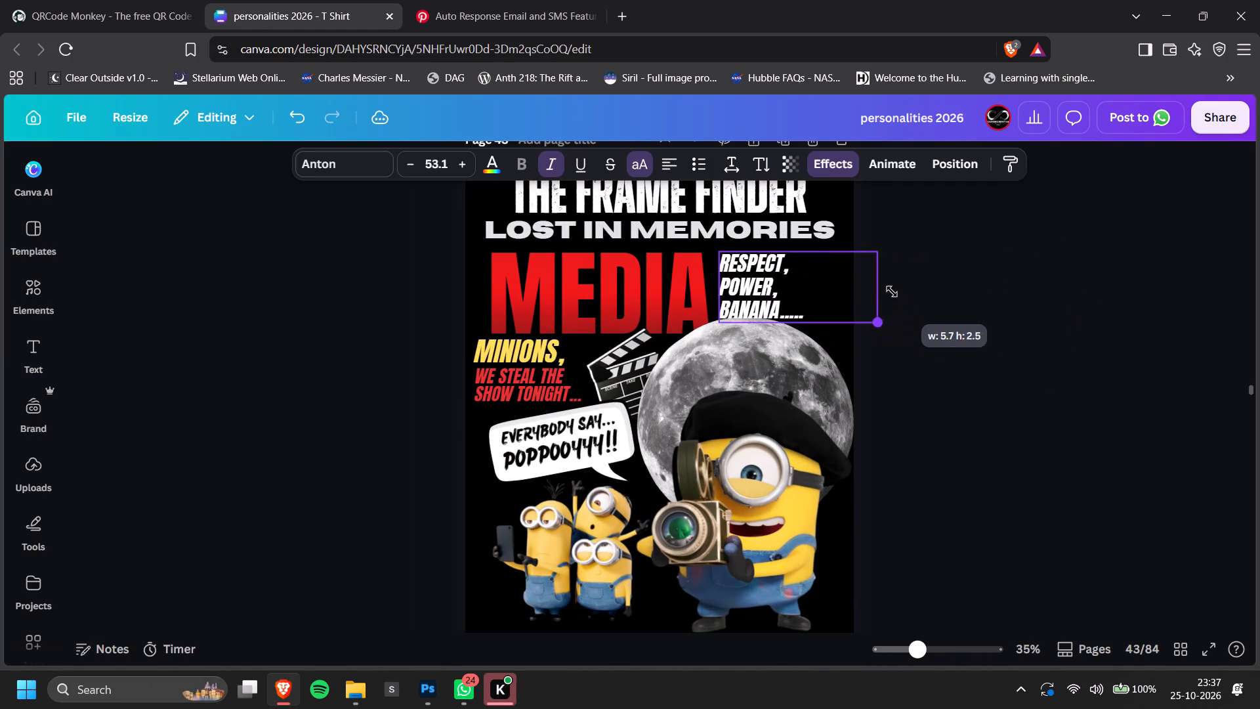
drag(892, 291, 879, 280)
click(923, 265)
Cut the BANANA..... line out of the white text beside the MEDIA title, leaving RESPECT, POWER, on two lines.
ctrl+scroll(940, 268, up, 7)
click(940, 266)
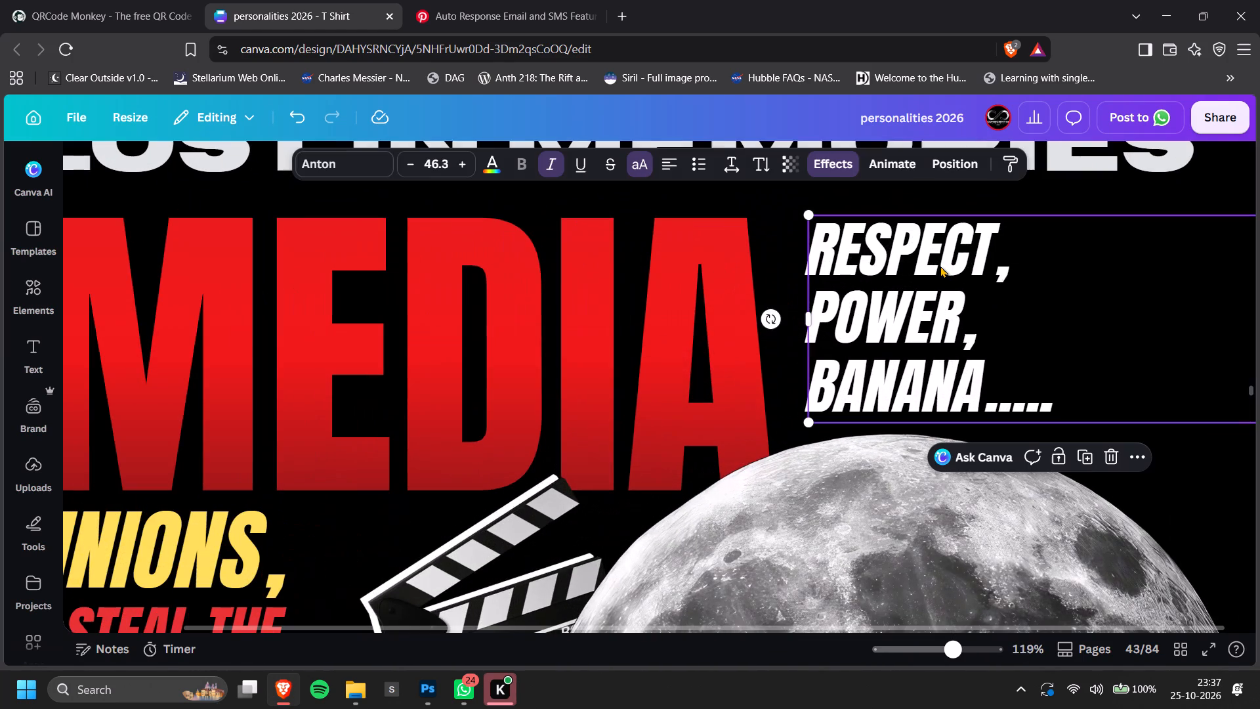
shift+scroll(994, 333, down, 2)
scroll(955, 324, up, 3)
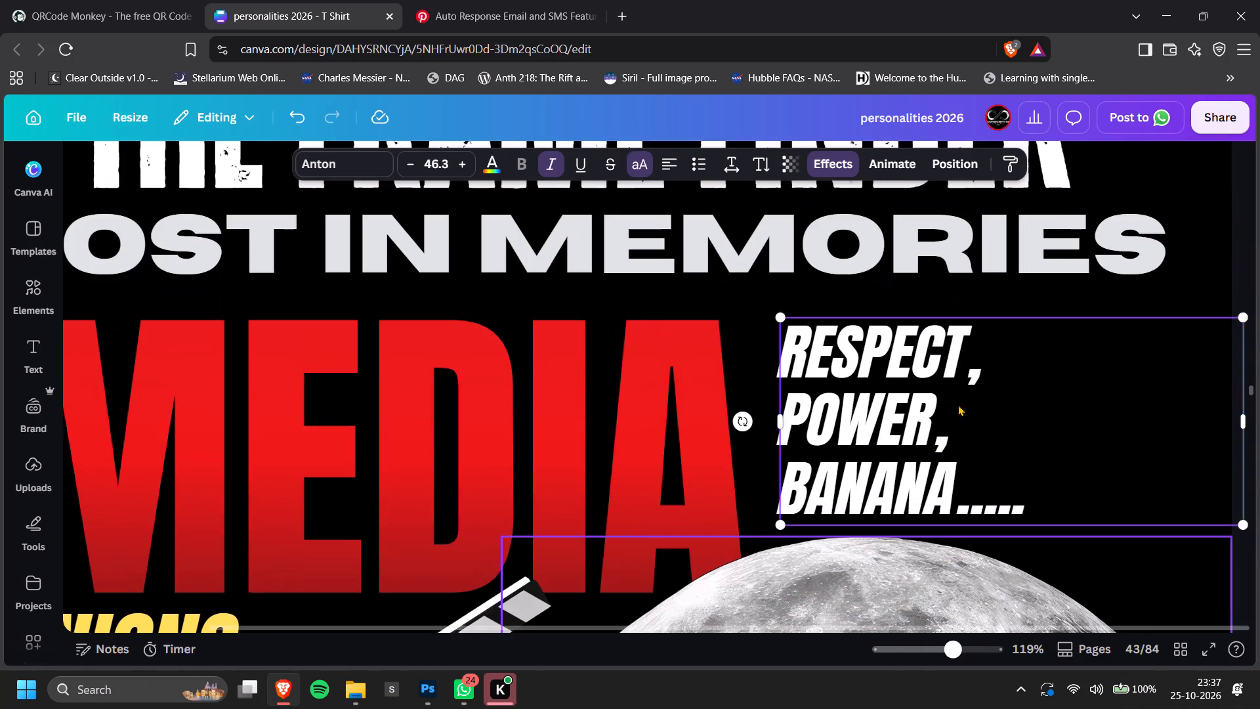
click(978, 445)
drag(1057, 509, 787, 484)
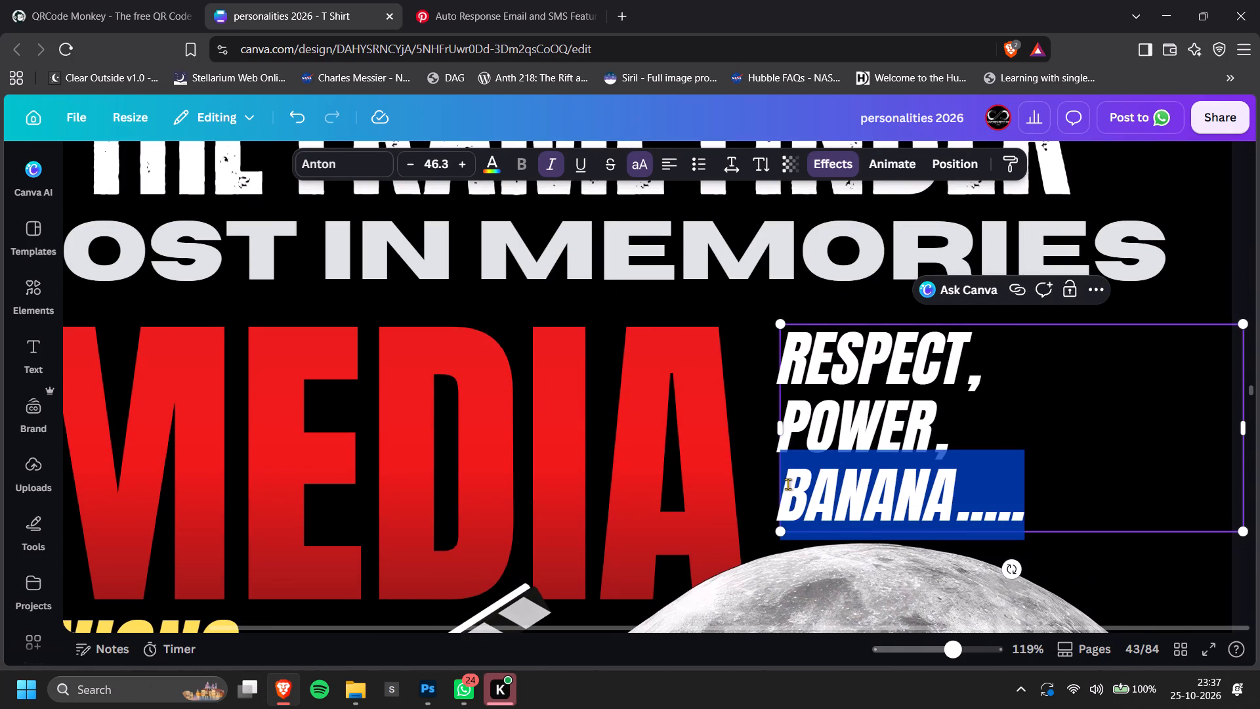
key(ctrl+x)
key(BackSpace)
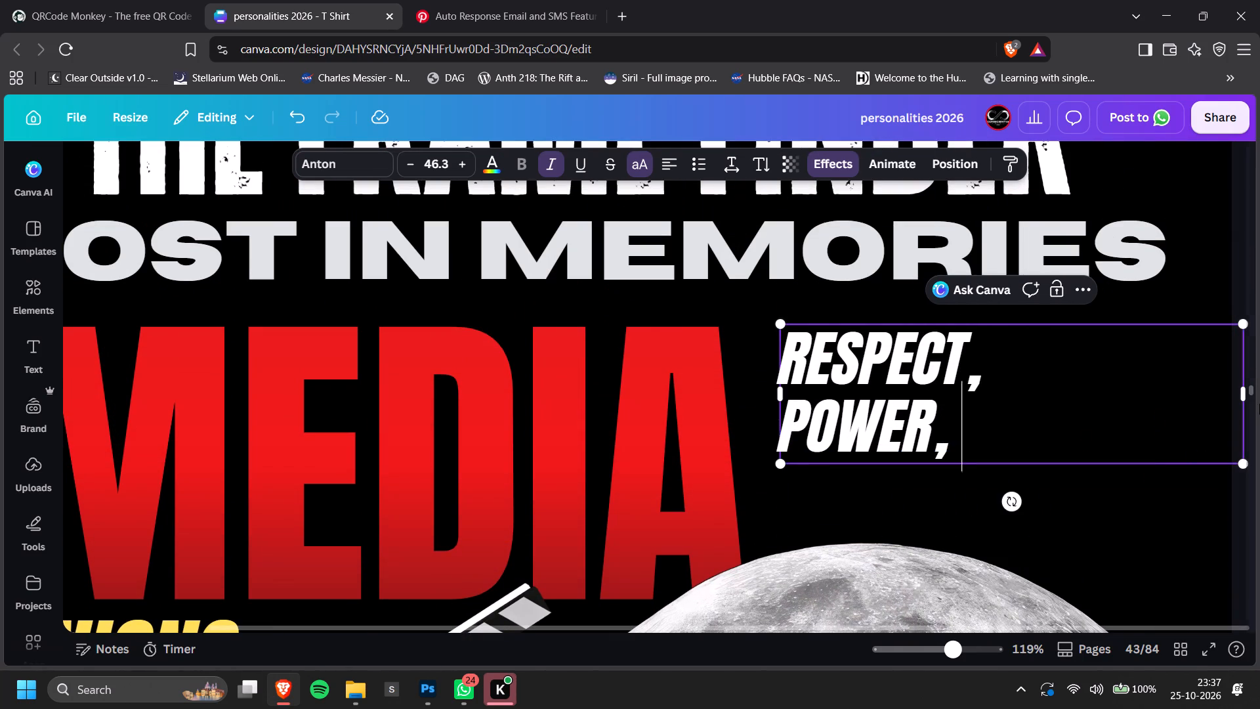
ctrl+scroll(1126, 418, down, 3)
click(1167, 406)
Shrink the RESPECT, POWER, text beside the MEDIA title to a font size of 38.5.
click(1044, 431)
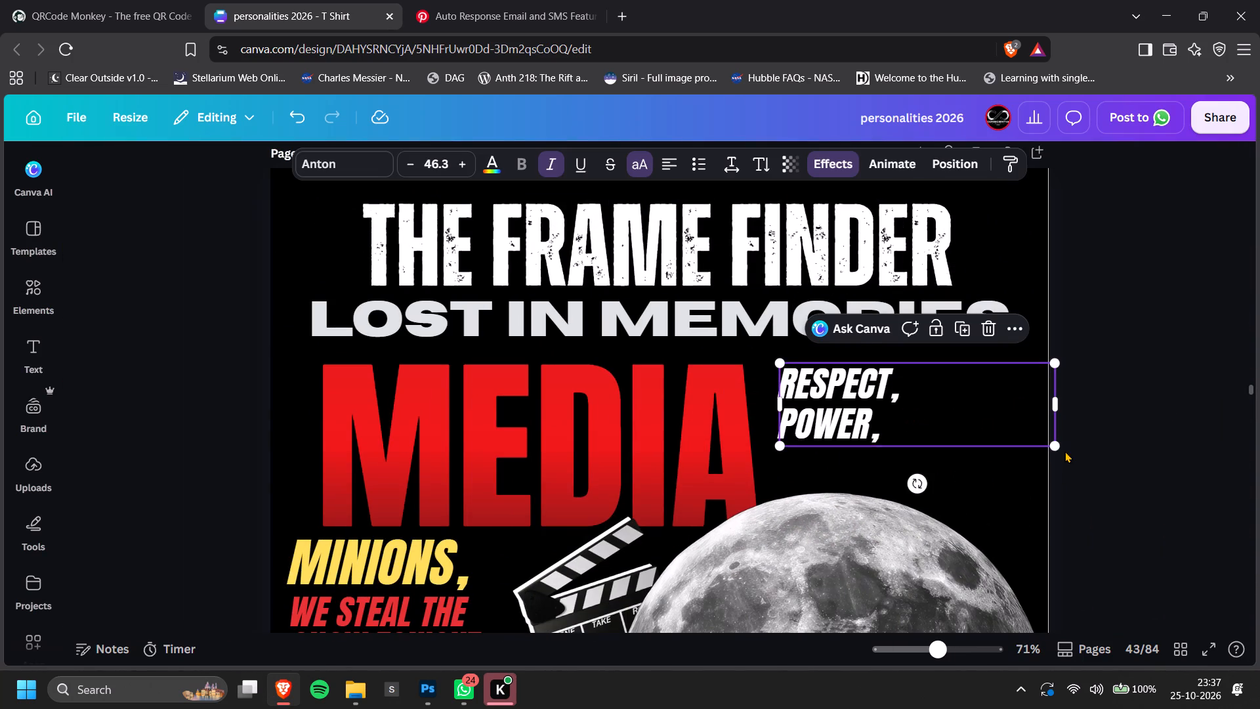
drag(1059, 448, 1017, 417)
Duplicate the RESPECT, POWER, text directly below itself and replace the copy's wording with the cut BANANA..... line.
alt+drag(831, 389, 828, 456)
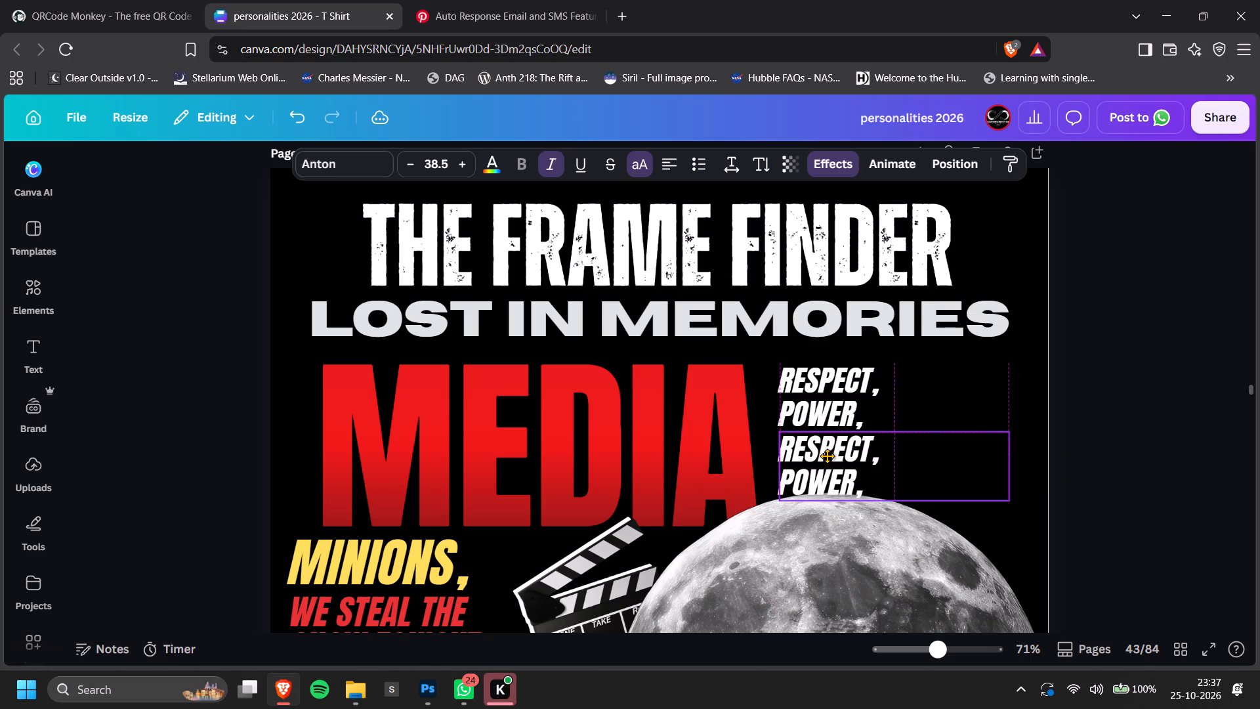
alt+drag(828, 456, 829, 460)
click(829, 460)
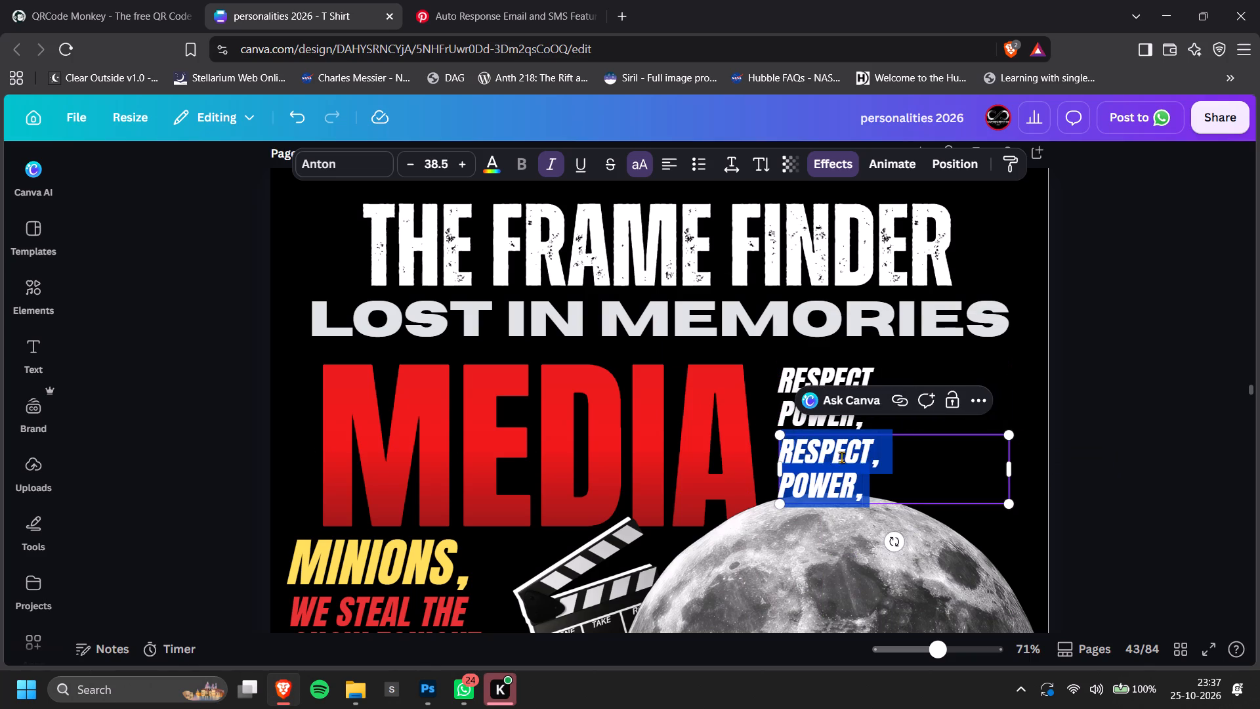
key(ctrl+v)
Fit the BANANA..... text box to its wording and enlarge the text to a font size of about 66.
triple_click(1009, 451)
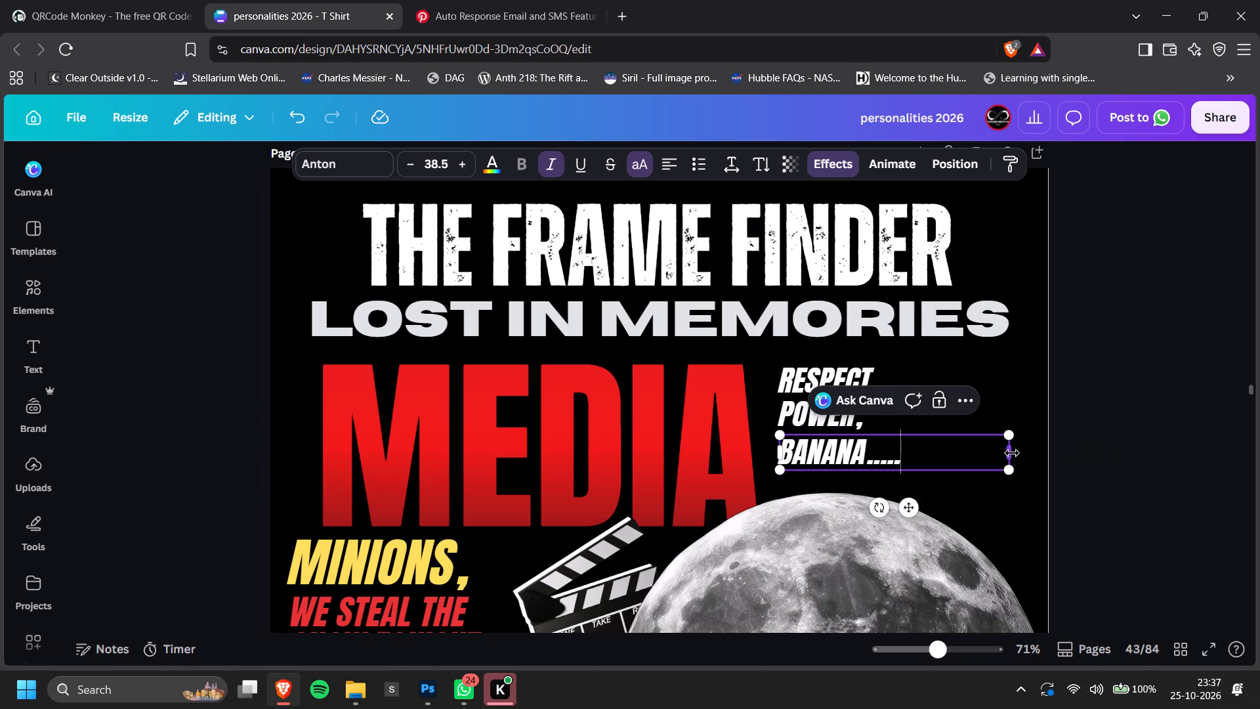
drag(897, 471, 978, 515)
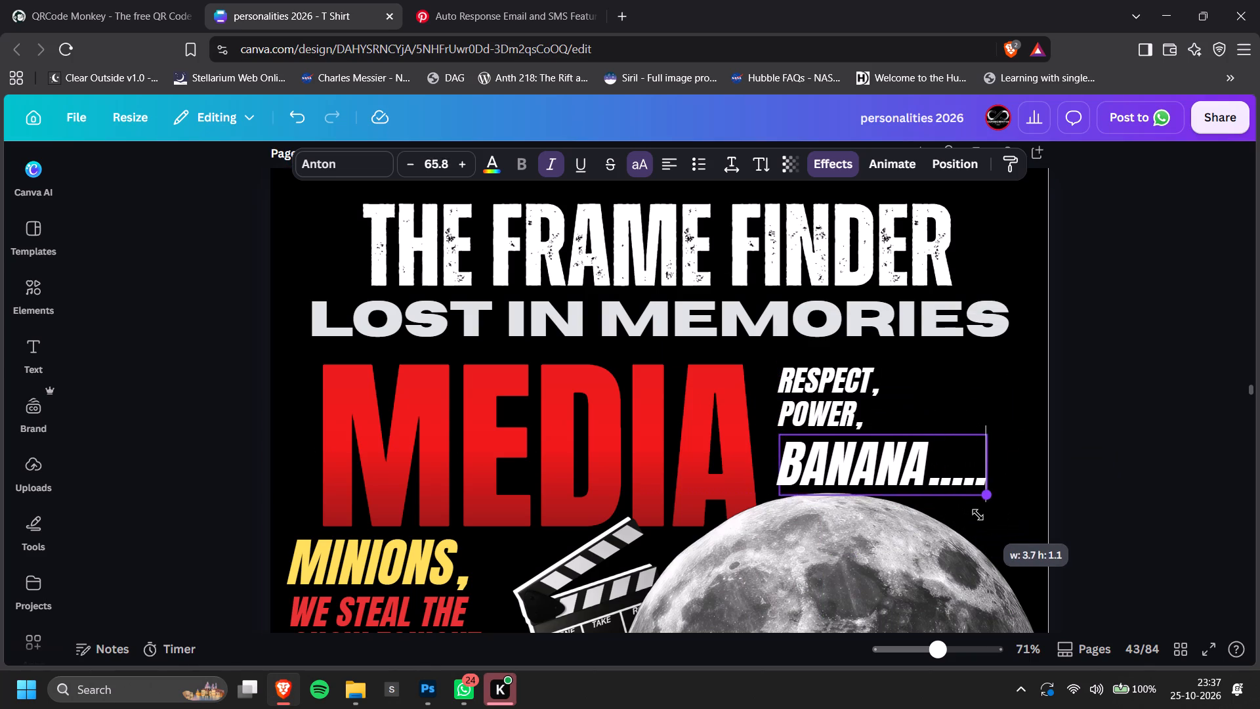
drag(978, 515, 982, 515)
click(1129, 448)
ctrl+scroll(1117, 452, down, 5)
scroll(1087, 467, down, 1)
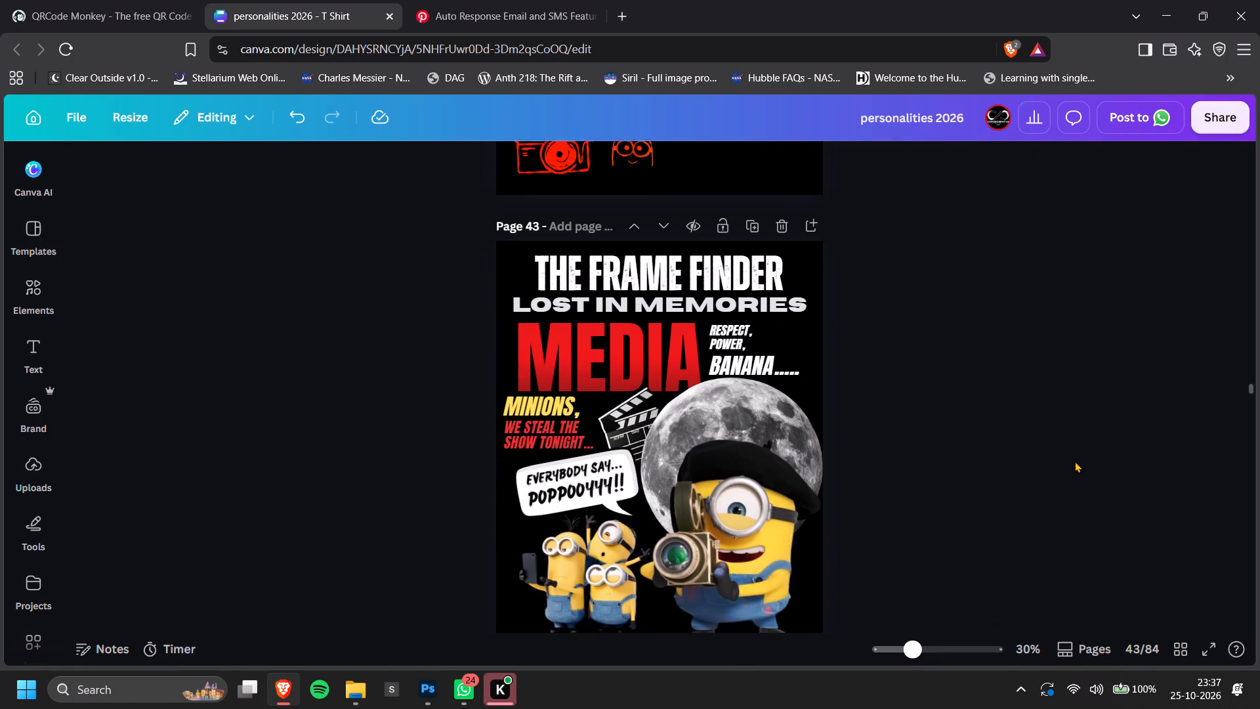
Change the ending of the BANANA..... line beside MEDIA to "... !!!" and nudge the line slightly closer to POWER,.
ctrl+scroll(995, 372, up, 6)
click(980, 334)
click(1019, 337)
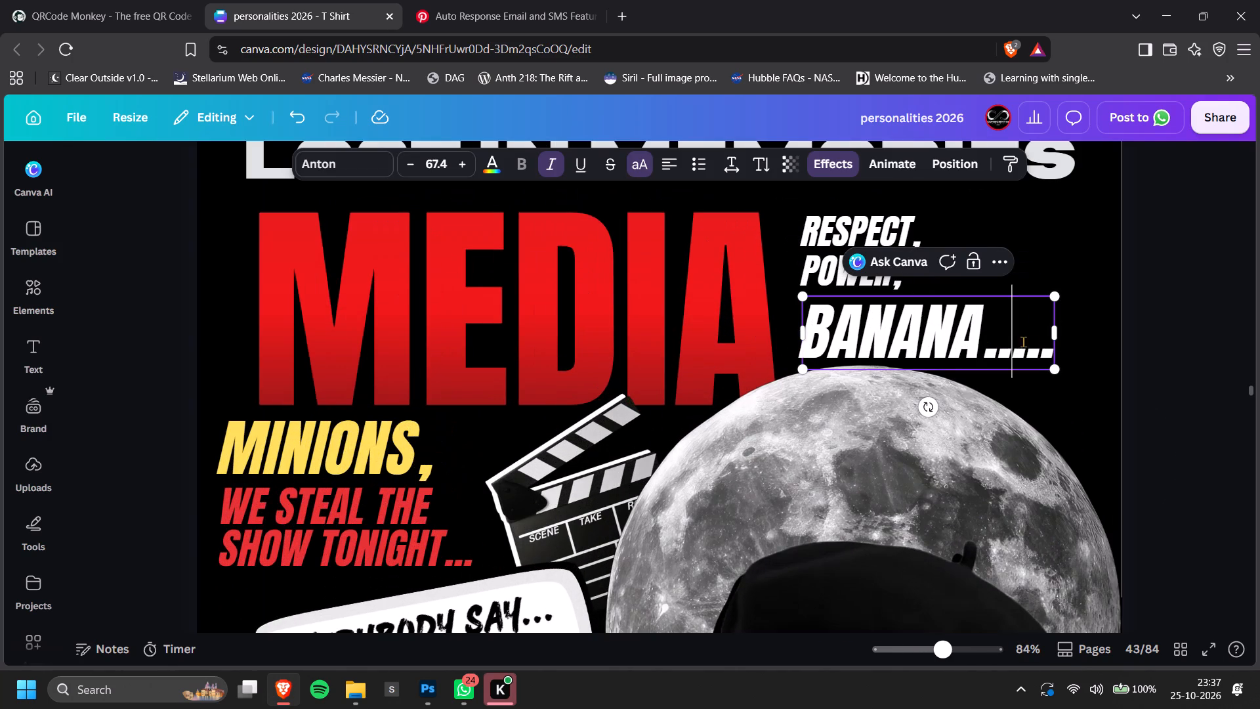
click(1058, 354)
click(1050, 354)
key(BackSpace)
key(BackSpace)
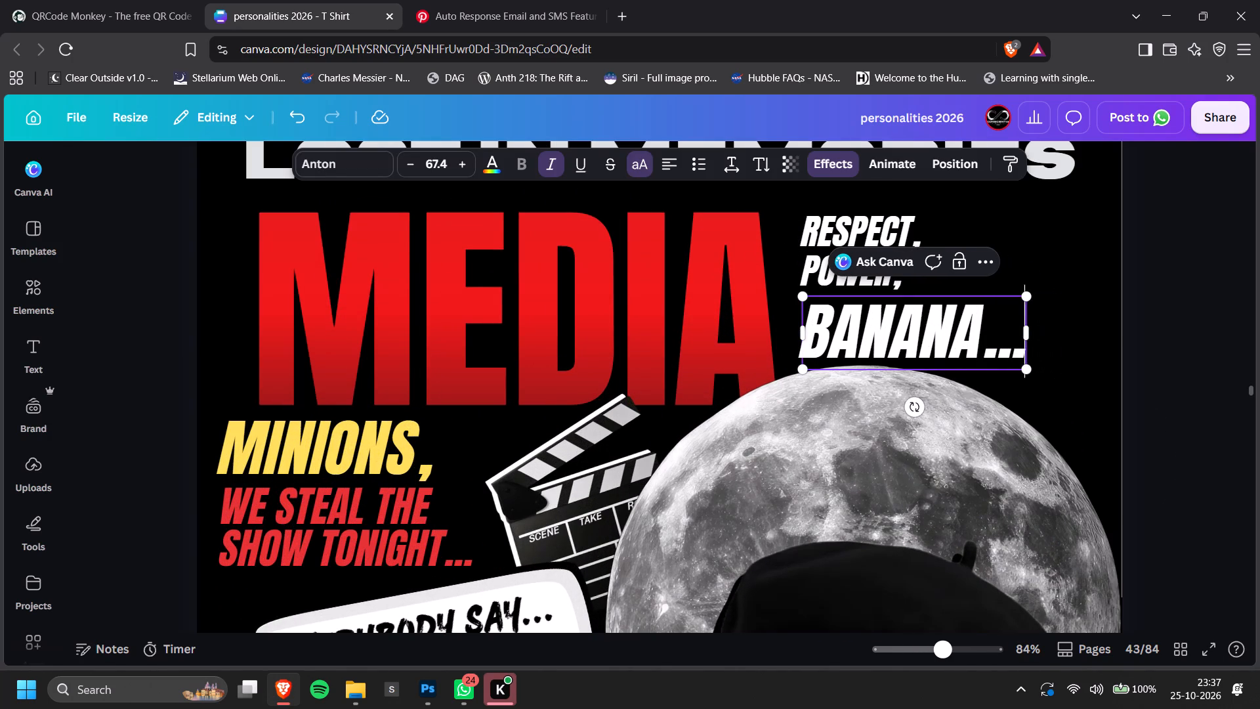
text(!!!)
click(1141, 324)
click(1046, 337)
click(1023, 343)
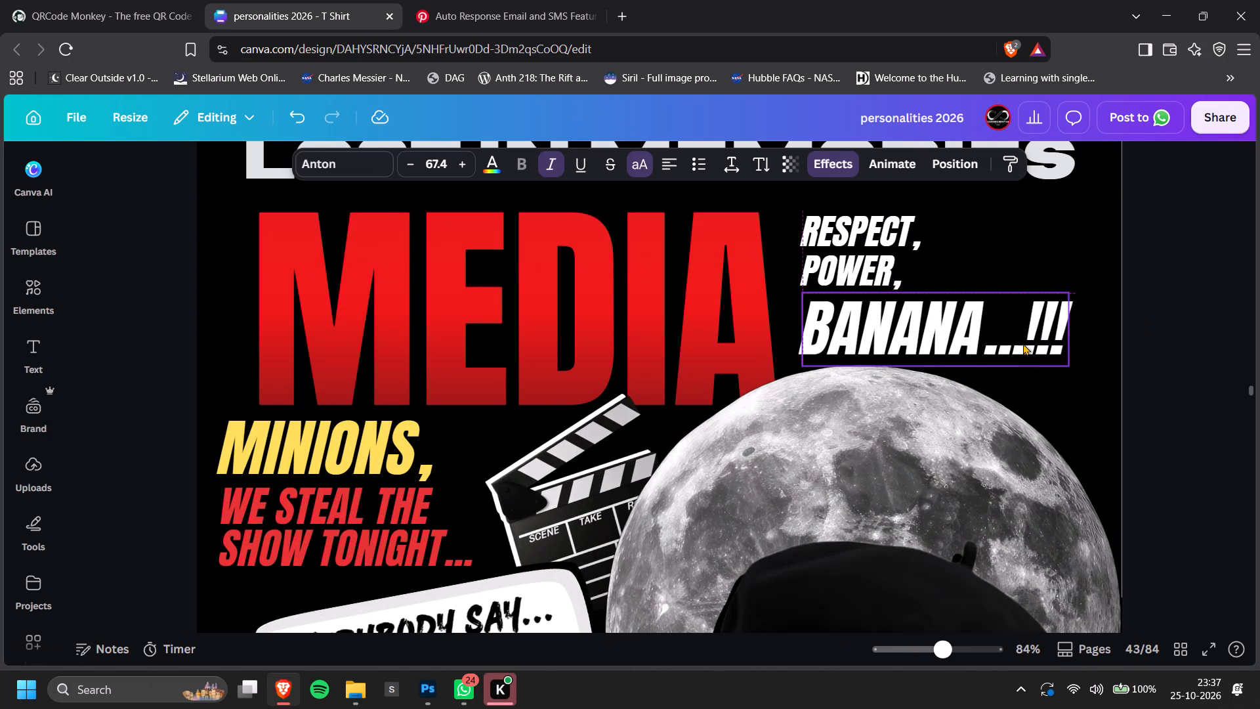
key(space)
click(1194, 309)
ctrl+scroll(1191, 325, down, 2)
click(921, 317)
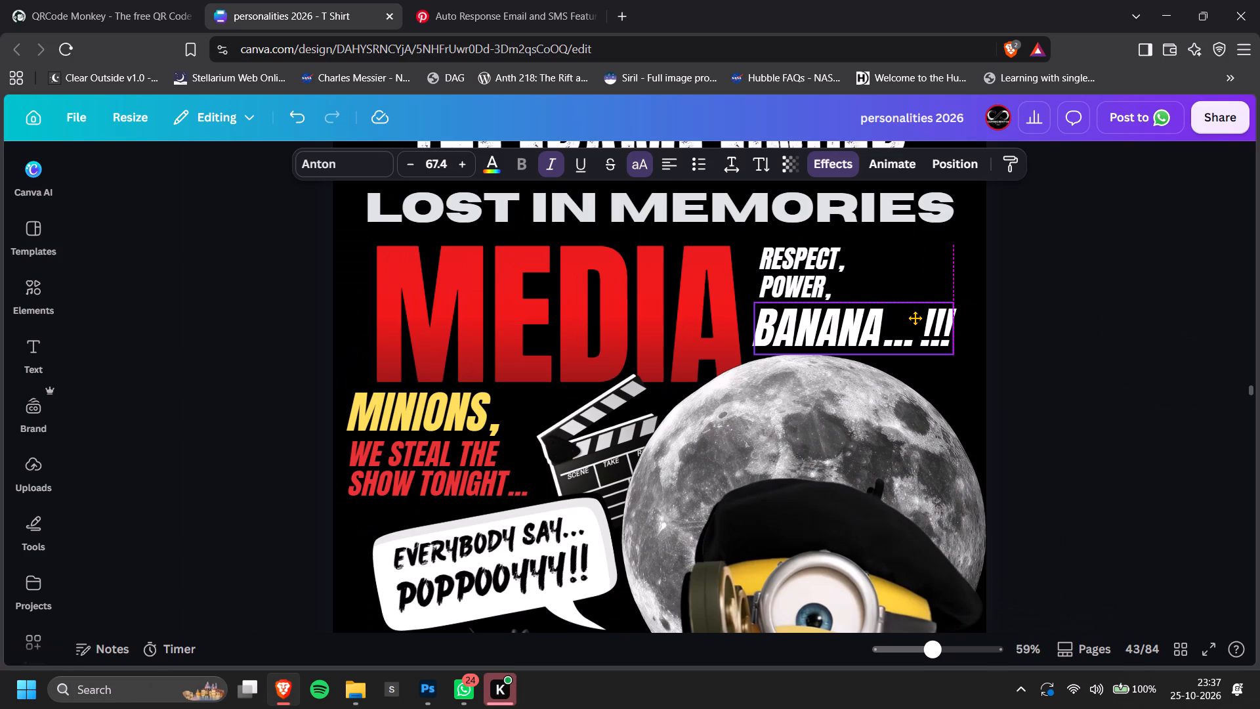
click(1044, 288)
ctrl+scroll(1051, 298, down, 3)
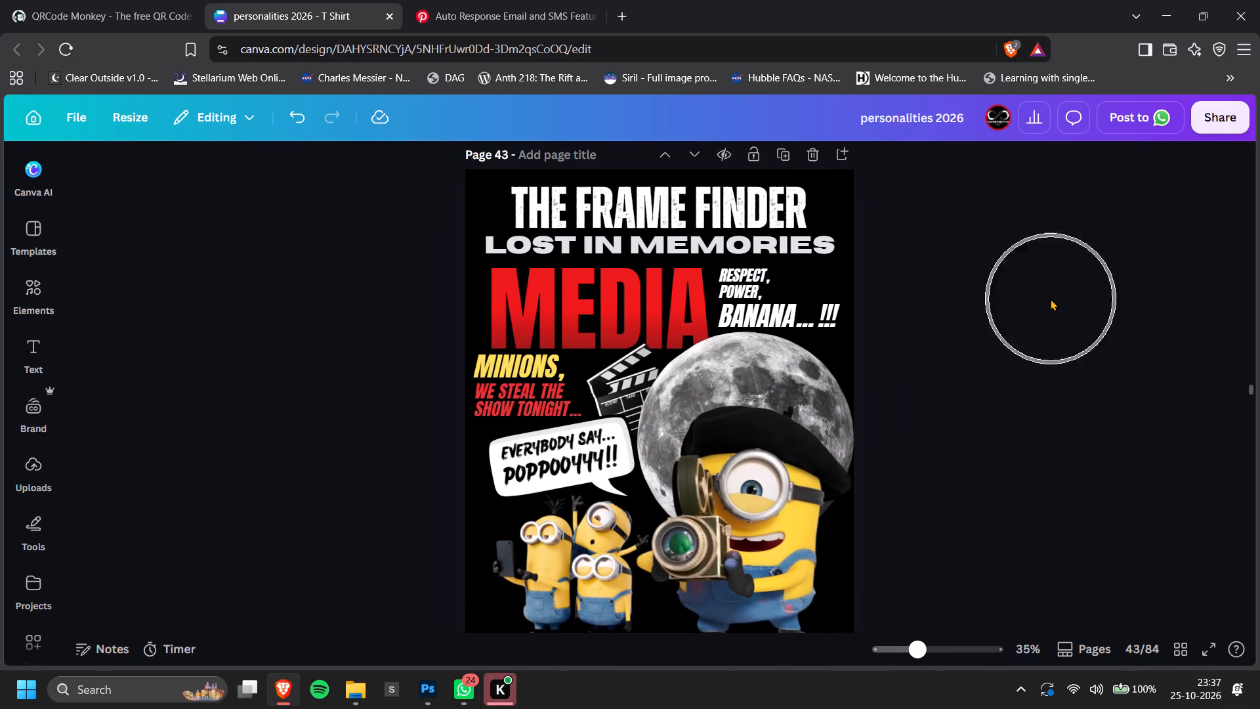
scroll(1051, 299, down, 1)
ctrl+scroll(1051, 299, down, 3)
scroll(1030, 316, up, 1)
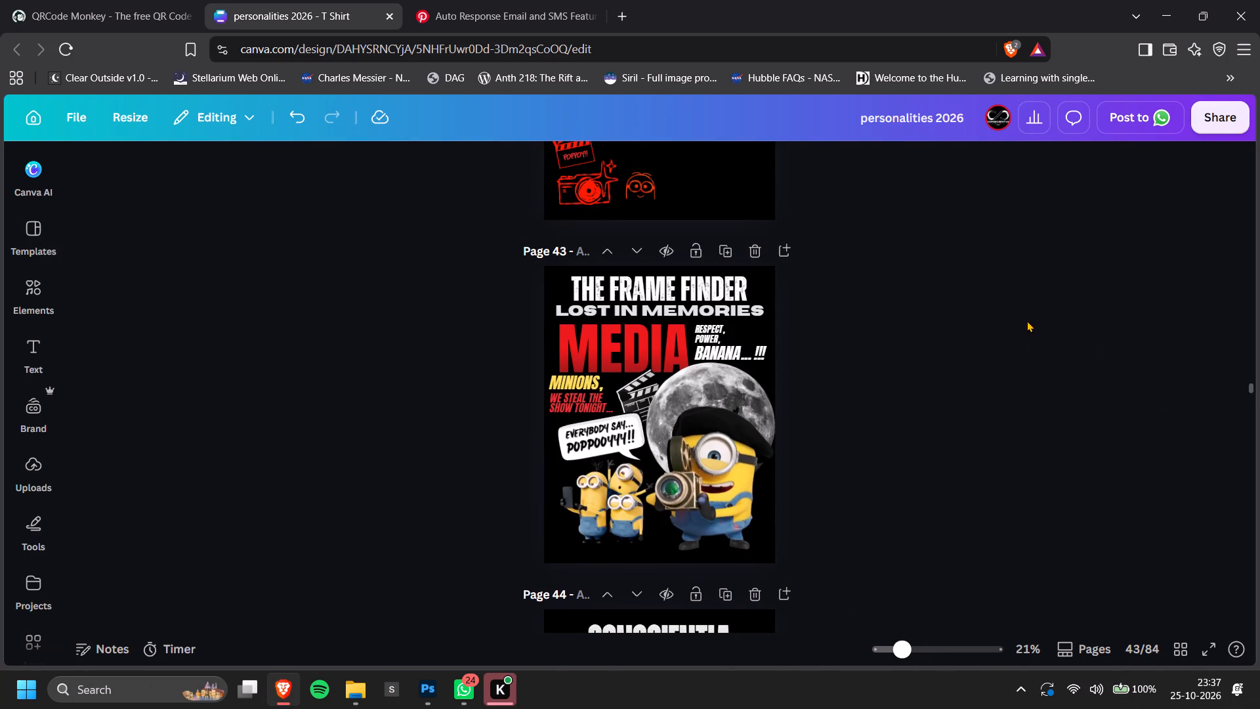
ctrl+scroll(1059, 303, up, 8)
scroll(1059, 350, down, 1)
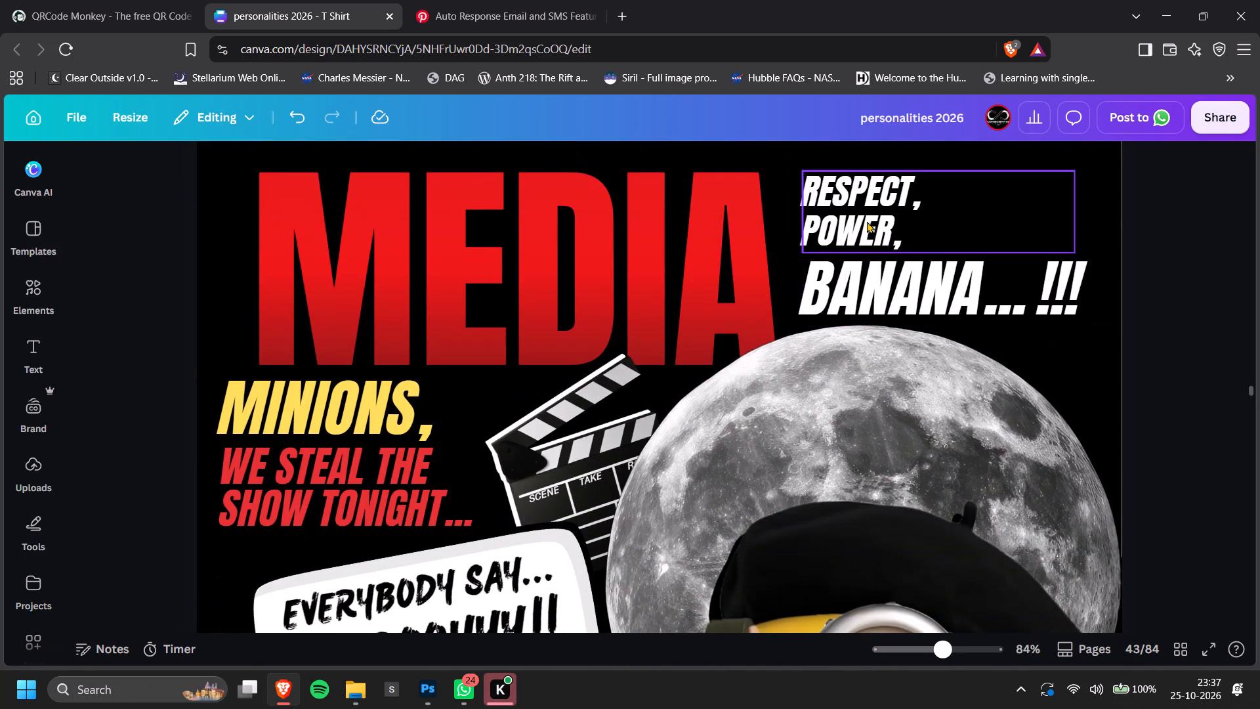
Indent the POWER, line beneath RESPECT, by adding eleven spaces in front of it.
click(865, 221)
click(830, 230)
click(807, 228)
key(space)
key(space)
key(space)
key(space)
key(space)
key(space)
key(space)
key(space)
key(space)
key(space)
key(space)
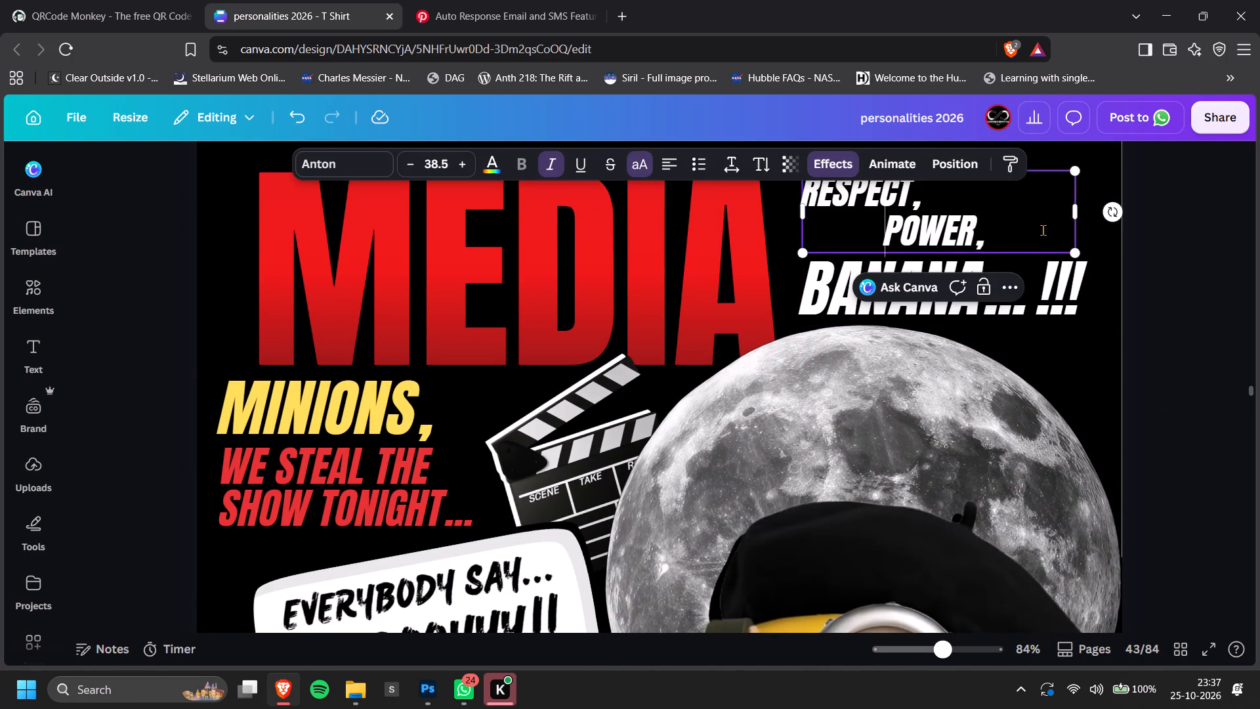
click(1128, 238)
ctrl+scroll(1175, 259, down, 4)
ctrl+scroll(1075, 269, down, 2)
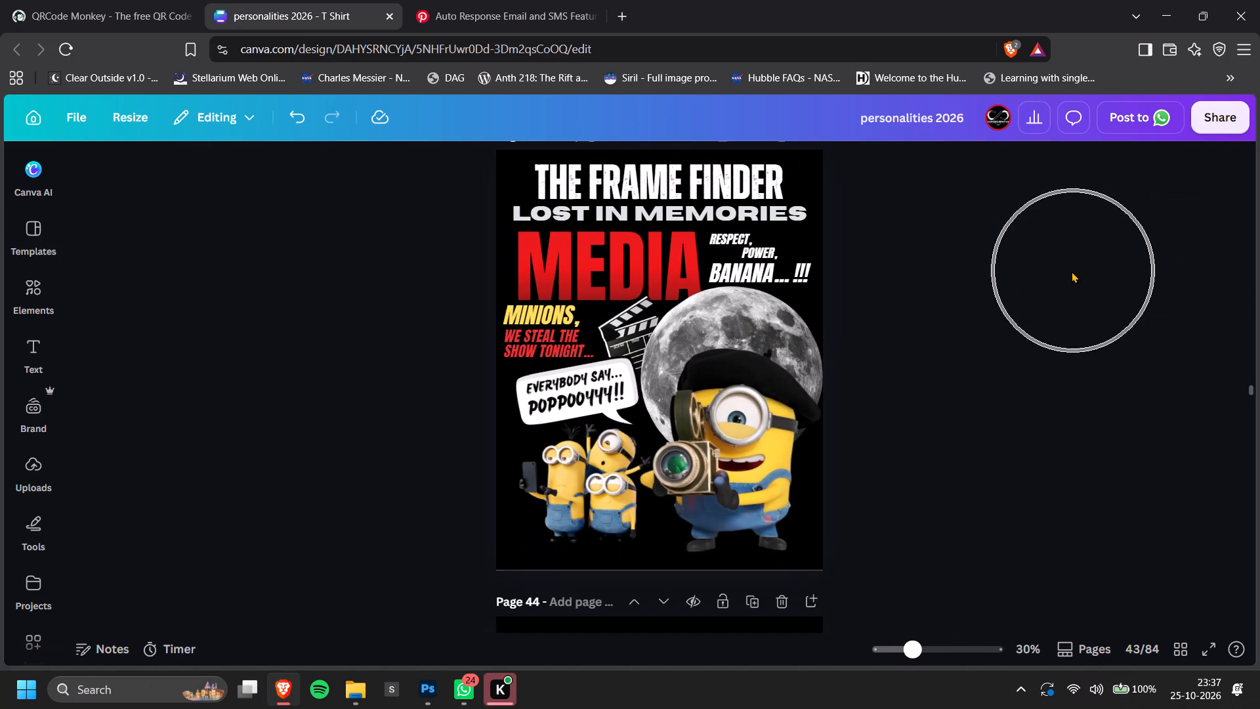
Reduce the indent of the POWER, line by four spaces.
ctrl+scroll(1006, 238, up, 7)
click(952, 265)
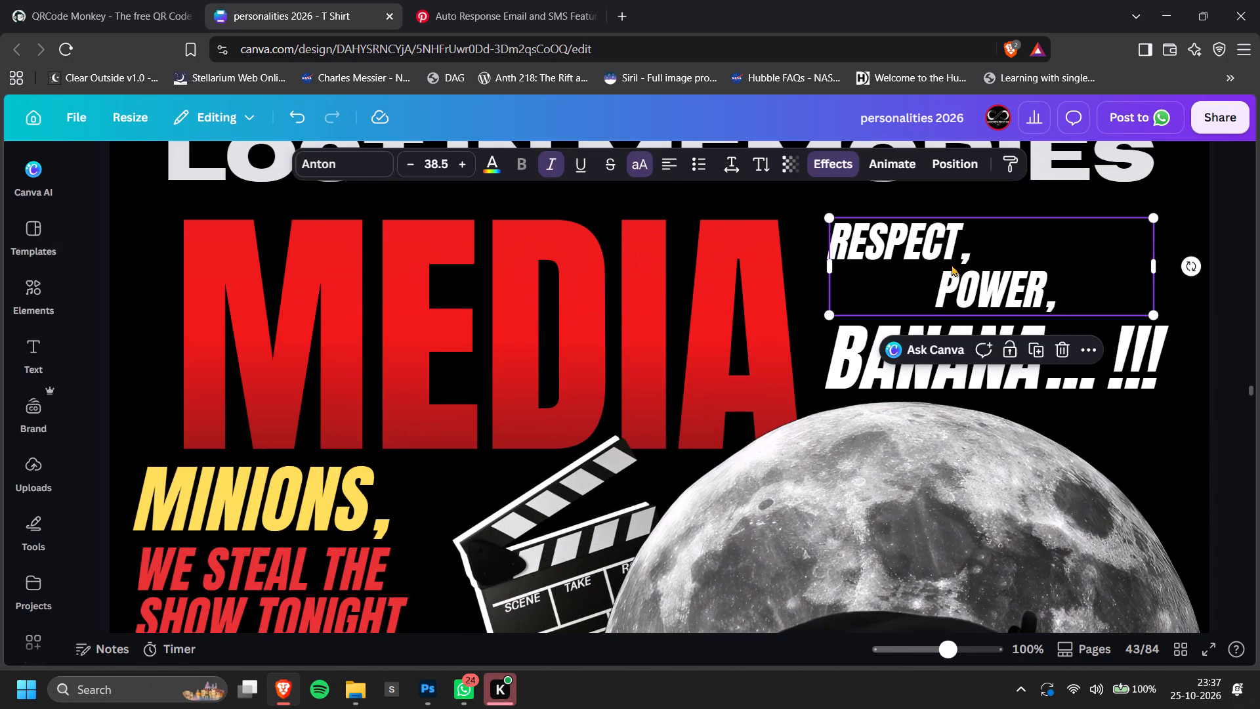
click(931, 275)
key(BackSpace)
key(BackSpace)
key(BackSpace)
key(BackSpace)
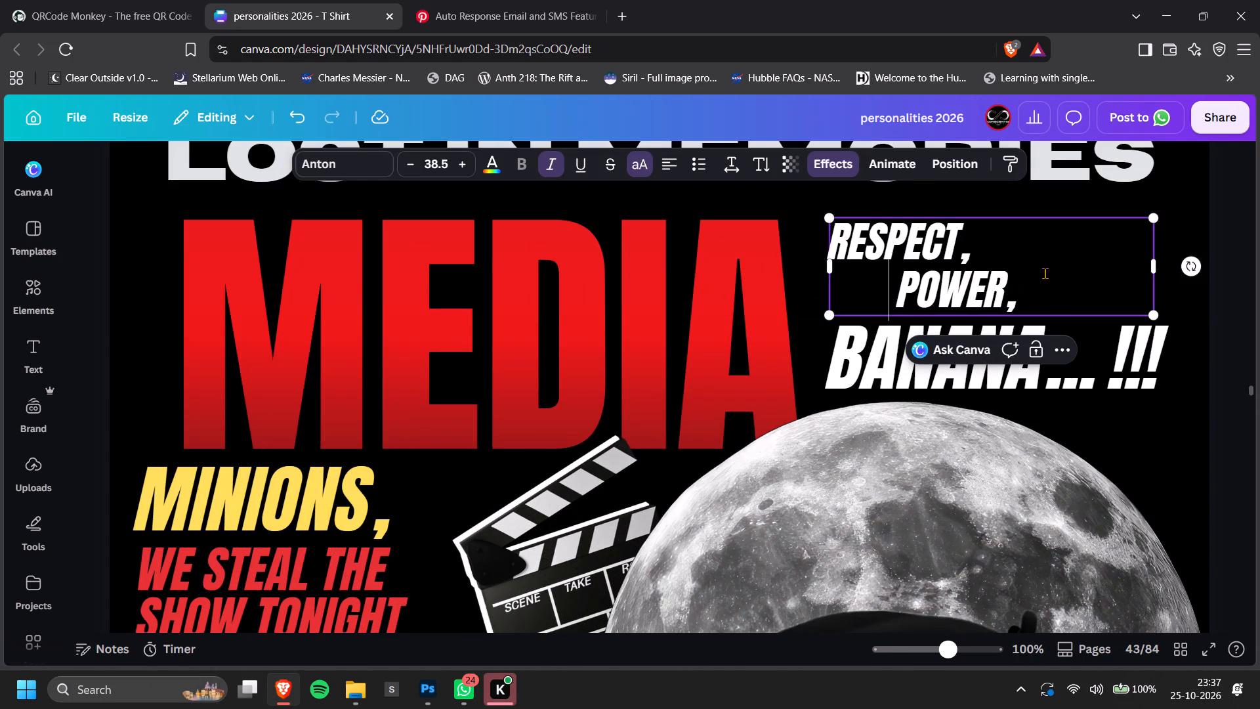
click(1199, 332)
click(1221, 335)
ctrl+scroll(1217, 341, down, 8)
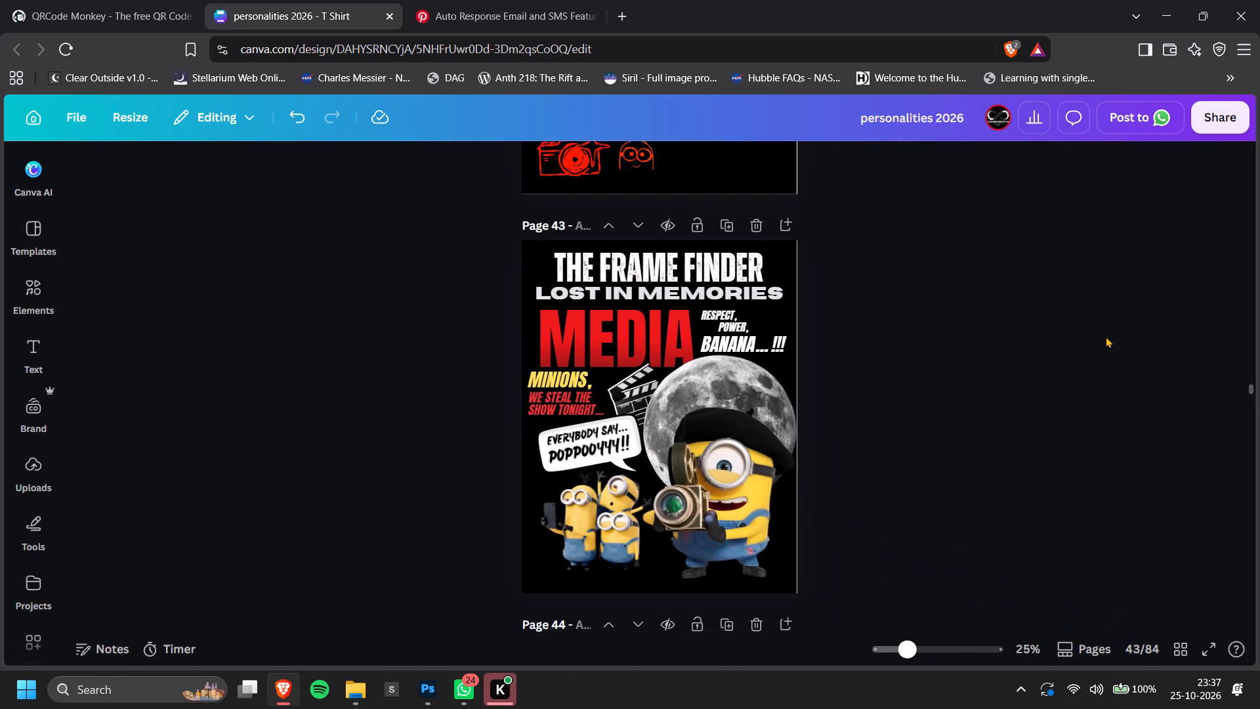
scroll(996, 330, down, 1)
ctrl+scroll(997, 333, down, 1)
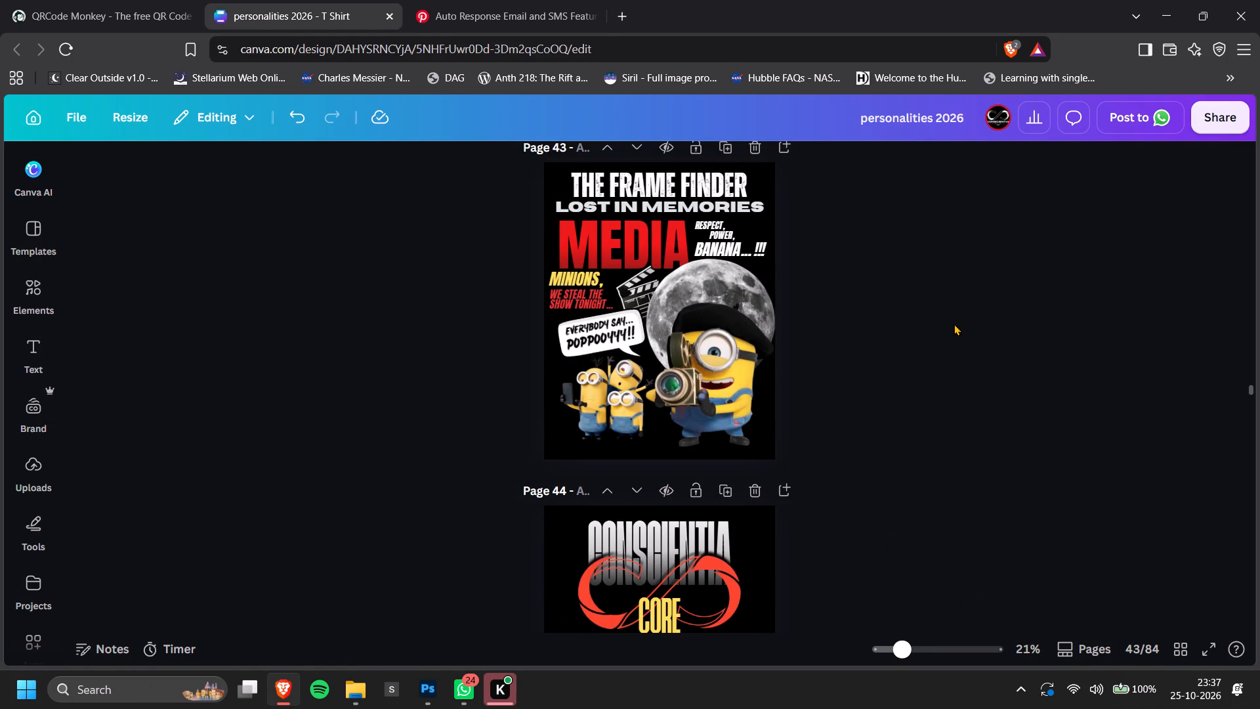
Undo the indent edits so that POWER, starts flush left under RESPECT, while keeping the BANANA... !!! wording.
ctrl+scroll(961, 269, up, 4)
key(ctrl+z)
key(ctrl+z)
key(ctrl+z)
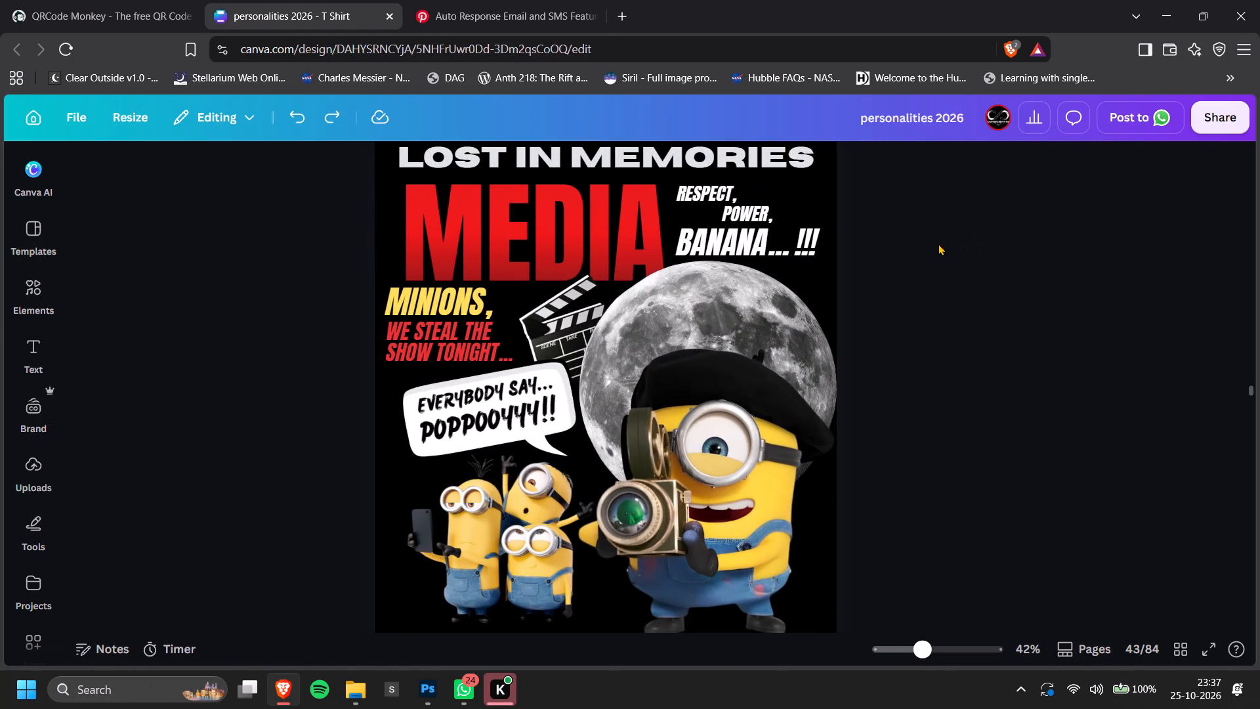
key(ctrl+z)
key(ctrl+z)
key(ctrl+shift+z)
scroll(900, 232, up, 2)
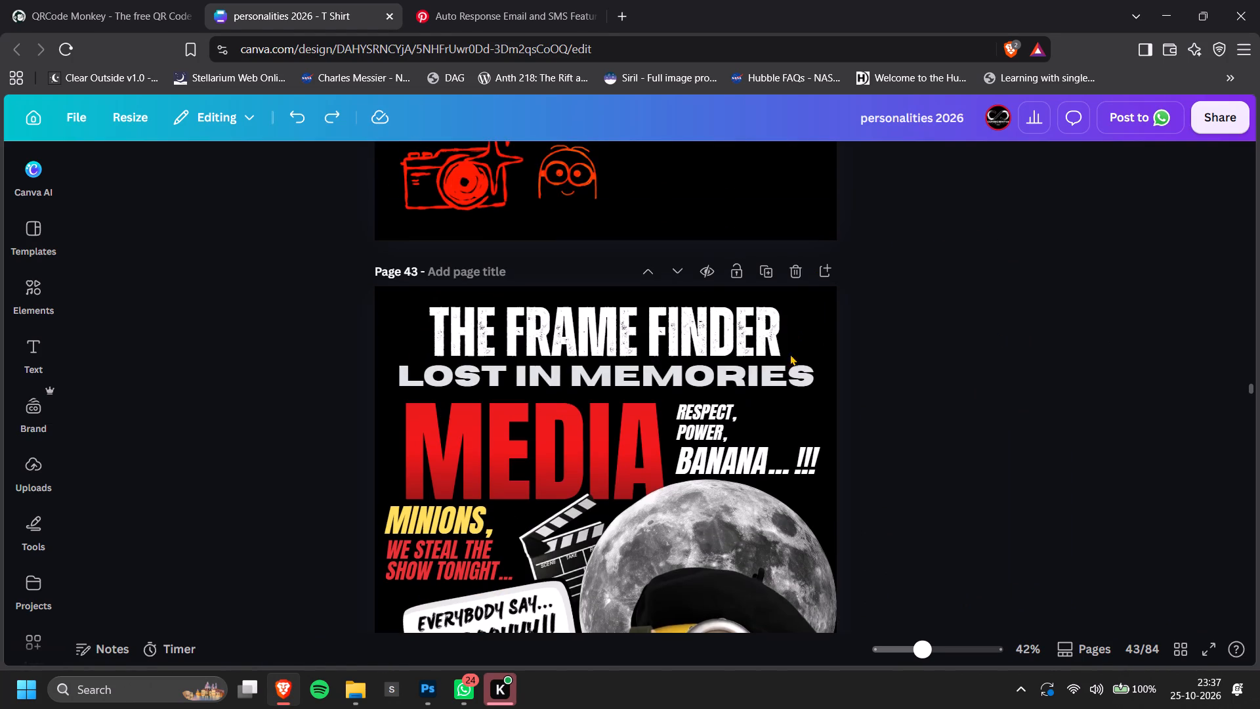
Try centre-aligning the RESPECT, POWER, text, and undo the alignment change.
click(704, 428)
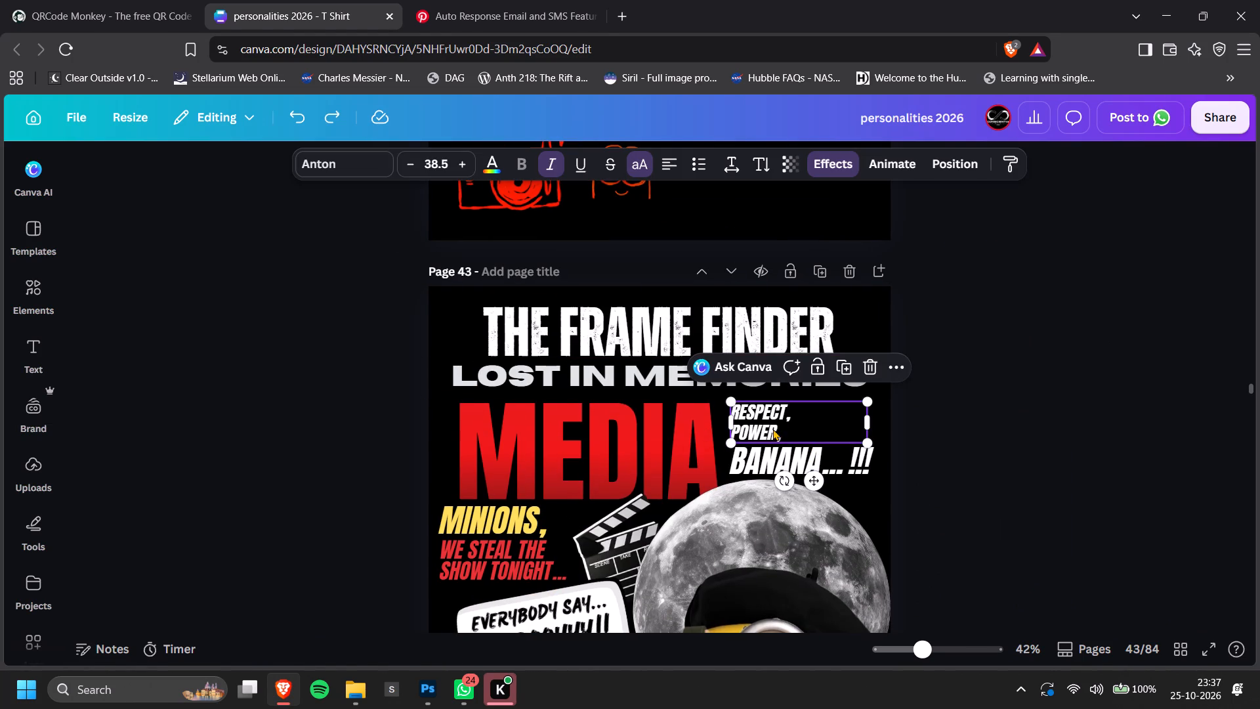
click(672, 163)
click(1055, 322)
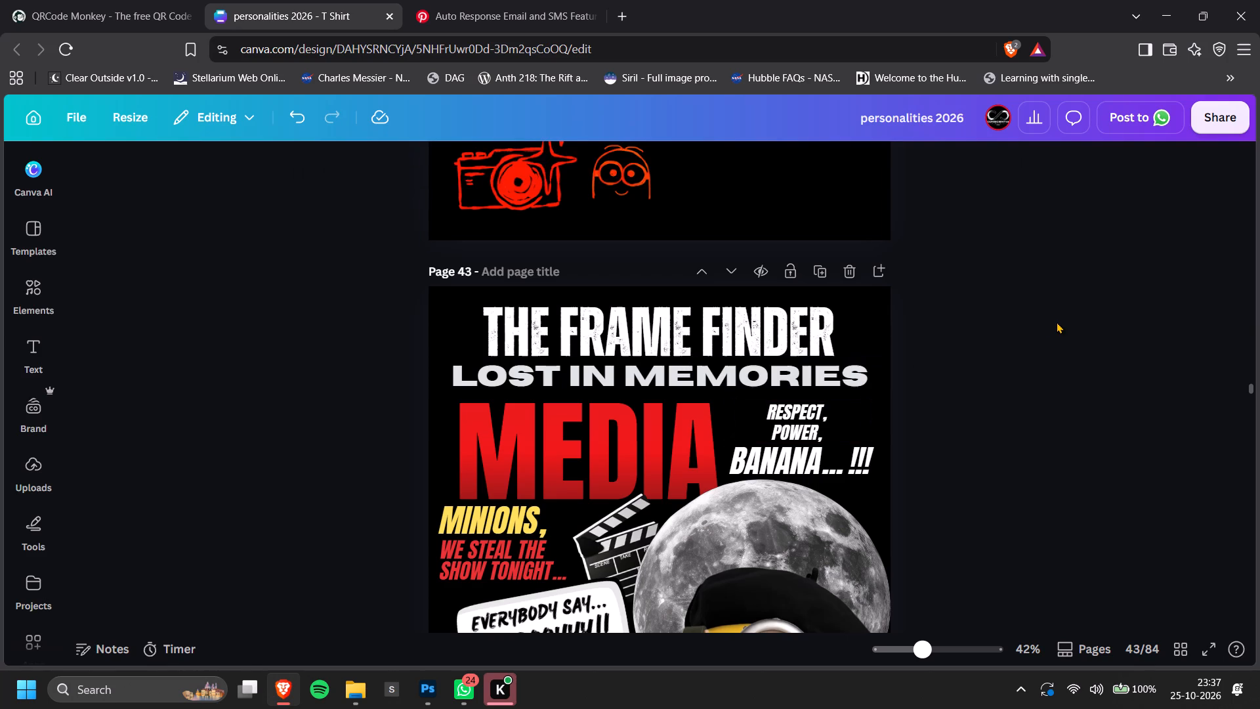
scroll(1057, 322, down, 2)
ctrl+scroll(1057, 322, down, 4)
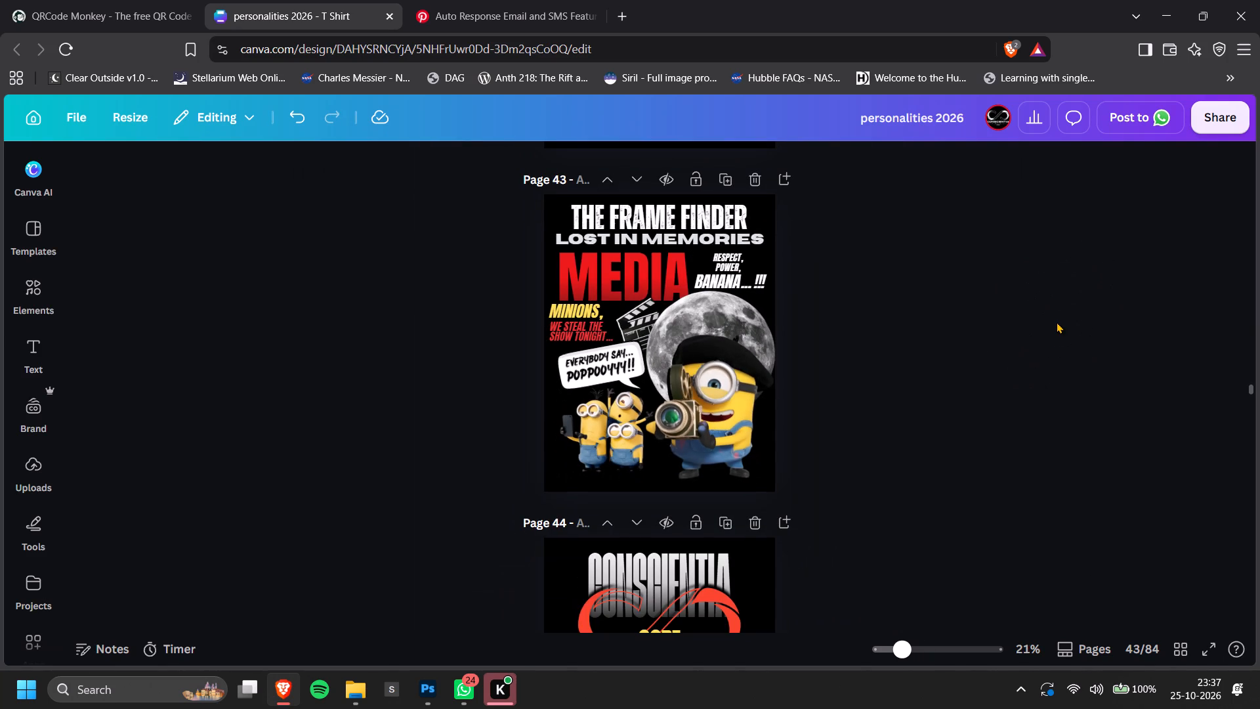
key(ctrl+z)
Nudge the RESPECT, POWER, text slightly to the right above the BANANA... !!! line.
ctrl+scroll(1042, 260, up, 9)
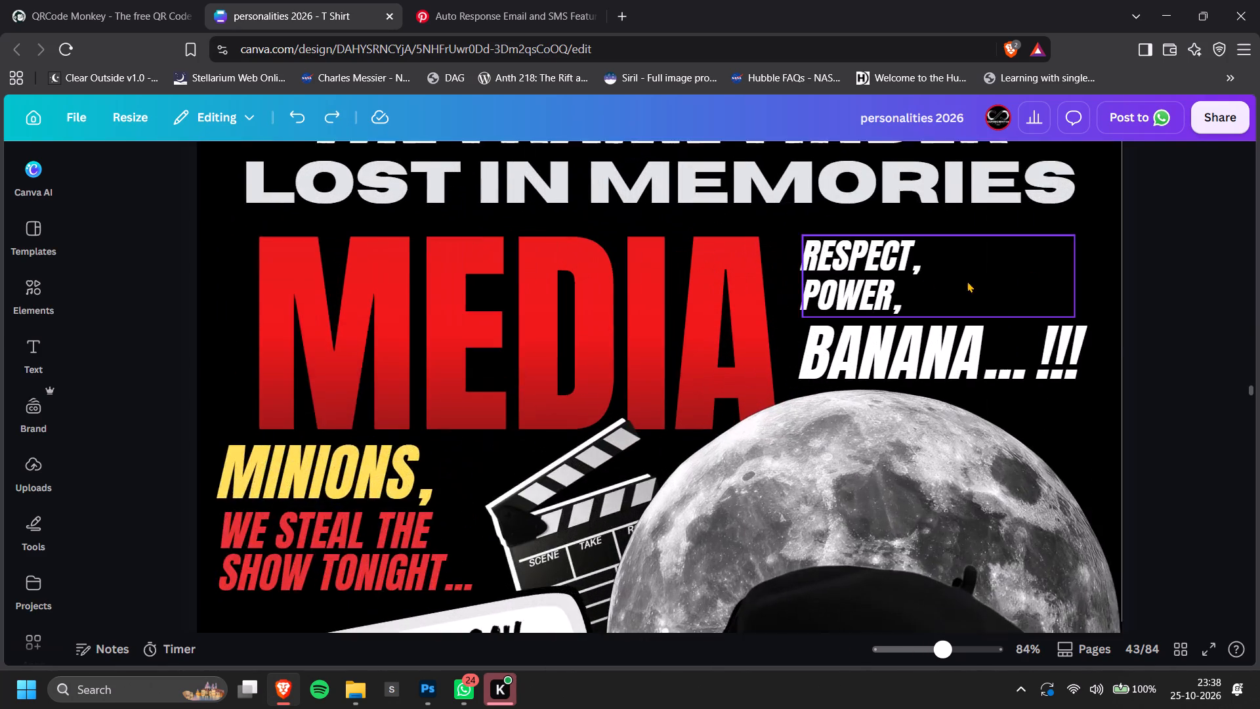
ctrl+scroll(967, 281, up, 2)
drag(924, 280, 932, 280)
ctrl+scroll(996, 283, down, 4)
click(1144, 288)
ctrl+scroll(1104, 306, down, 3)
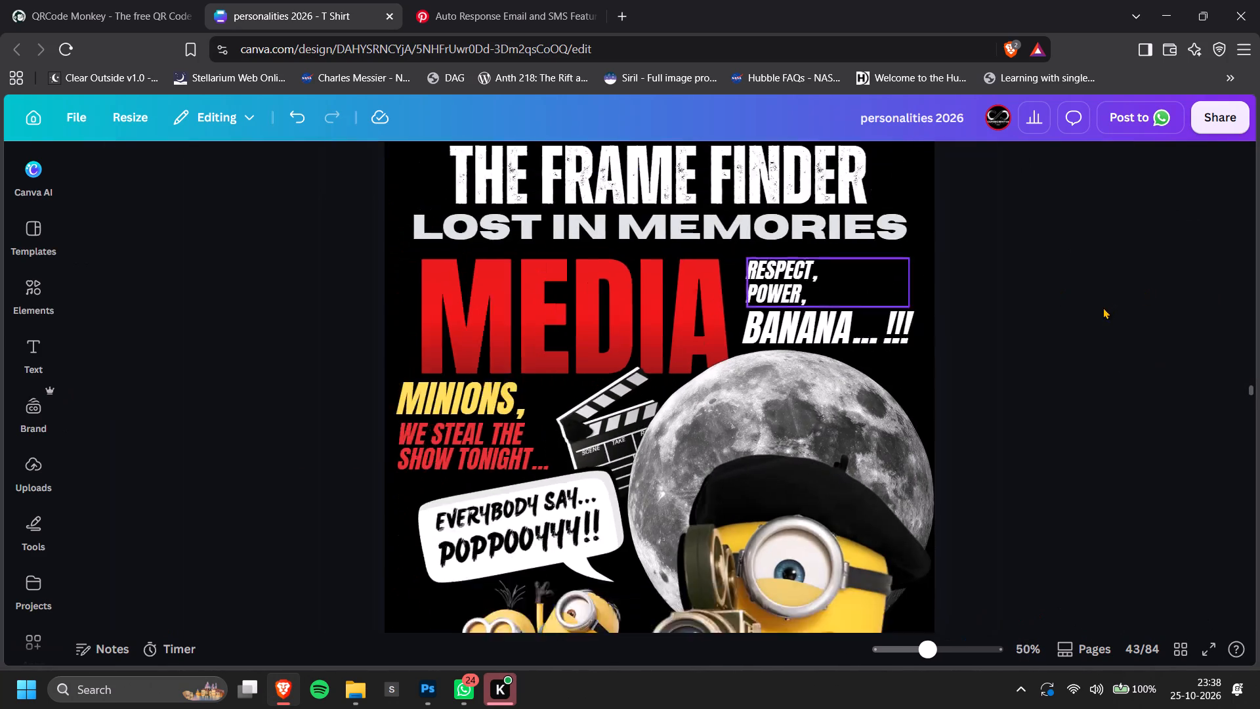
ctrl+scroll(1103, 307, down, 1)
click(1080, 311)
click(1003, 330)
ctrl+scroll(378, 350, down, 1)
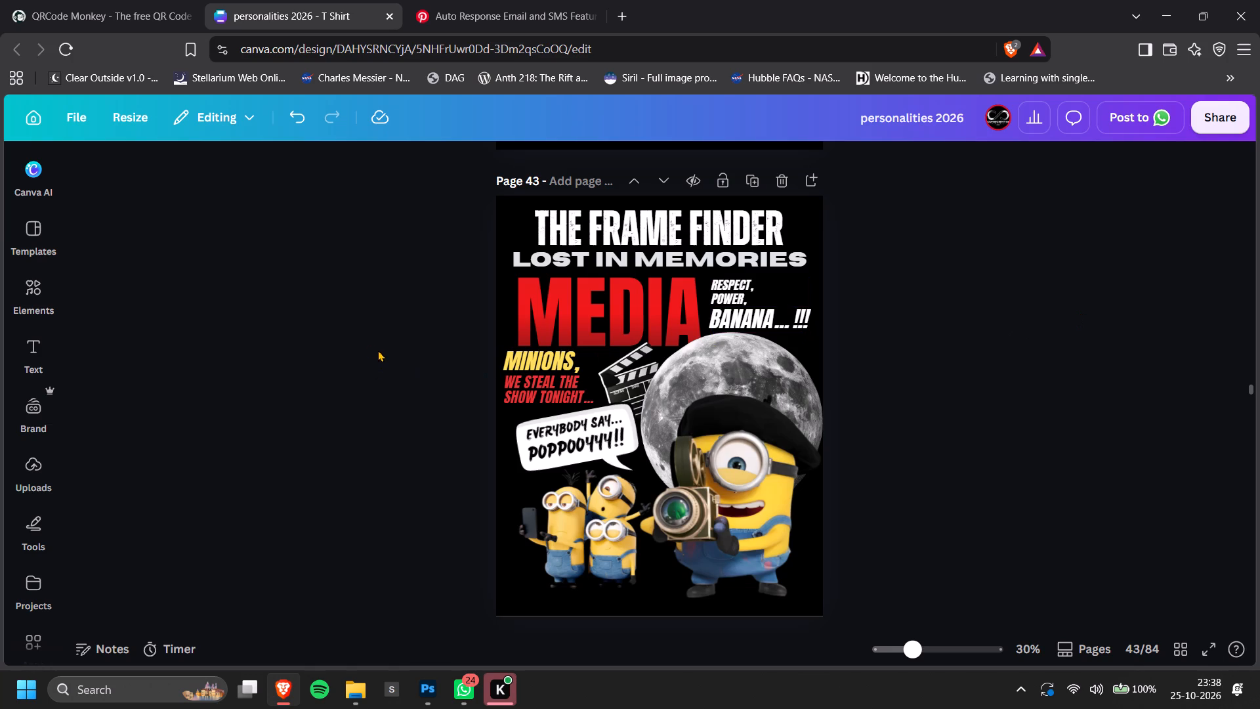
ctrl+scroll(378, 350, down, 1)
Make the large red MEDIA title italic.
click(653, 318)
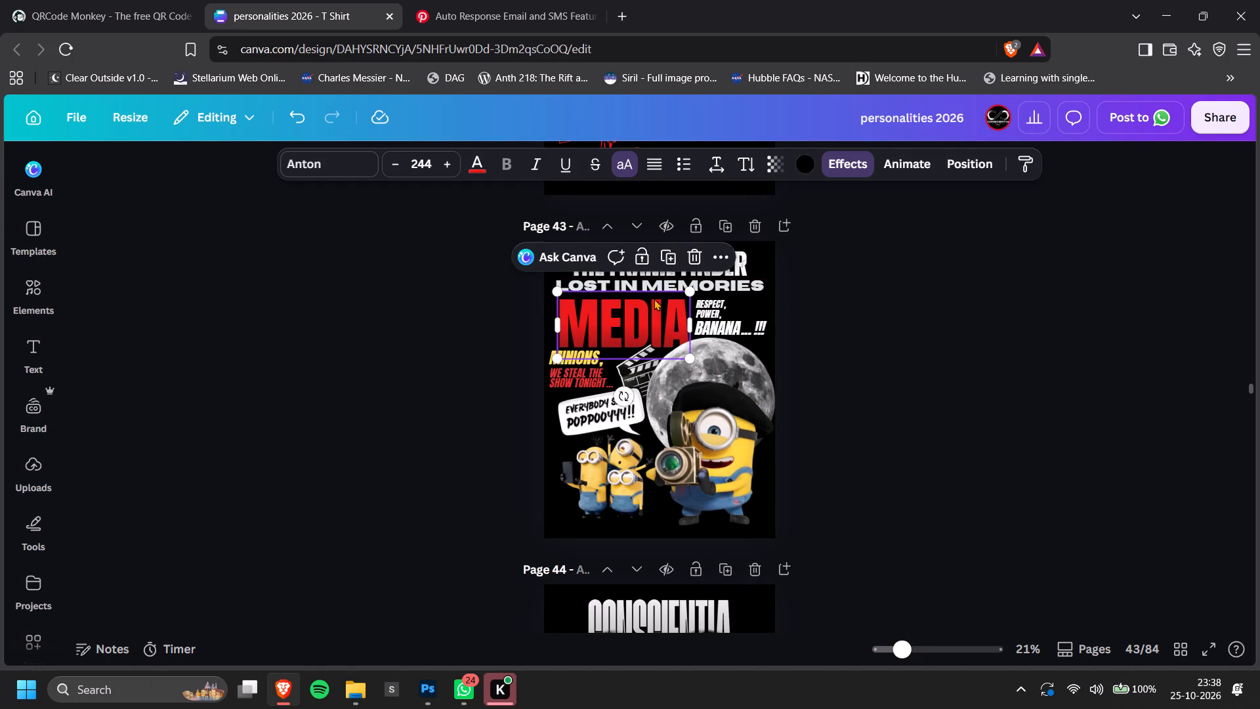
click(541, 167)
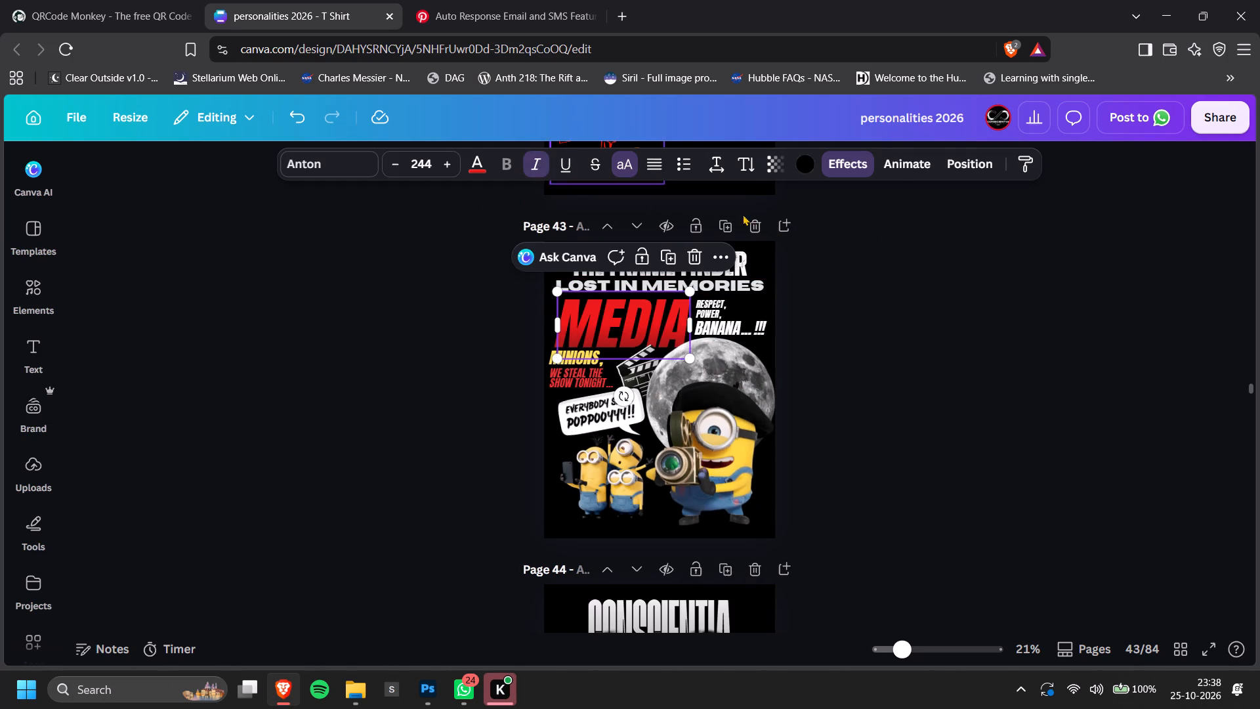
click(884, 225)
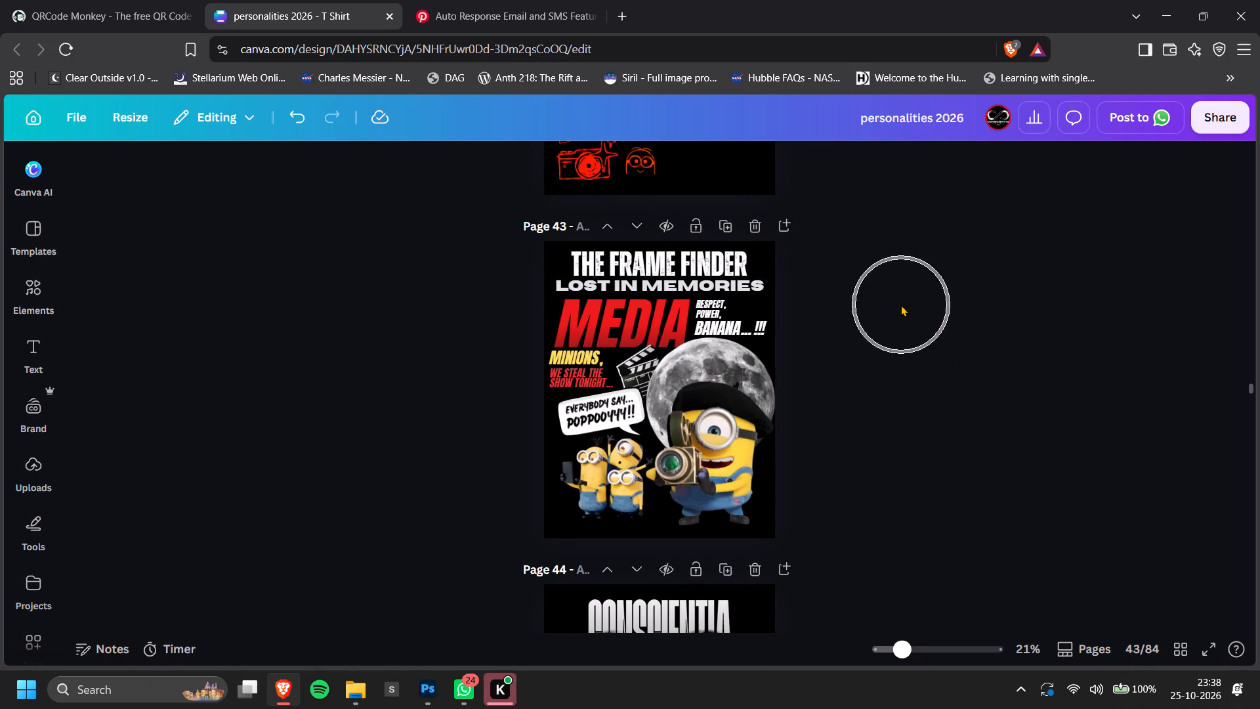
Nudge the RESPECT, POWER, text a little further right so it follows the slant of the MEDIA title.
ctrl+scroll(902, 305, up, 9)
drag(852, 329, 857, 330)
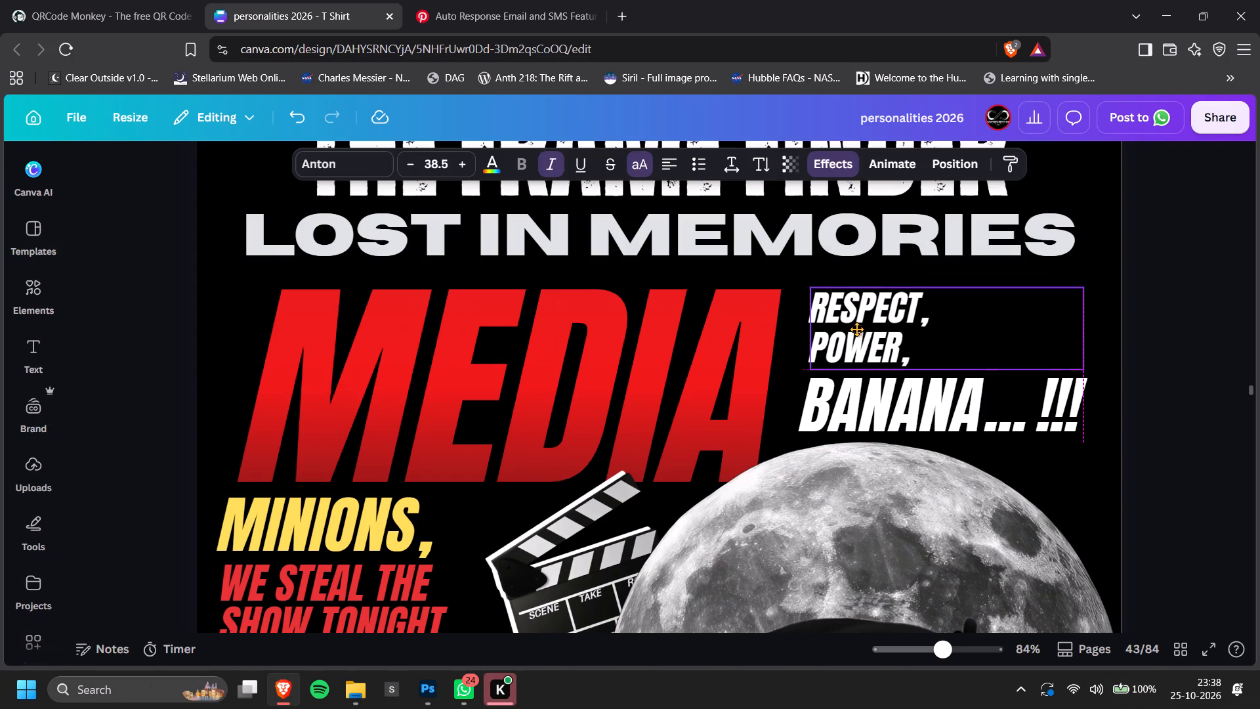
drag(857, 330, 860, 329)
click(1169, 232)
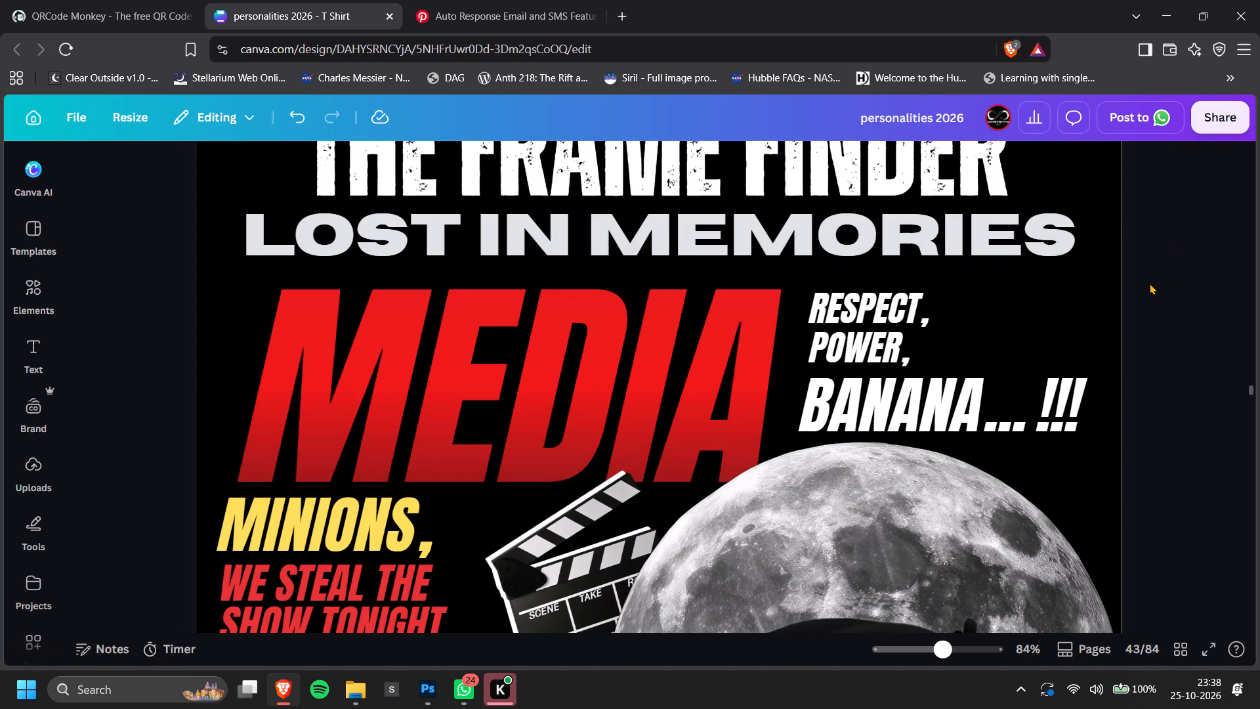
Nudge the yellow MINIONS, line slightly to the right beneath the MEDIA title.
ctrl+scroll(1150, 286, down, 4)
ctrl+scroll(409, 370, up, 4)
click(337, 453)
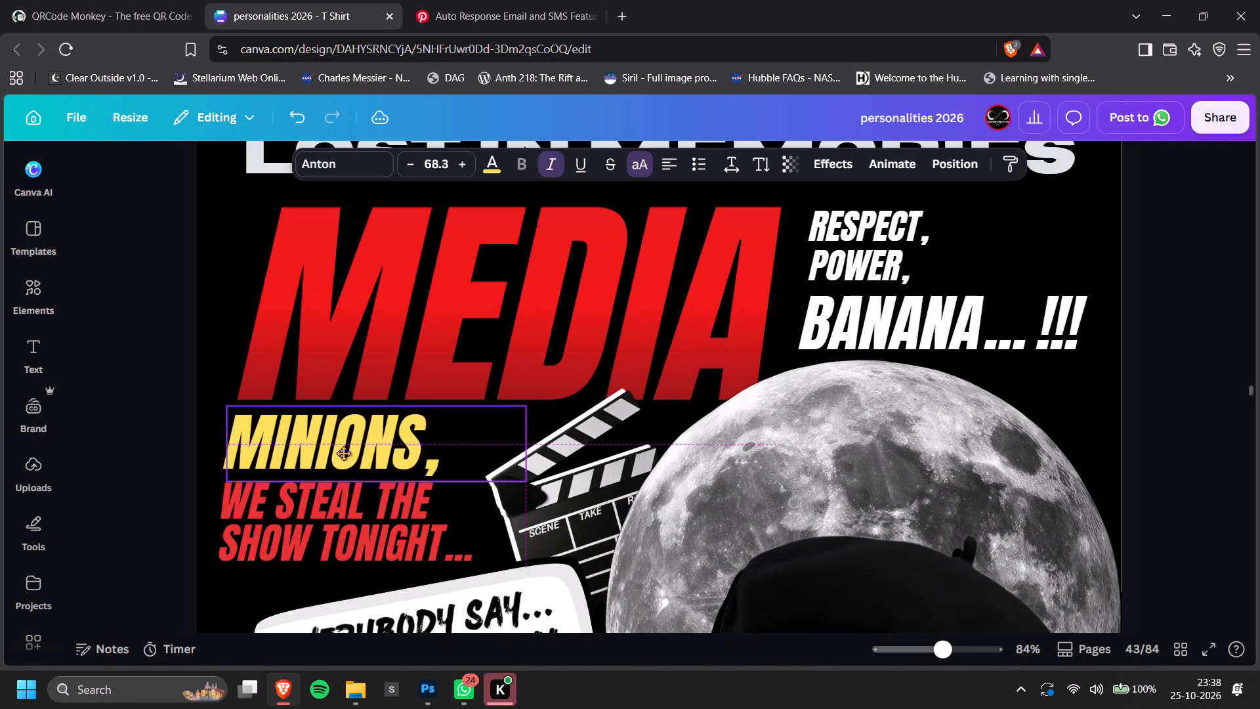
click(139, 316)
ctrl+scroll(139, 325, down, 2)
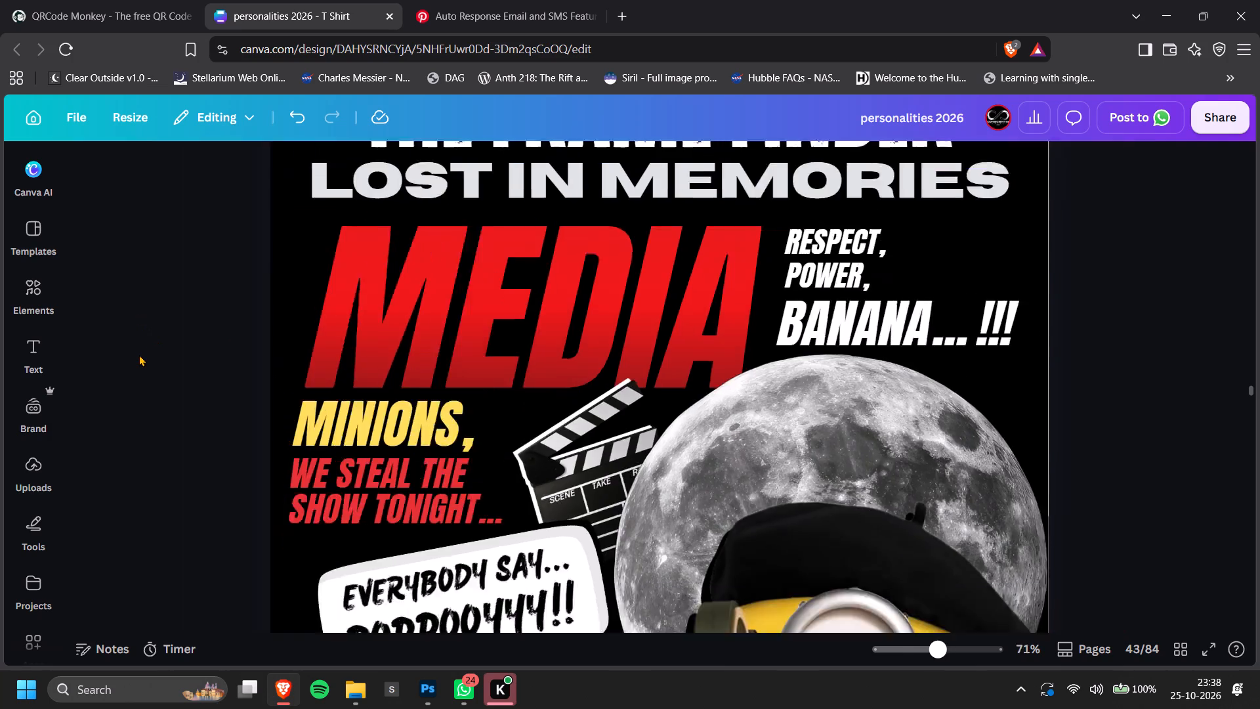
ctrl+scroll(139, 354, down, 6)
ctrl+scroll(394, 418, up, 8)
Indent the first line of the red WE STEAL THE SHOW TONIGHT... text by two spaces.
click(443, 347)
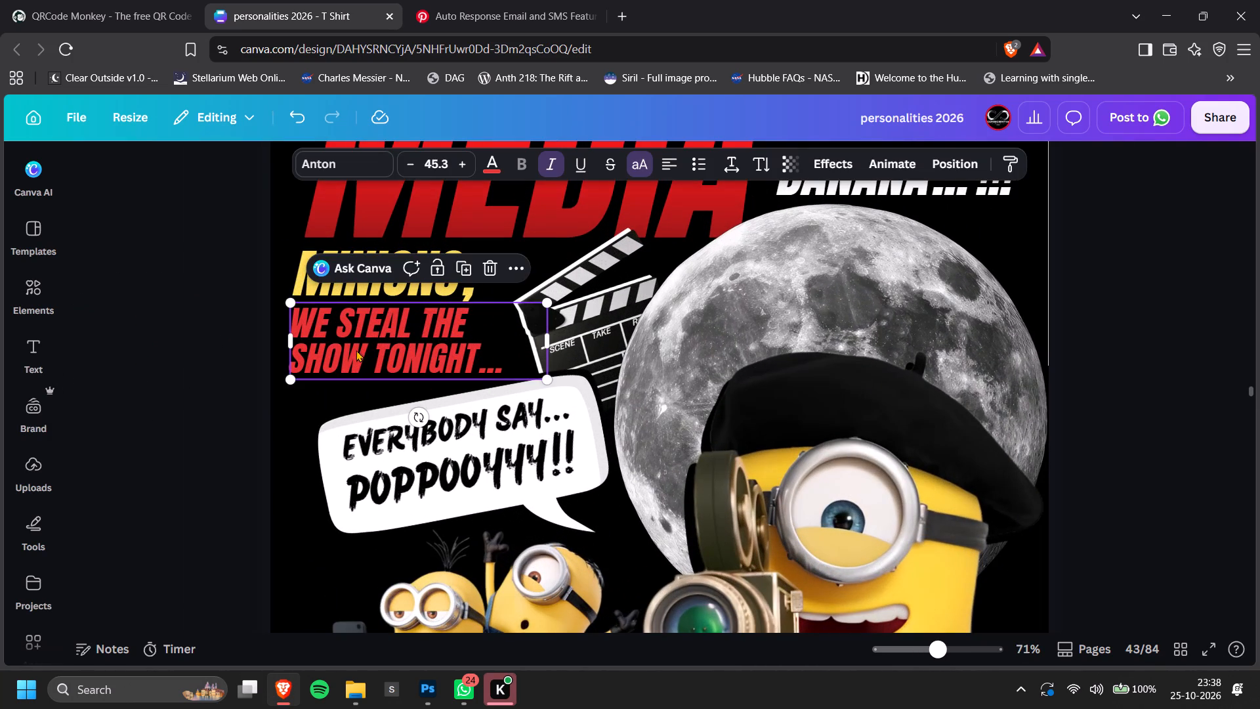
click(356, 350)
click(288, 319)
click(295, 320)
key(space)
key(space)
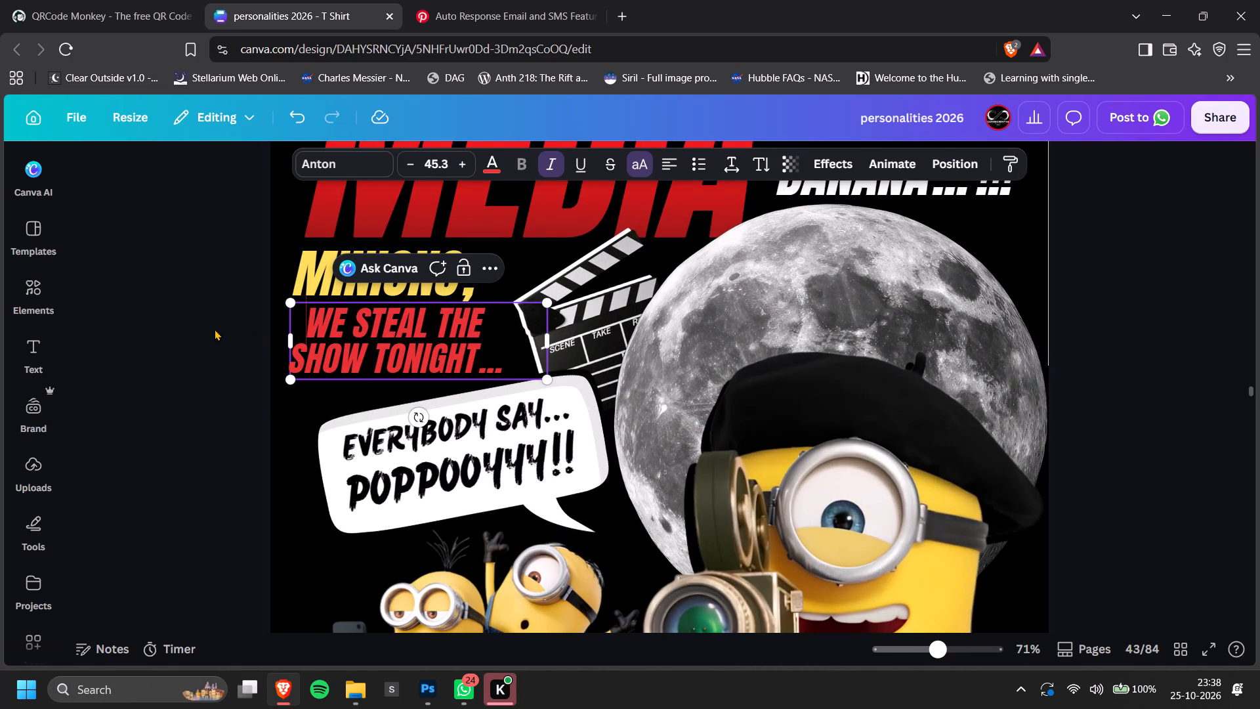
click(215, 329)
Shift the WE STEAL THE SHOW TONIGHT... text slightly left and reduce its first-line indent to one space.
drag(374, 341, 364, 343)
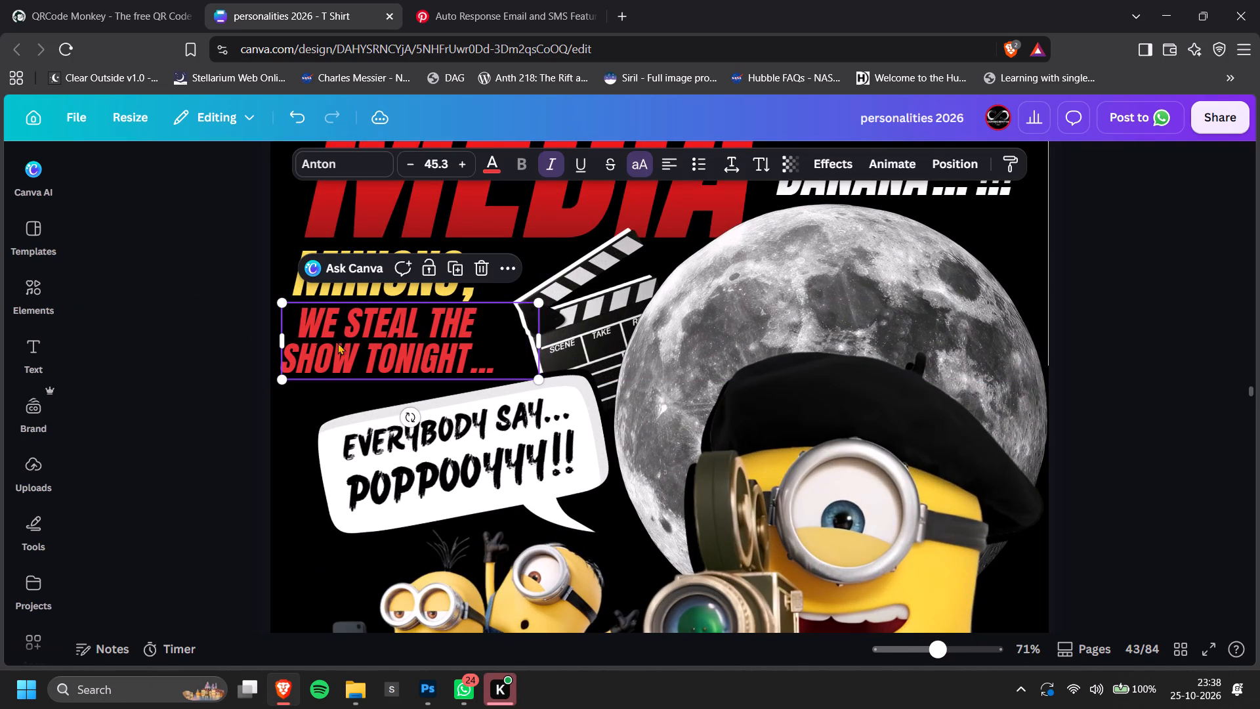
click(299, 330)
key(BackSpace)
click(187, 337)
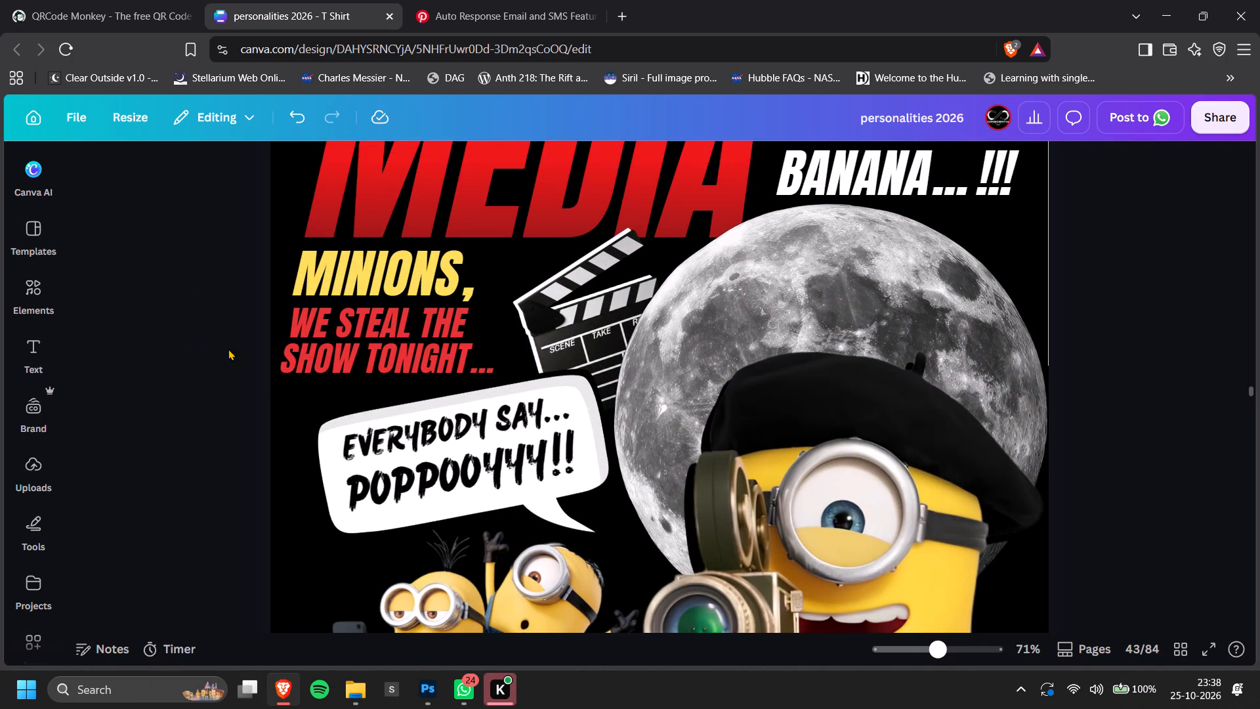
Nudge the WE STEAL THE SHOW TONIGHT... text slightly further left and down beneath MINIONS,.
click(345, 346)
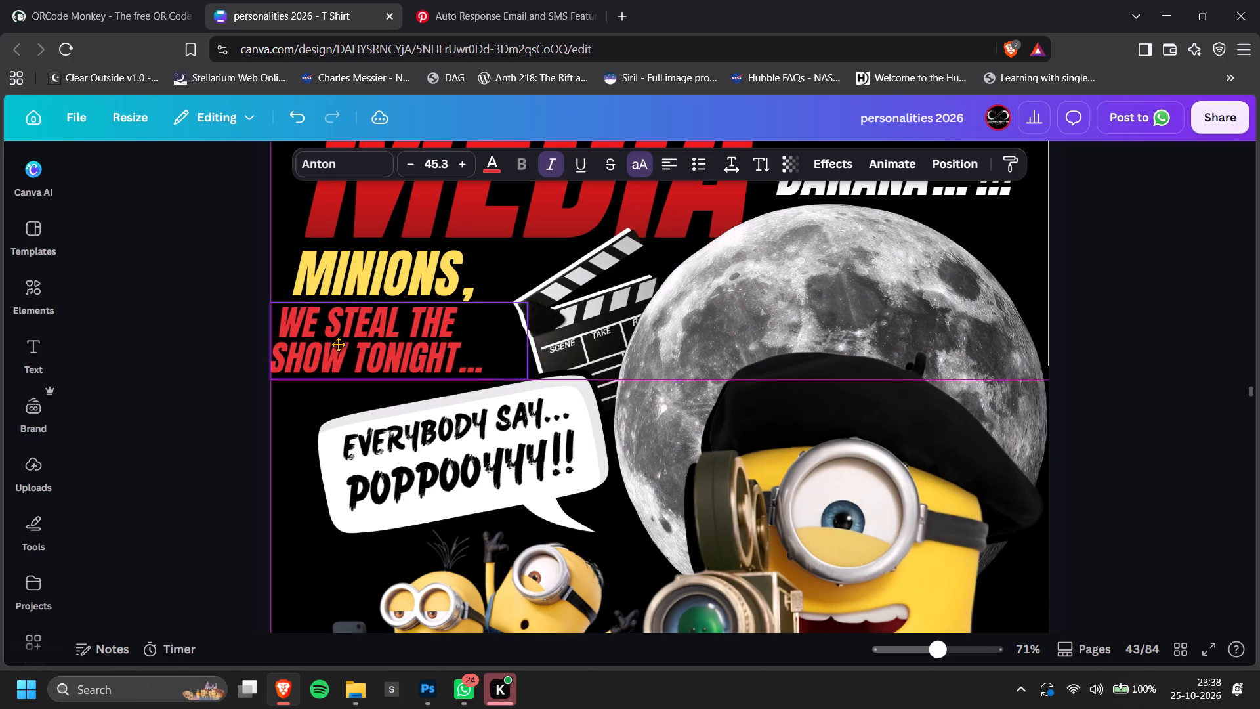
click(179, 347)
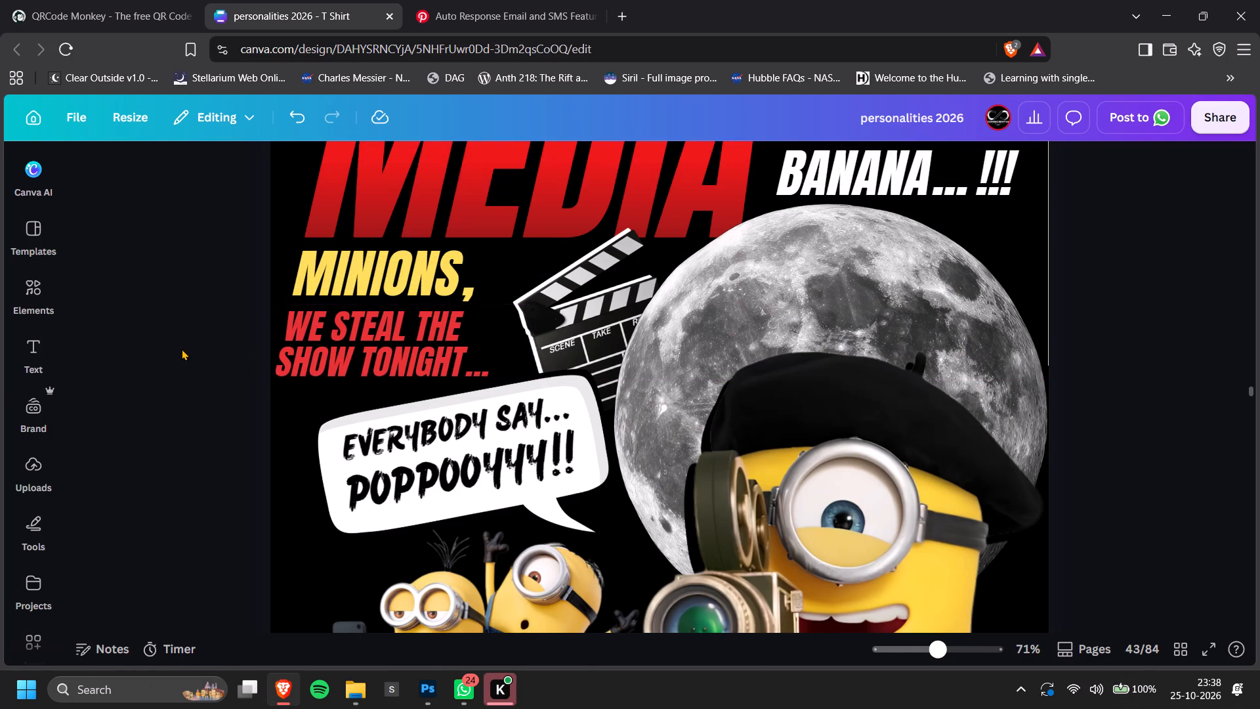
ctrl+scroll(183, 352, down, 6)
ctrl+scroll(183, 353, up, 11)
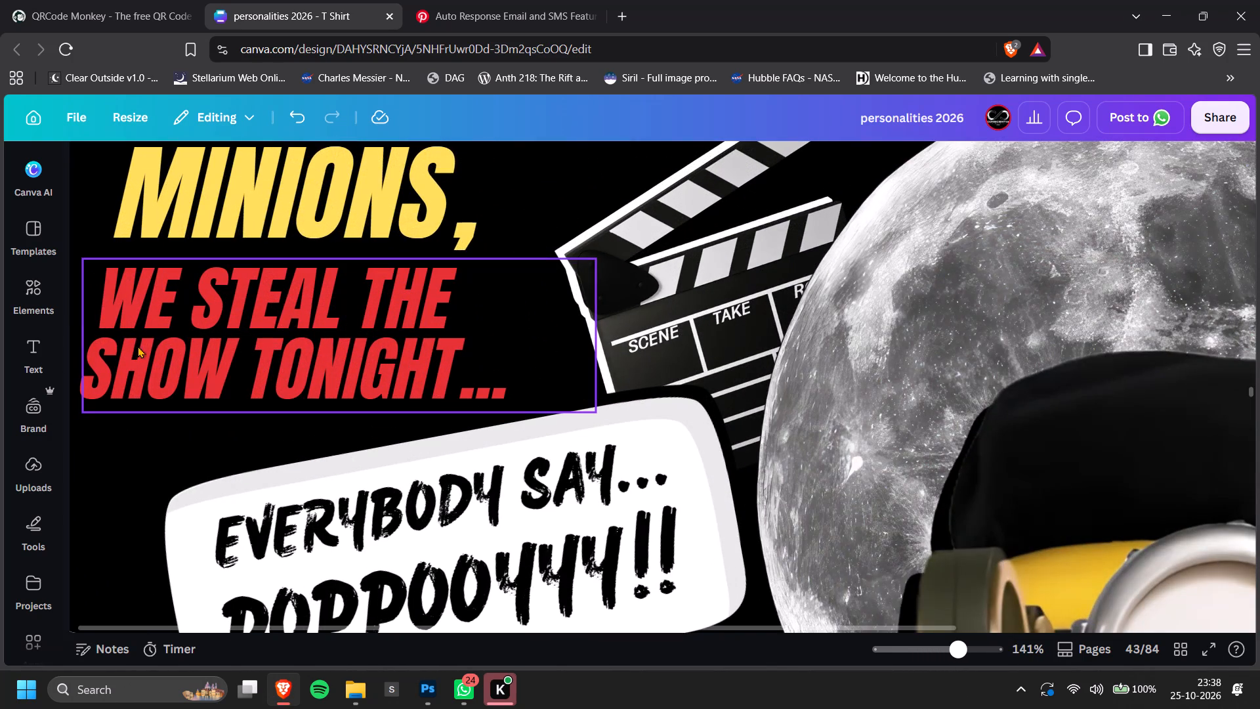
Move the red WE STEAL THE SHOW TONIGHT... text slightly up, closer beneath MINIONS, on page 43.
drag(138, 344, 138, 332)
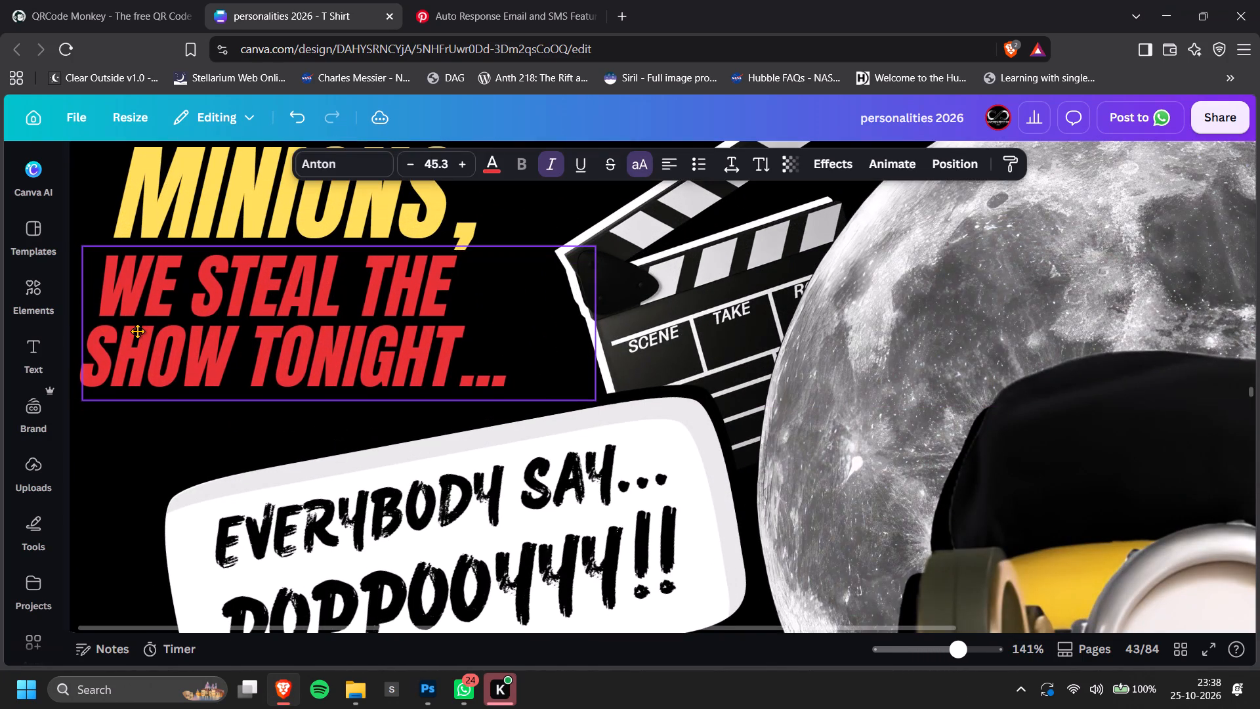
drag(138, 332, 136, 334)
ctrl+scroll(136, 337, down, 5)
click(135, 338)
ctrl+scroll(138, 347, down, 5)
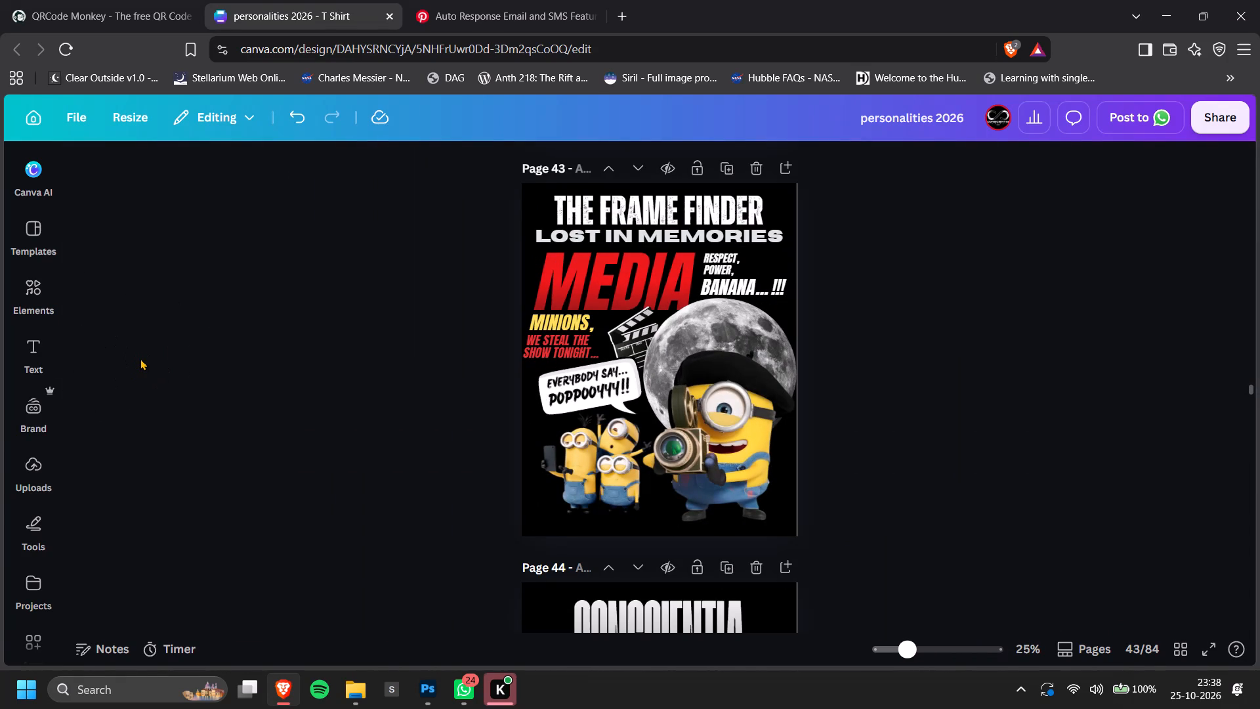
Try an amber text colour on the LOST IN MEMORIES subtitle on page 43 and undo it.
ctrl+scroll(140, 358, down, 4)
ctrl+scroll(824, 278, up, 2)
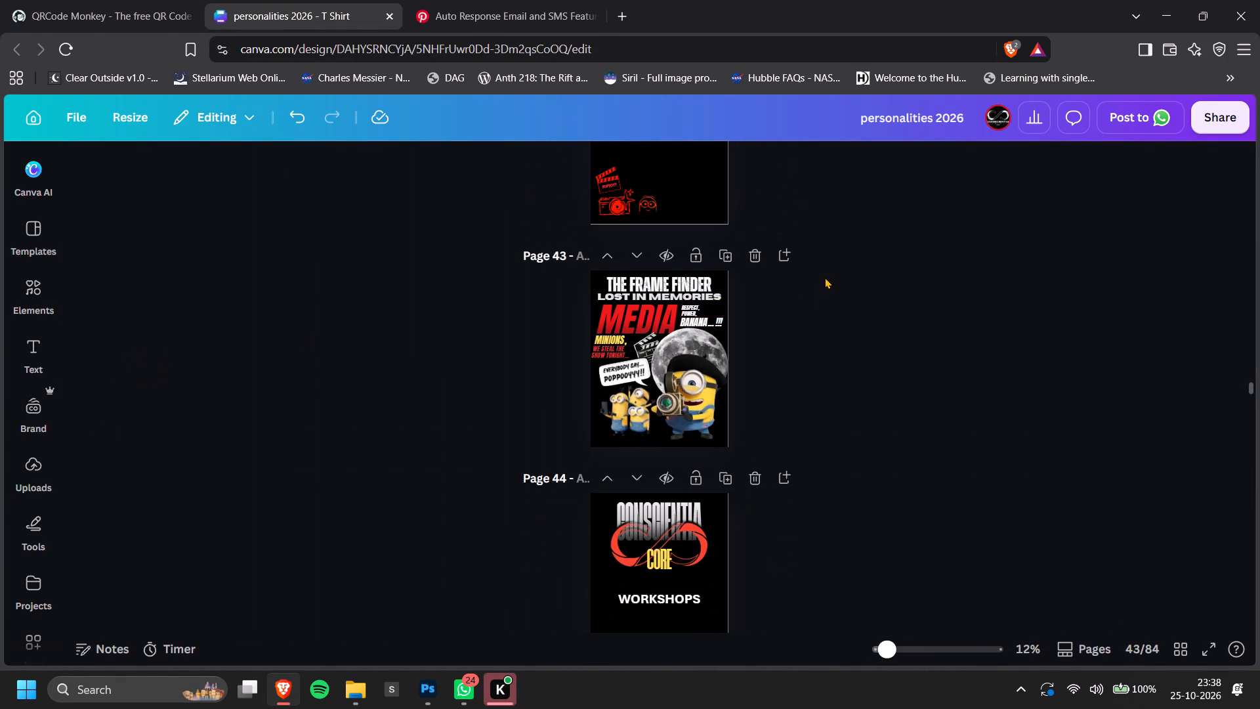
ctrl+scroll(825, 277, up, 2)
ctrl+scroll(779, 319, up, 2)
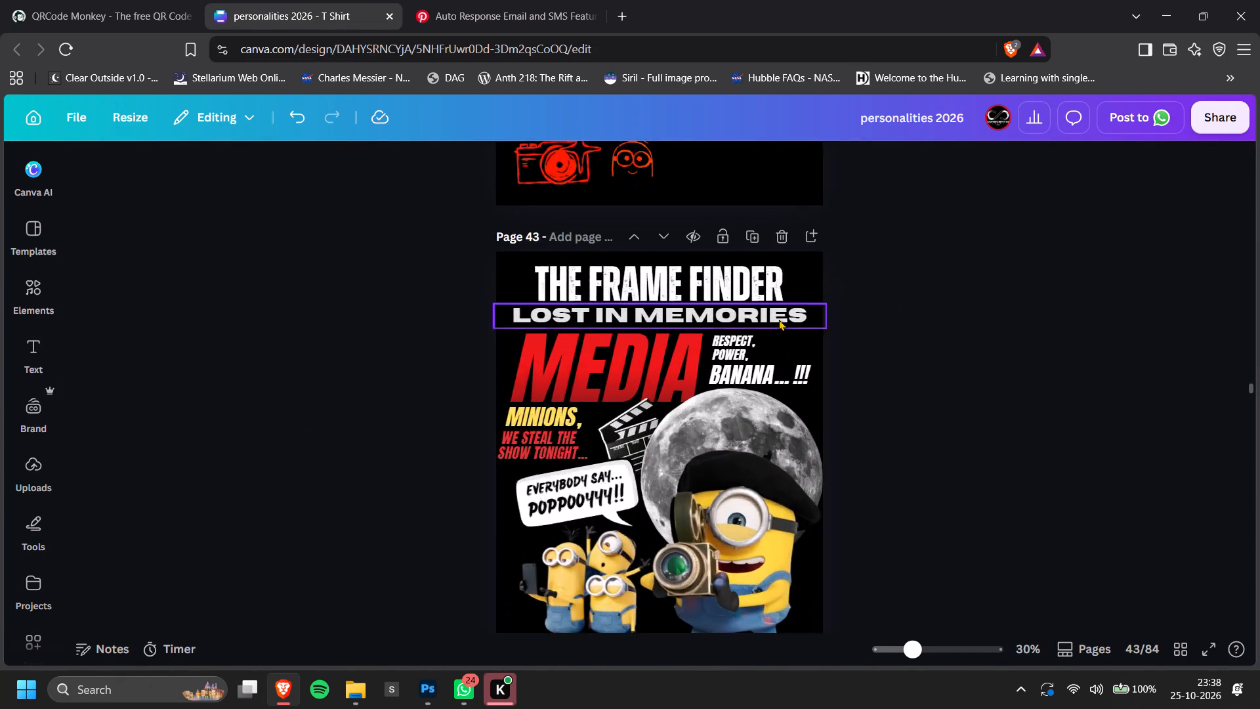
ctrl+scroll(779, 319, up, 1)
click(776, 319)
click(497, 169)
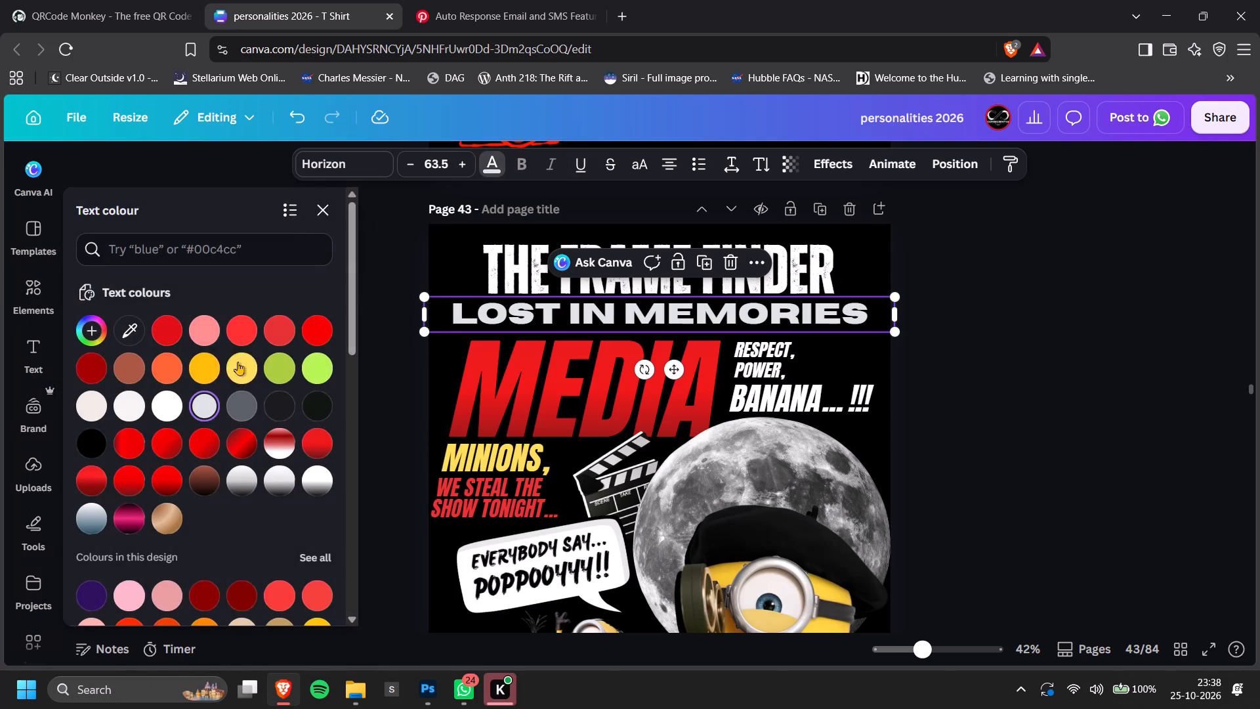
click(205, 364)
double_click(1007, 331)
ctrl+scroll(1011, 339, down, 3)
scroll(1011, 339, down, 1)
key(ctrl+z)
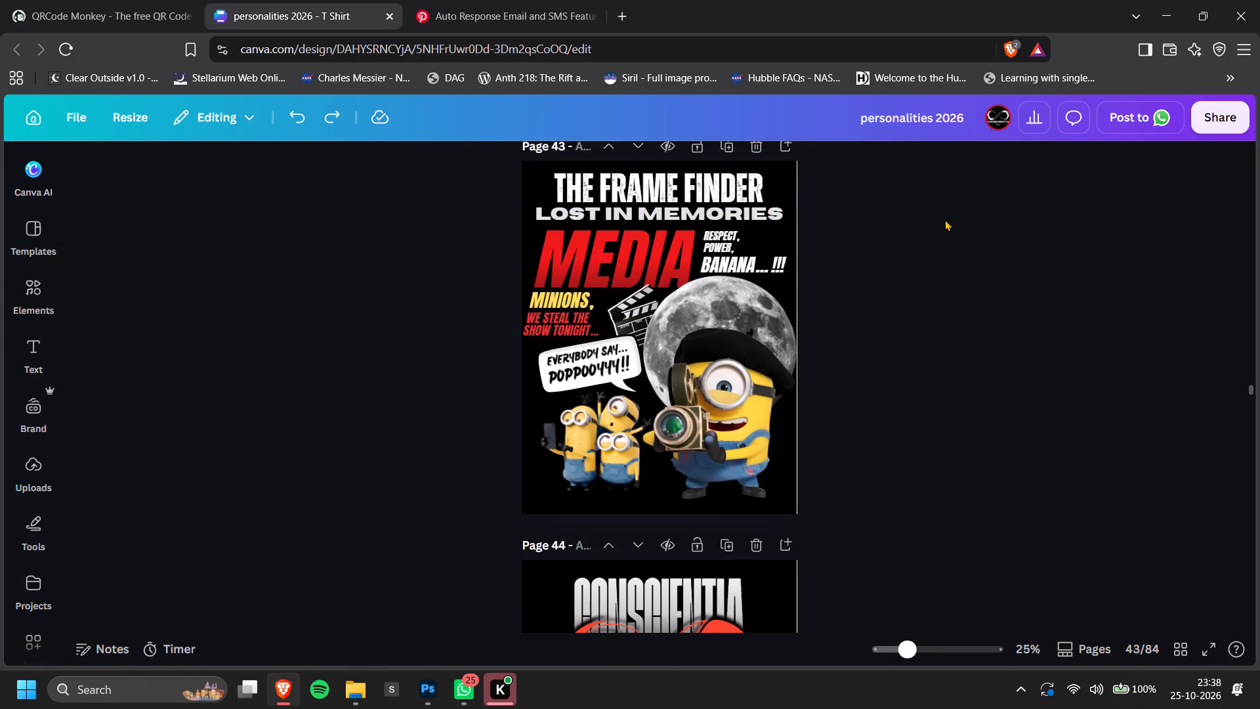
Apply the white-to-black gradient text colour to the LOST IN MEMORIES subtitle on page 43.
ctrl+scroll(943, 216, up, 3)
click(831, 216)
click(501, 169)
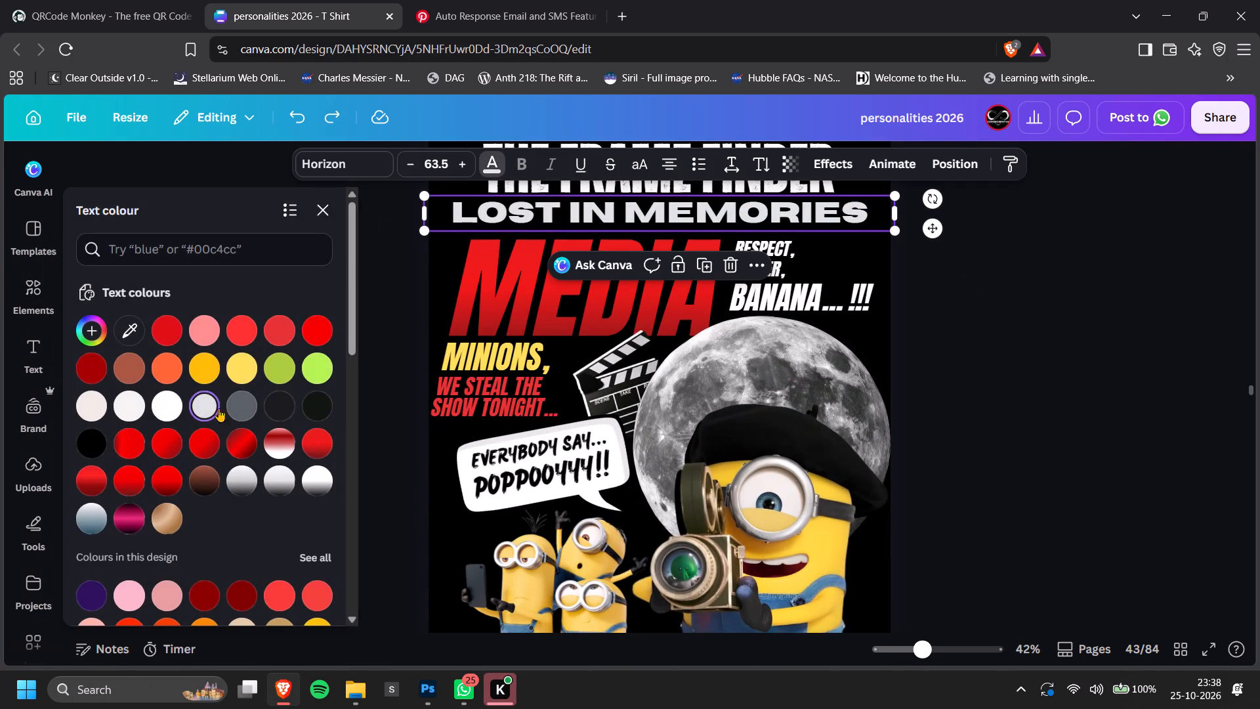
click(316, 487)
double_click(1042, 387)
ctrl+scroll(1048, 386, down, 2)
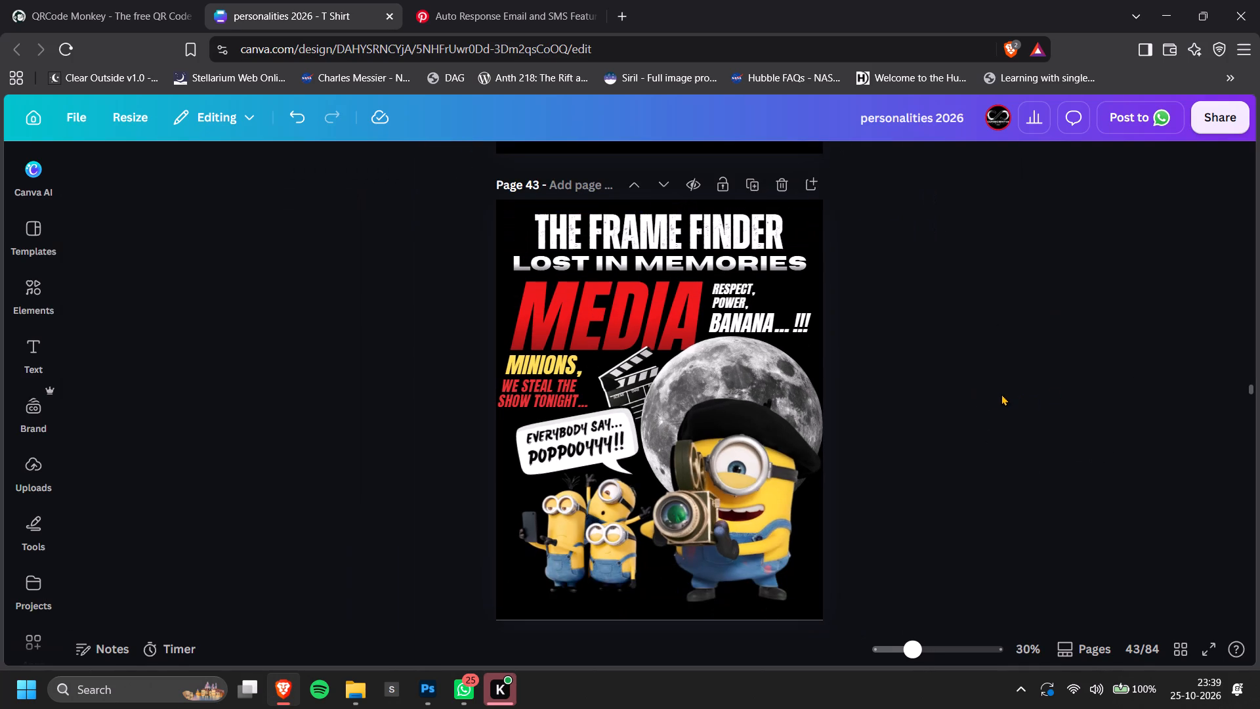
Examine the moon image and the overall balance of the Media minion design on page 43.
ctrl+scroll(906, 395, up, 4)
click(873, 329)
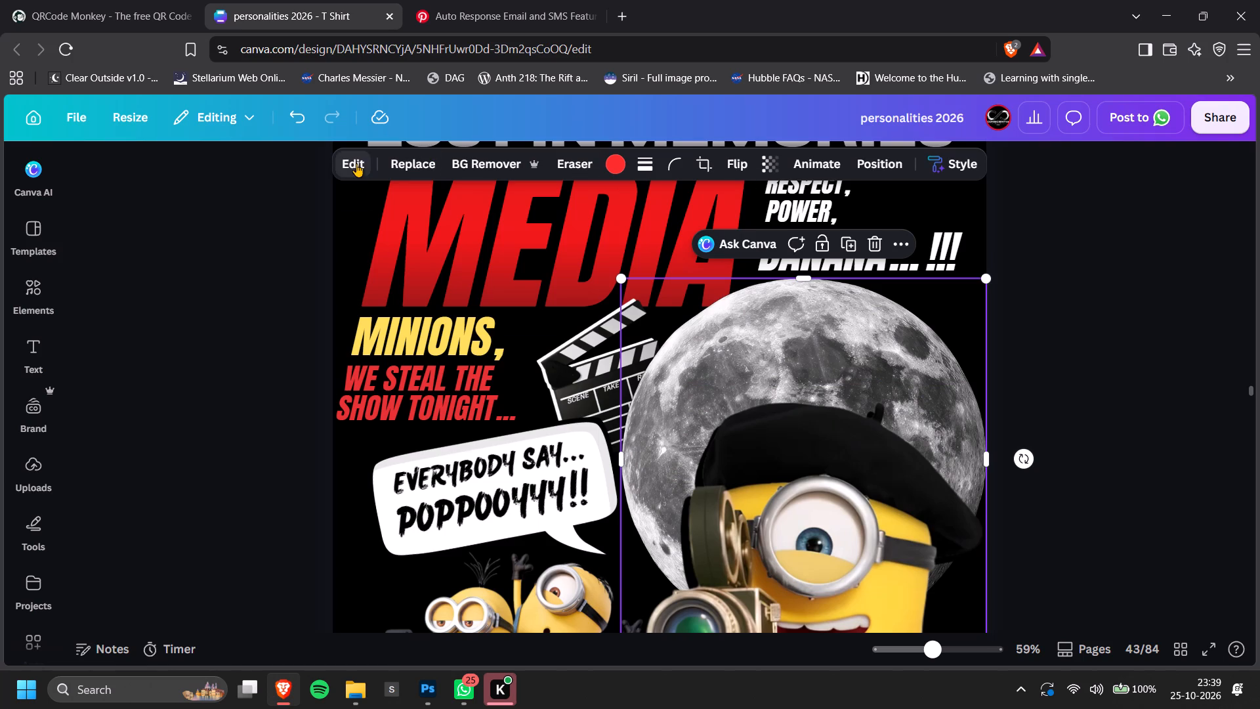
drag(1169, 265, 1174, 272)
scroll(1175, 287, down, 3)
ctrl+scroll(1134, 323, down, 1)
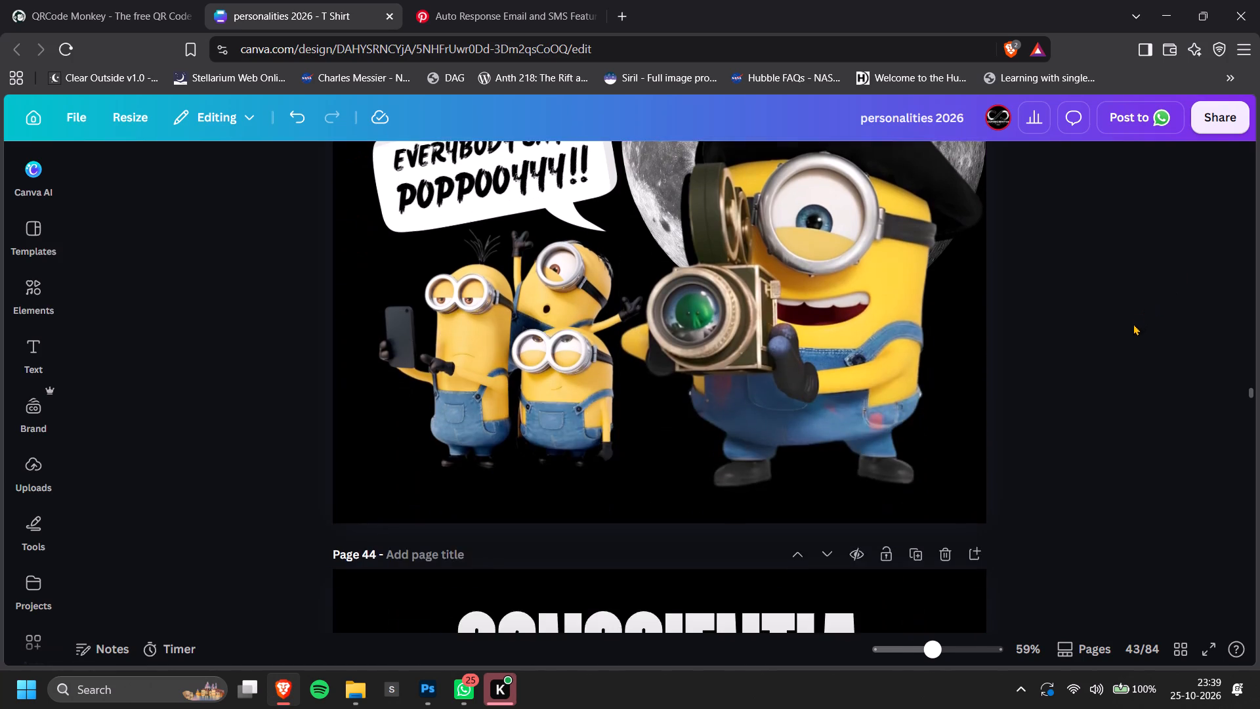
ctrl+scroll(1133, 324, down, 3)
scroll(1133, 324, up, 1)
ctrl+scroll(1131, 328, down, 1)
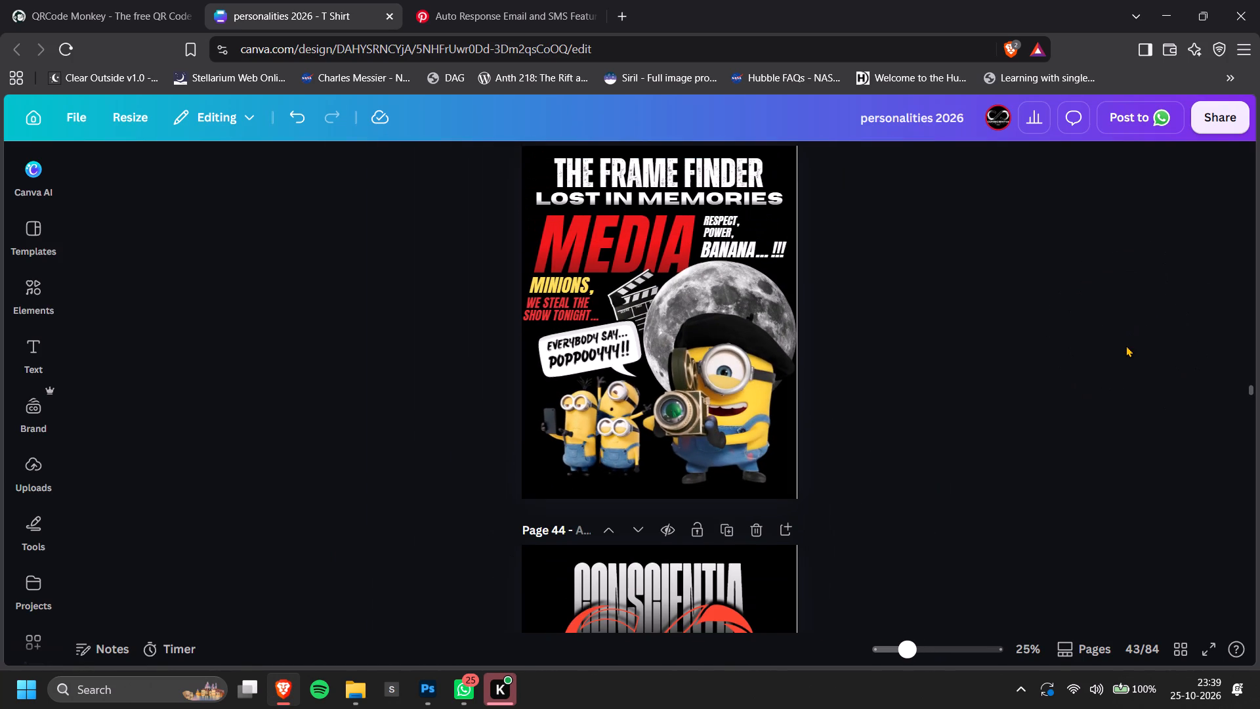
ctrl+scroll(1119, 346, down, 1)
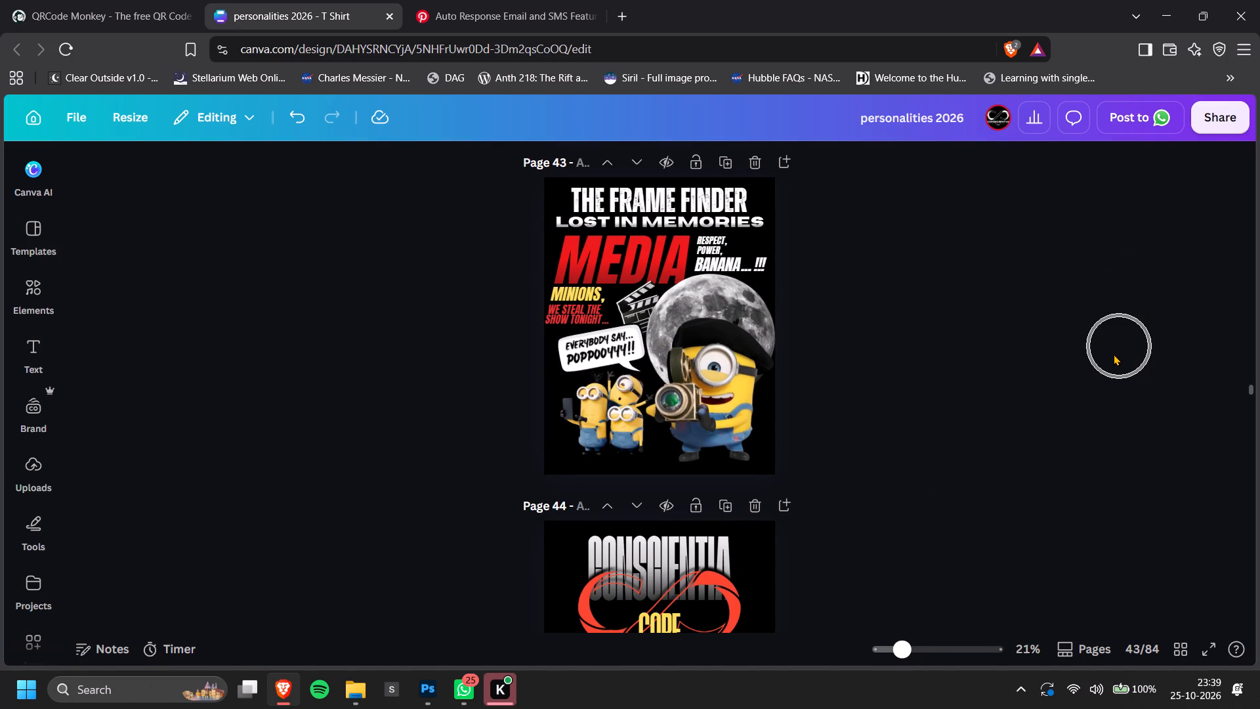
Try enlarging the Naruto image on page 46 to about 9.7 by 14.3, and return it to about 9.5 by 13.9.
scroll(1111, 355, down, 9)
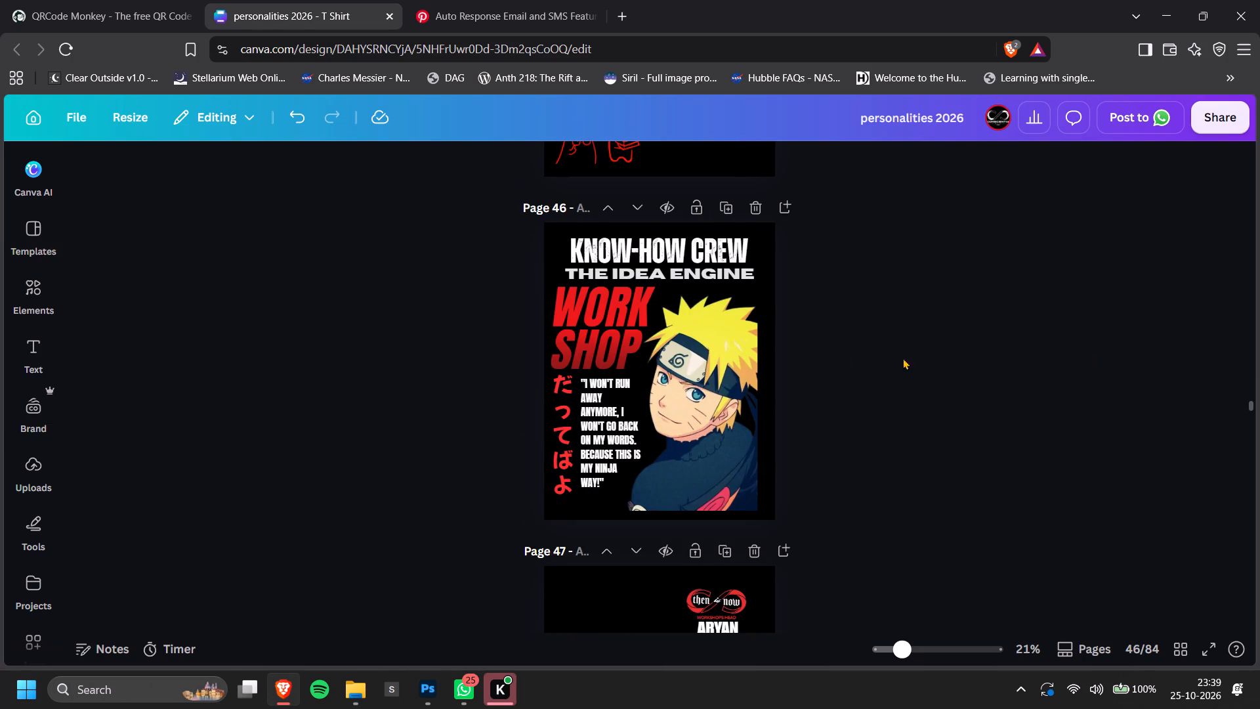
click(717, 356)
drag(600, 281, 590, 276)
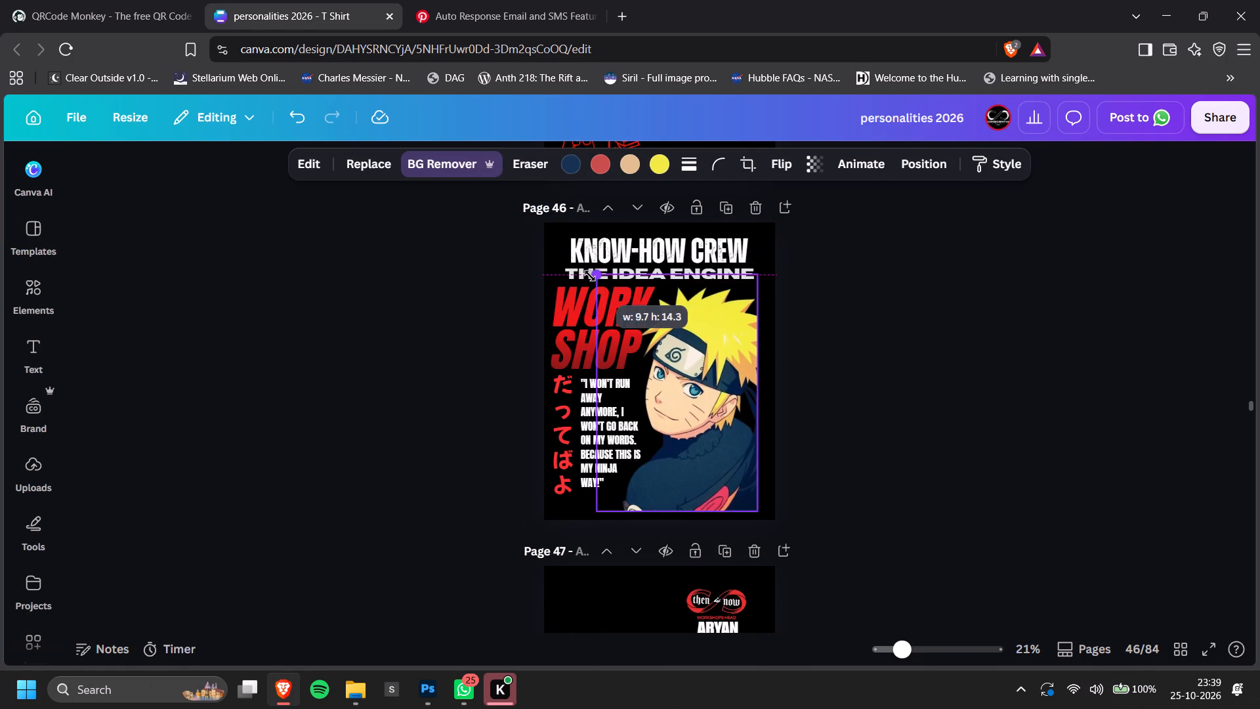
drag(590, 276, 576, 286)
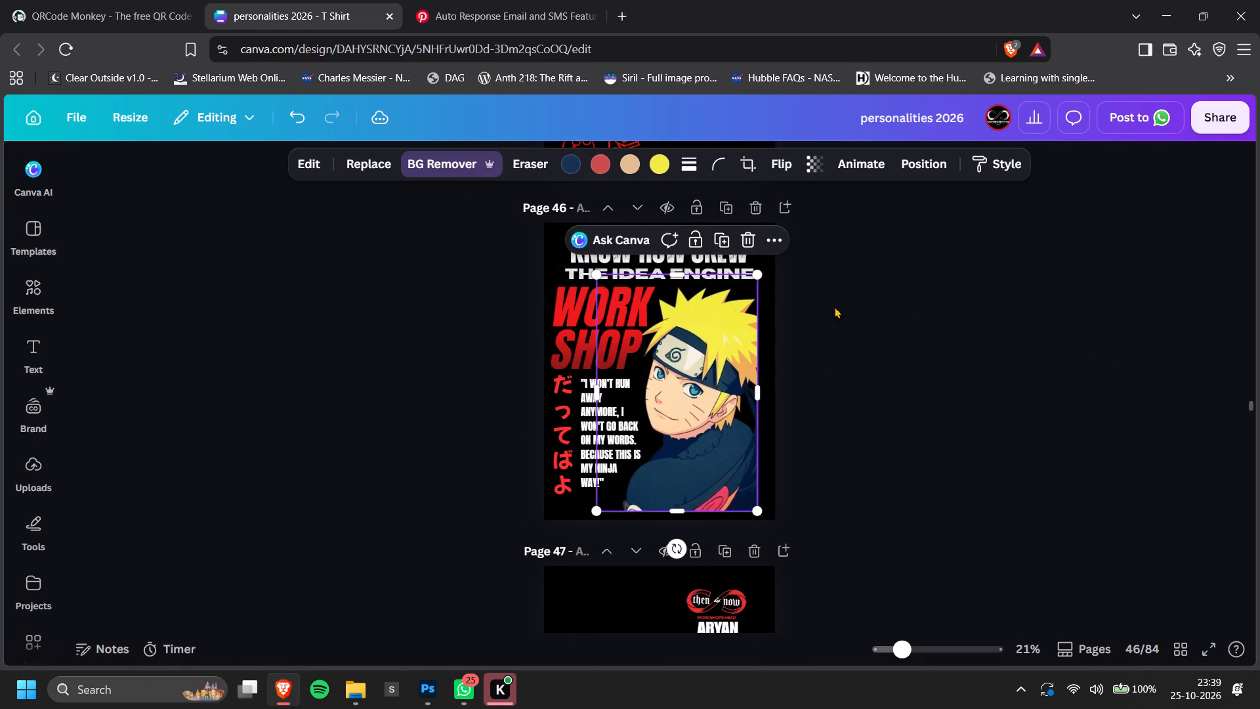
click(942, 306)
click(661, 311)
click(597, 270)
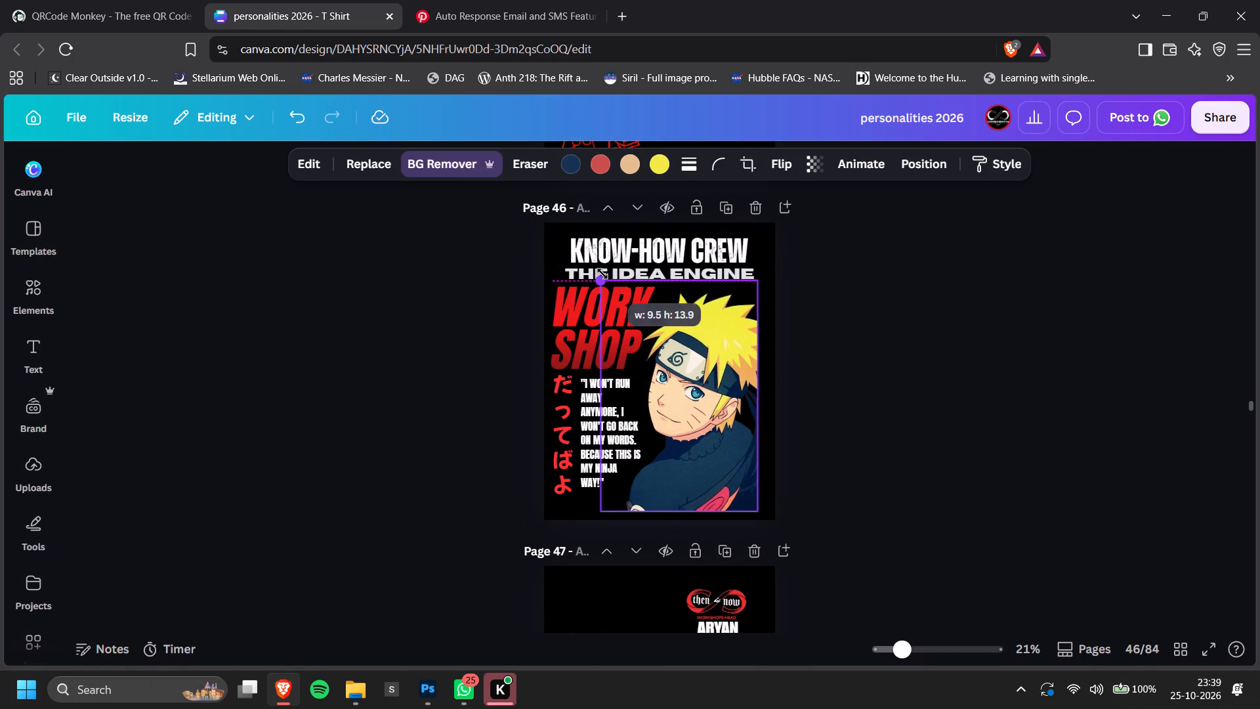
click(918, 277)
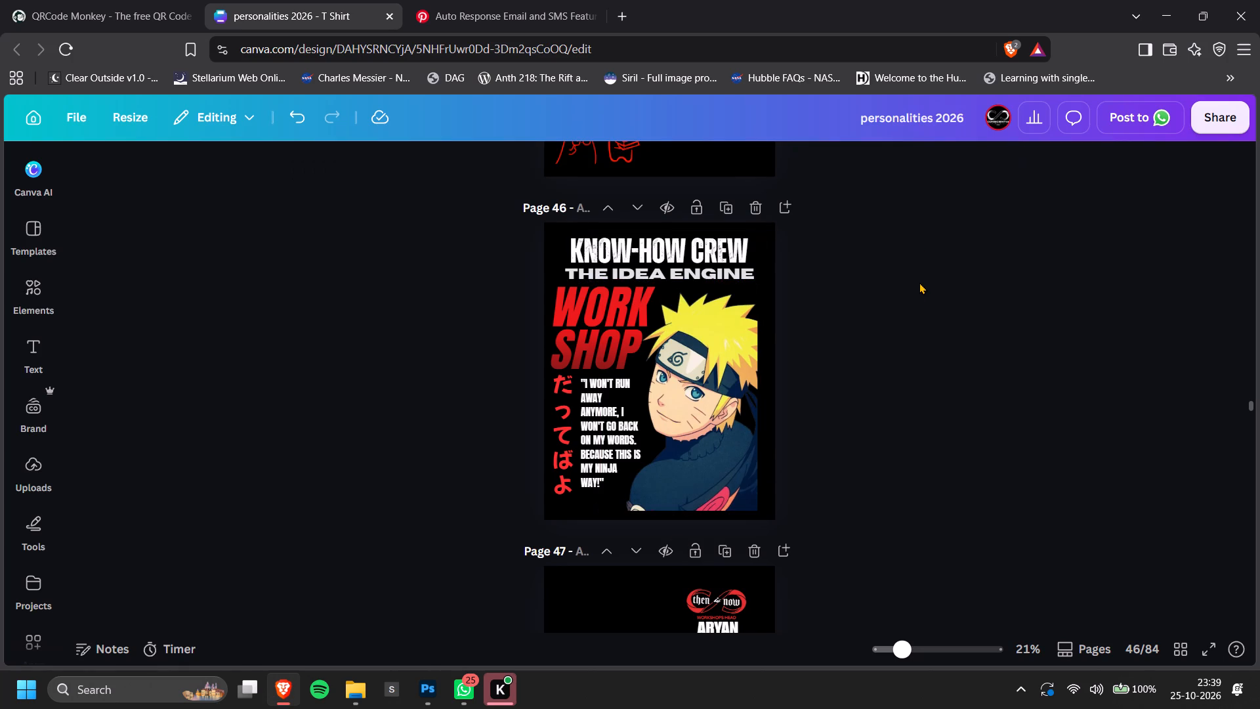
Align the KNOW-HOW CREW and THE IDEA ENGINE headings on page 46 to a common horizontal centre.
drag(911, 278, 873, 272)
drag(873, 272, 469, 247)
click(1003, 163)
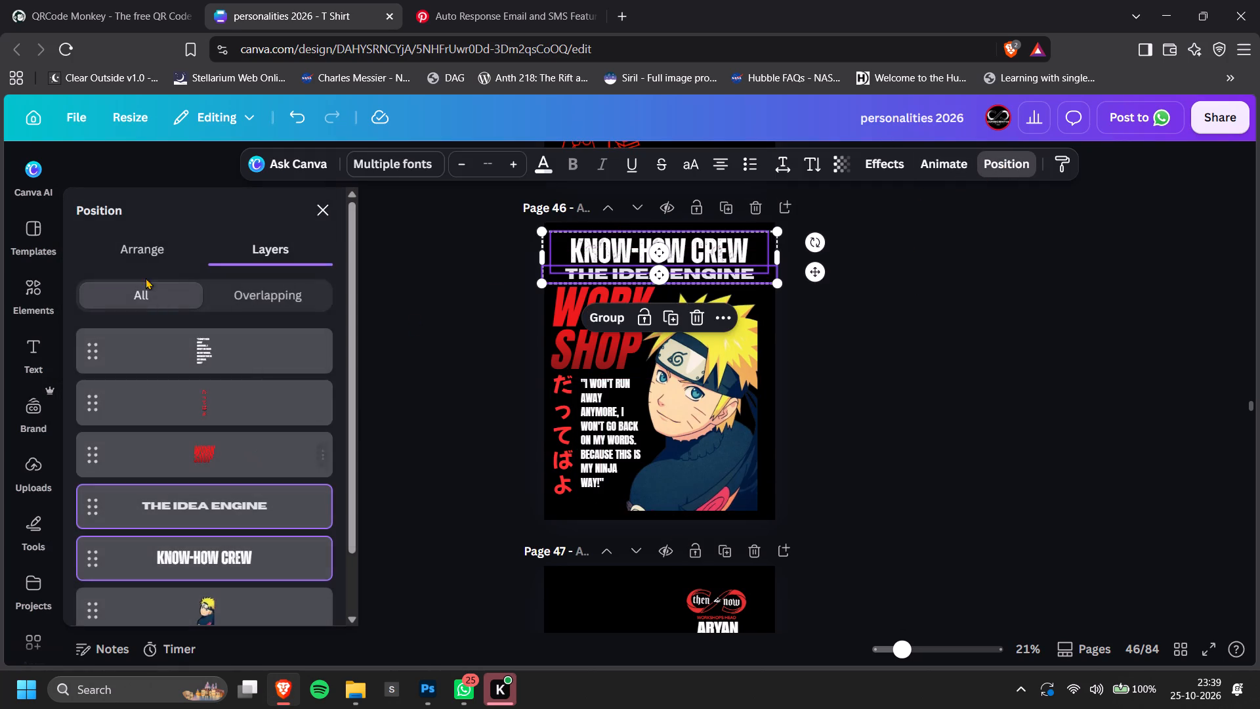
click(133, 255)
click(300, 450)
drag(971, 429, 932, 423)
scroll(1014, 369, down, 2)
click(1014, 369)
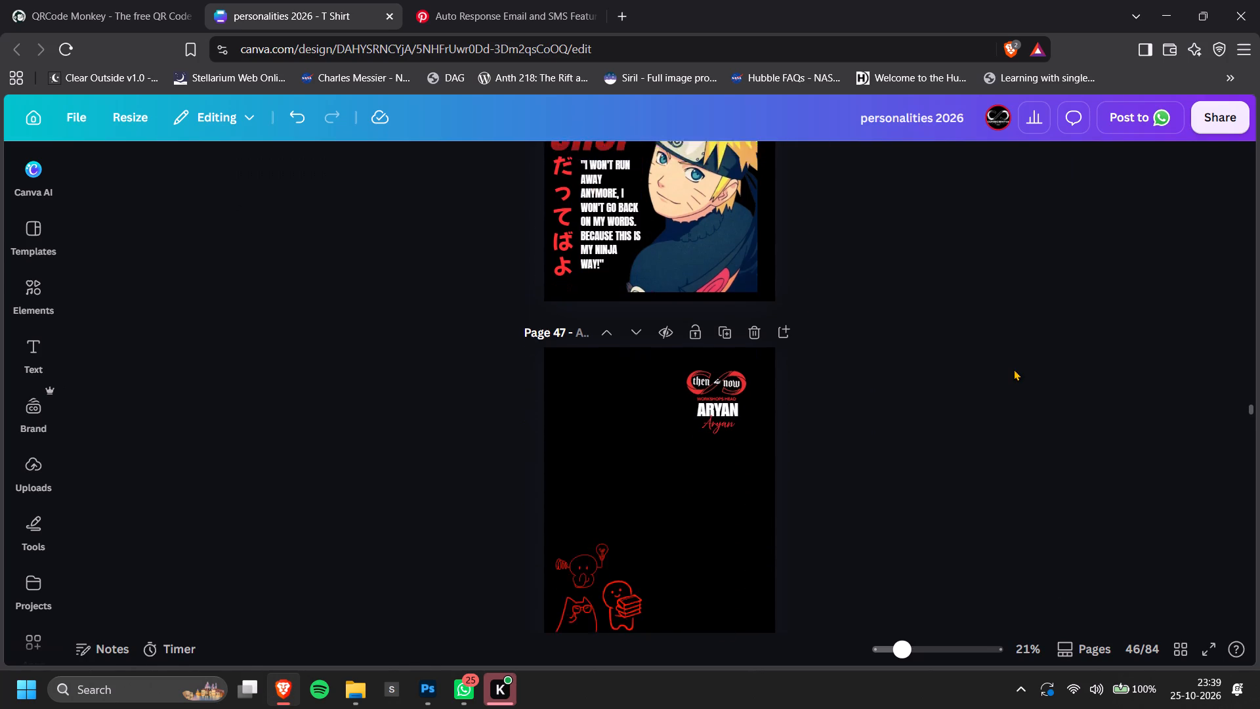
Add a fourth colour to the WORK SHOP title's gradient on page 46 and set its third colour to #EE1A1A.
scroll(1014, 369, down, 4)
scroll(1014, 369, up, 5)
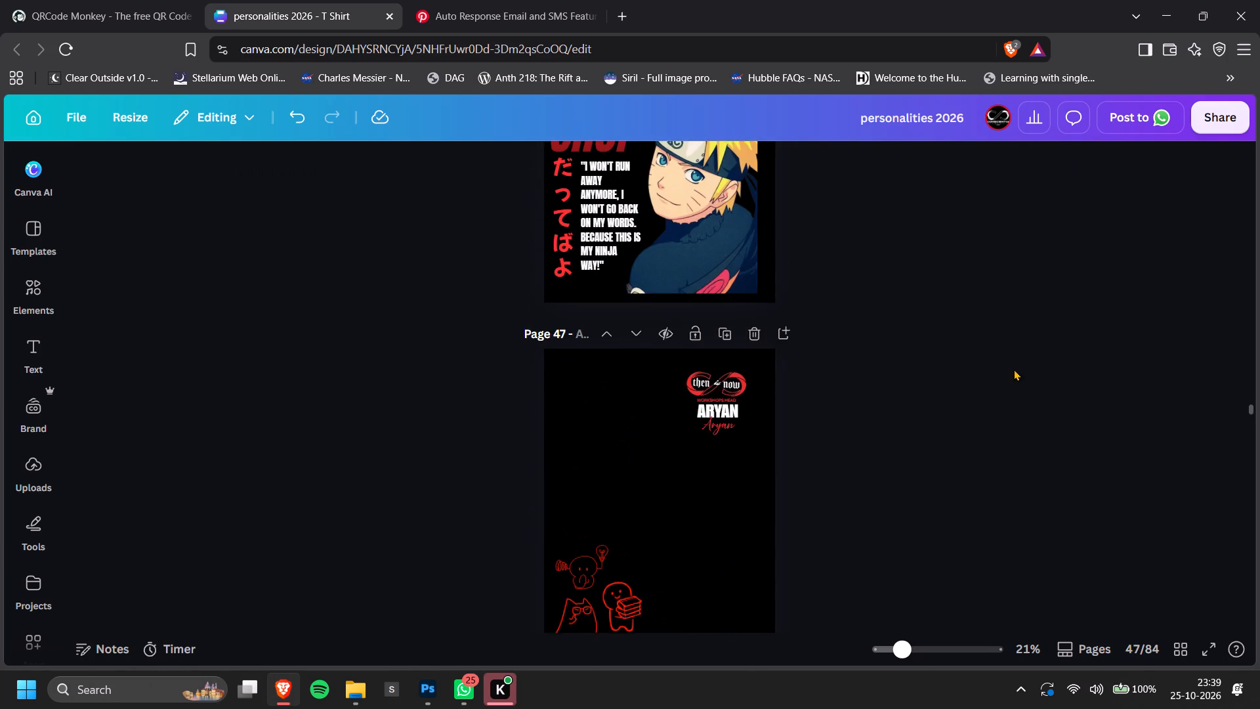
scroll(1014, 369, up, 1)
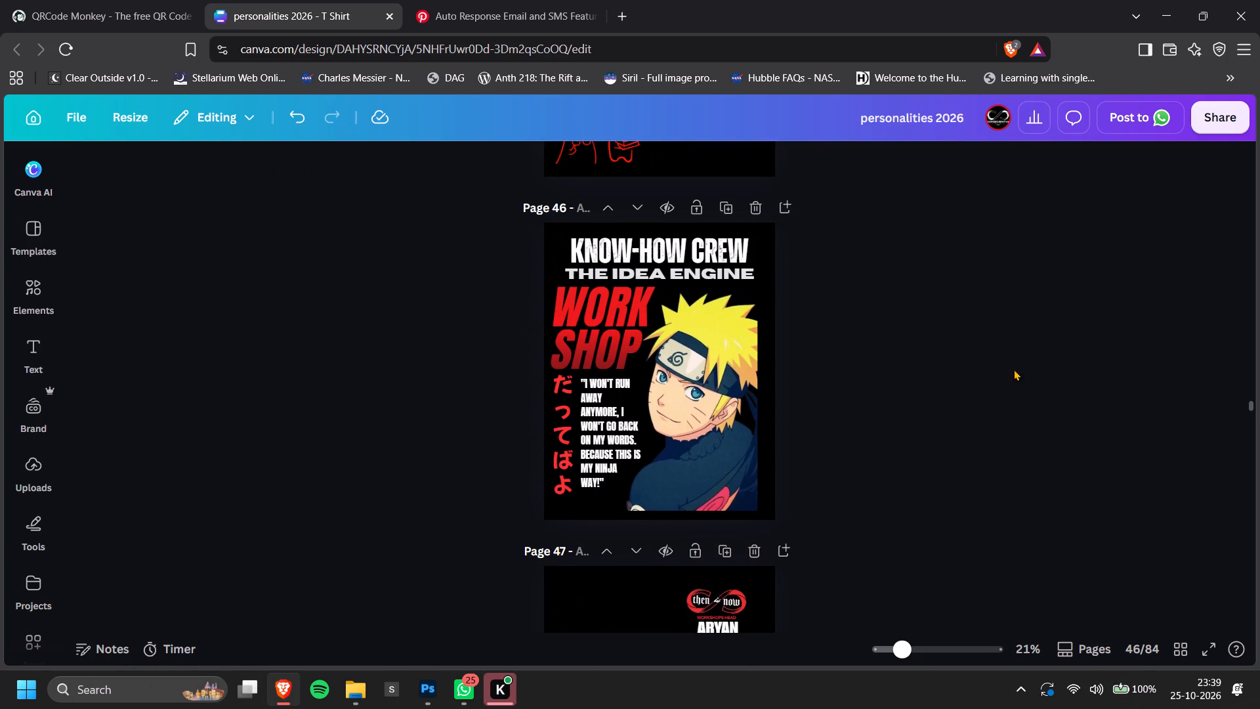
click(642, 349)
click(500, 165)
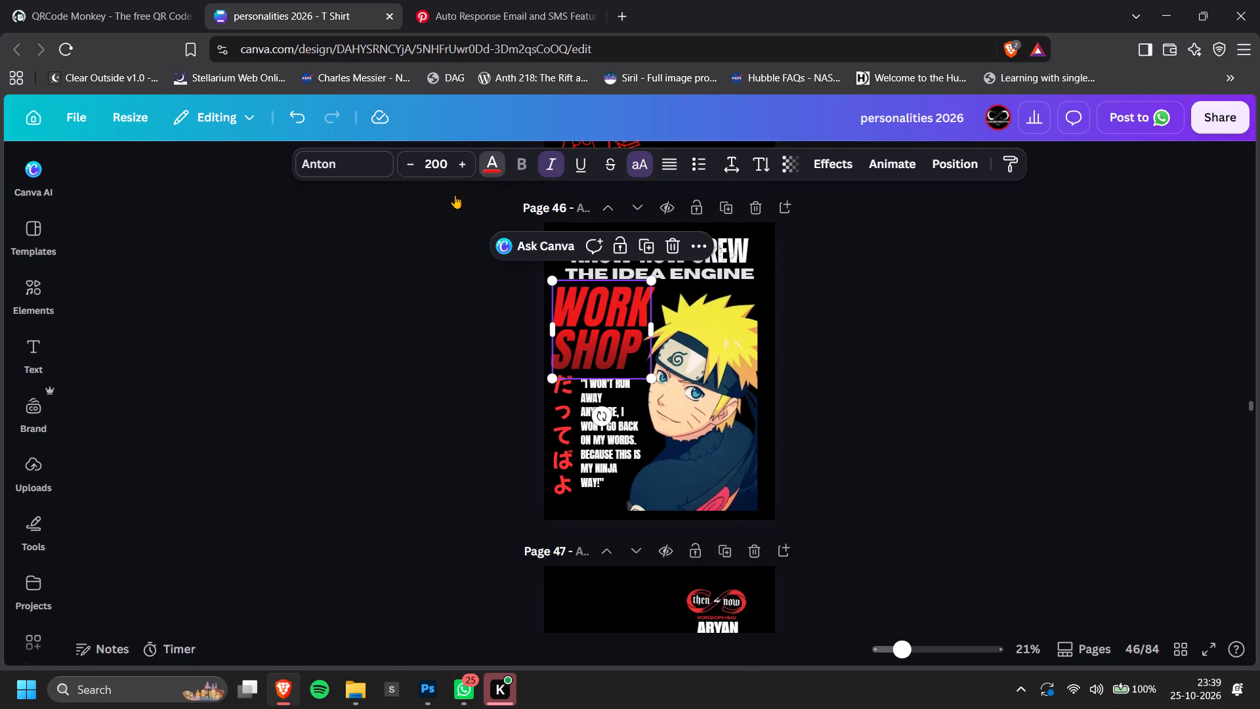
click(309, 450)
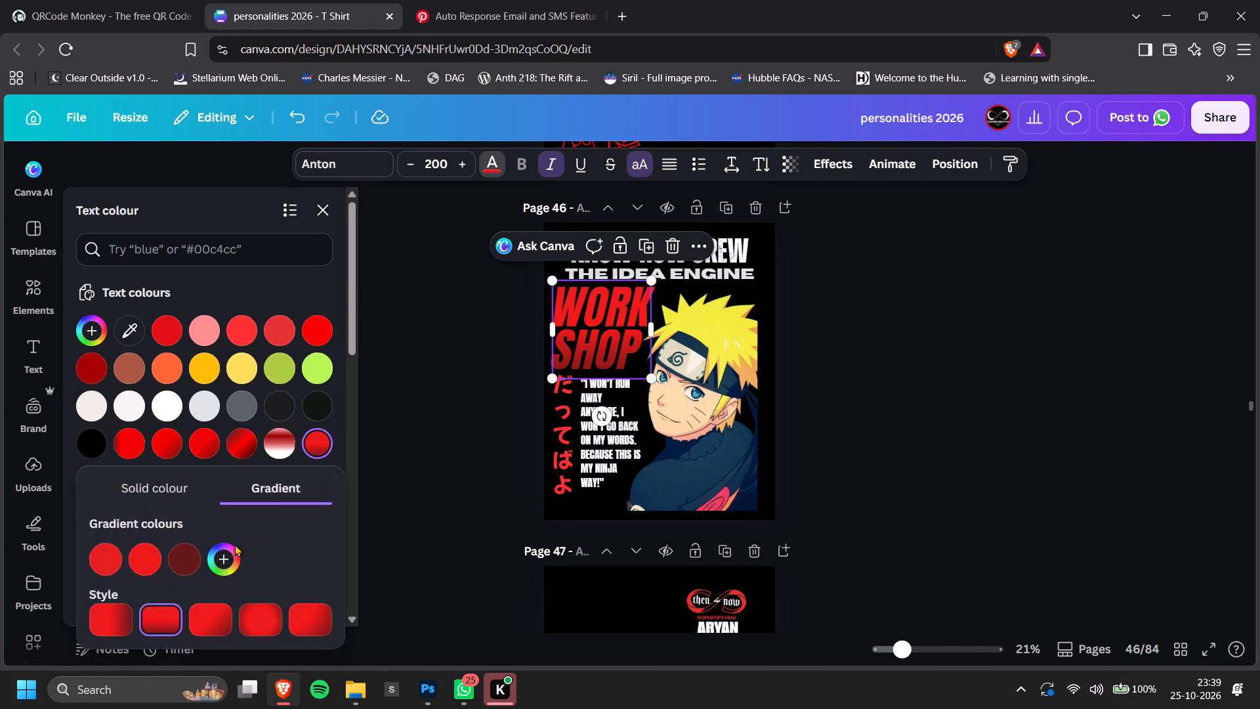
click(228, 556)
click(190, 561)
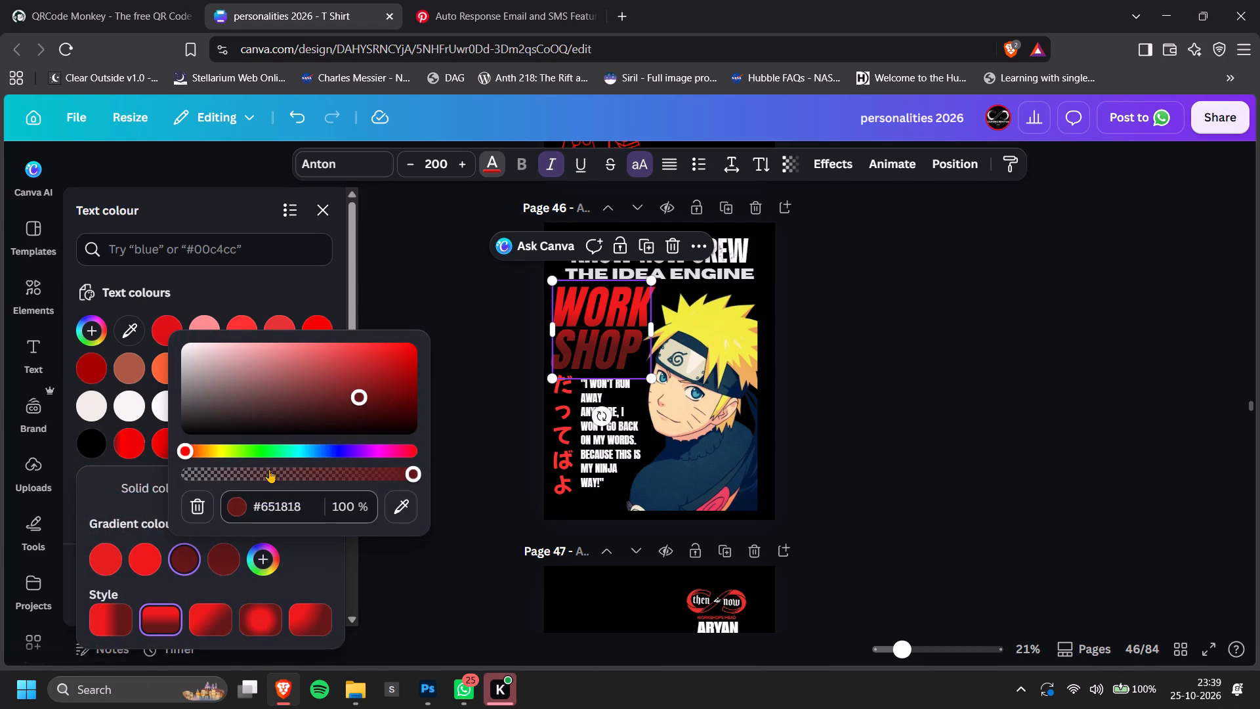
drag(390, 382, 394, 350)
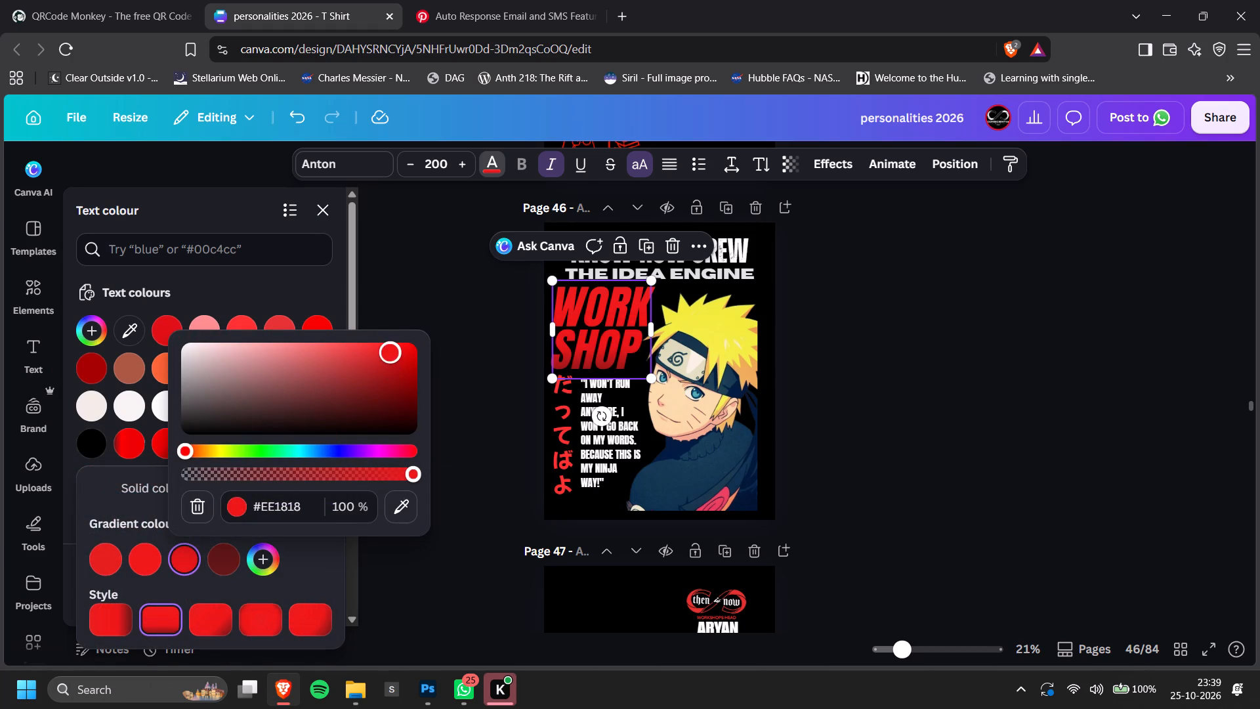
drag(394, 350, 392, 349)
double_click(923, 358)
scroll(901, 372, down, 3)
scroll(901, 372, up, 3)
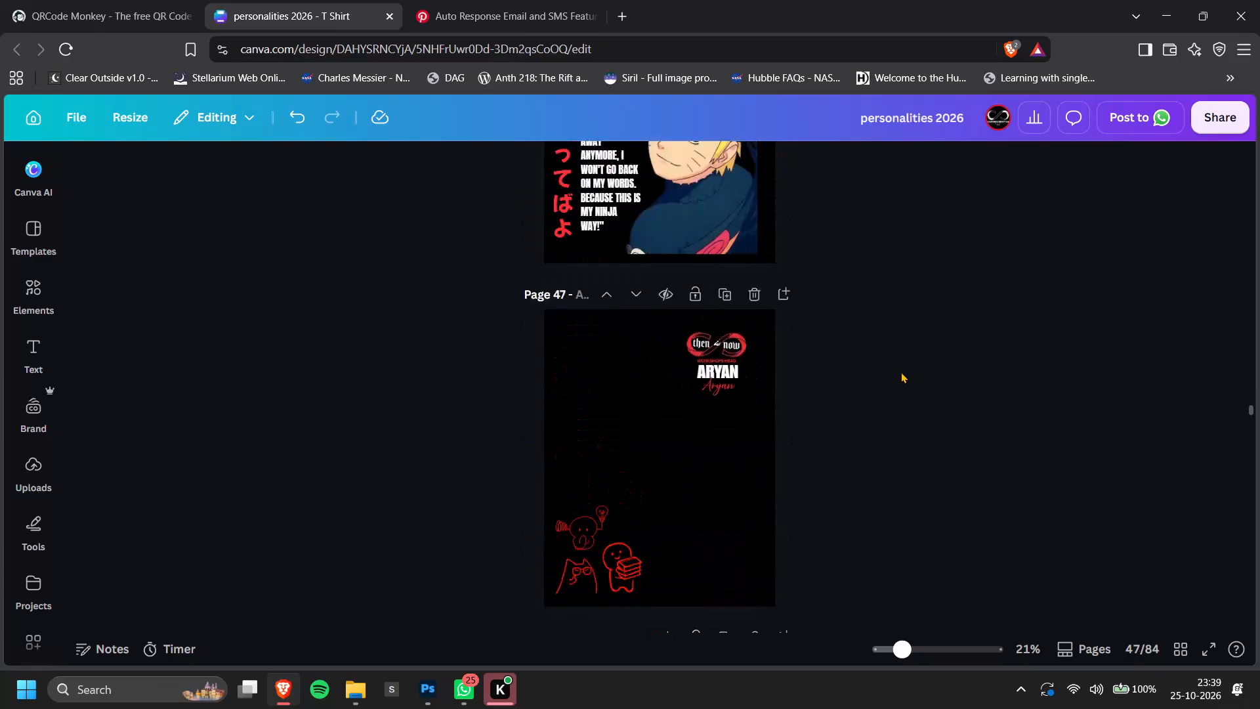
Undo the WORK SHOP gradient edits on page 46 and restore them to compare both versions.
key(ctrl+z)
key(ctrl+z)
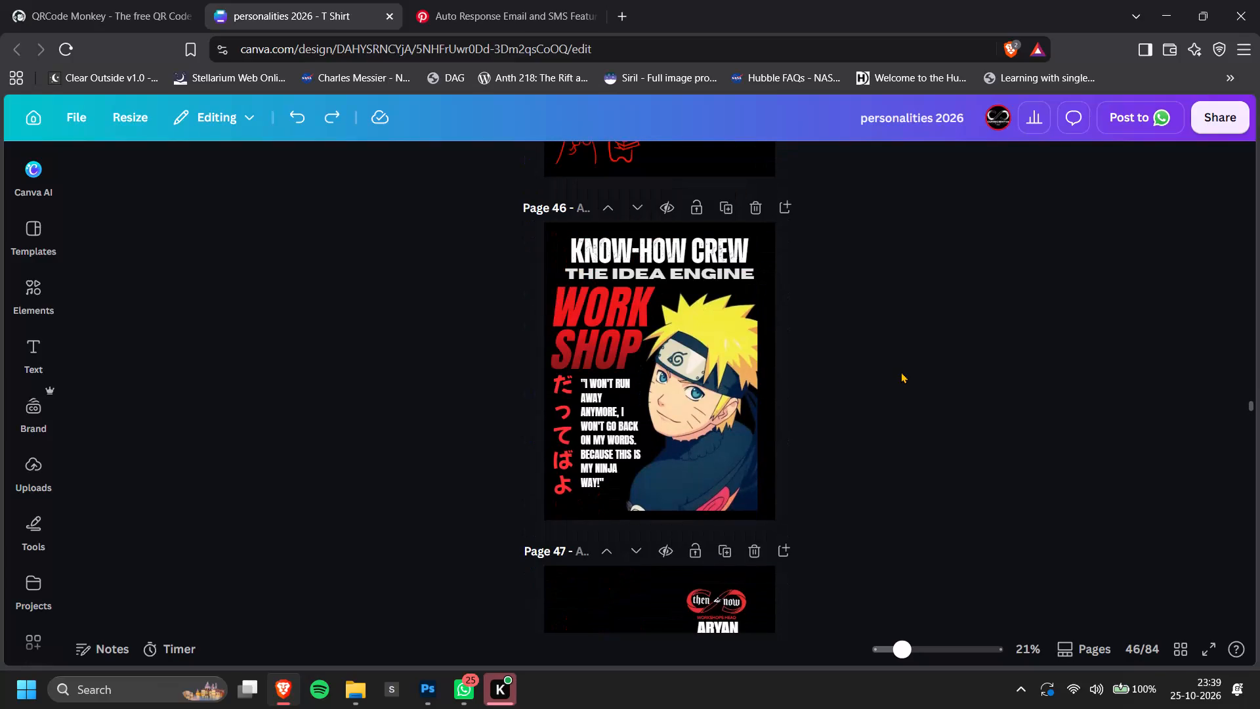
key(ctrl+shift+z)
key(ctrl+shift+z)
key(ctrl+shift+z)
Review the workshops team's T-shirt designs on pages 45 to 48.
scroll(901, 372, down, 9)
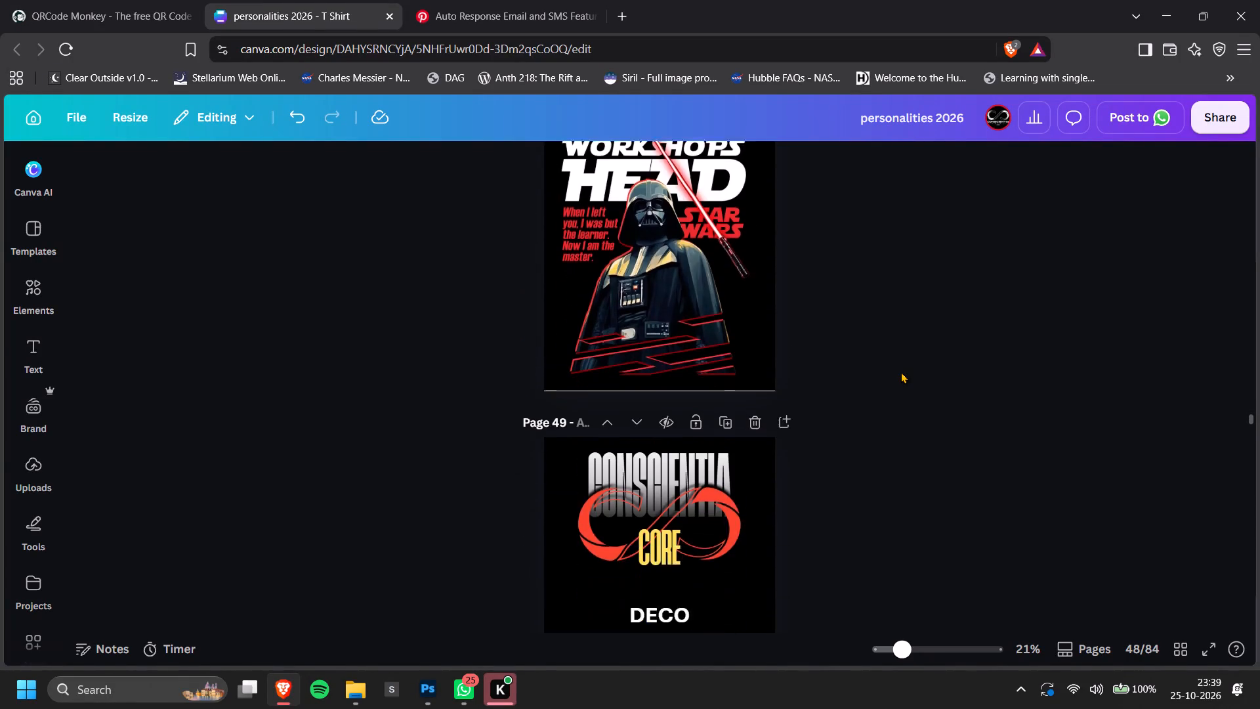
scroll(901, 372, up, 3)
ctrl+scroll(902, 395, up, 5)
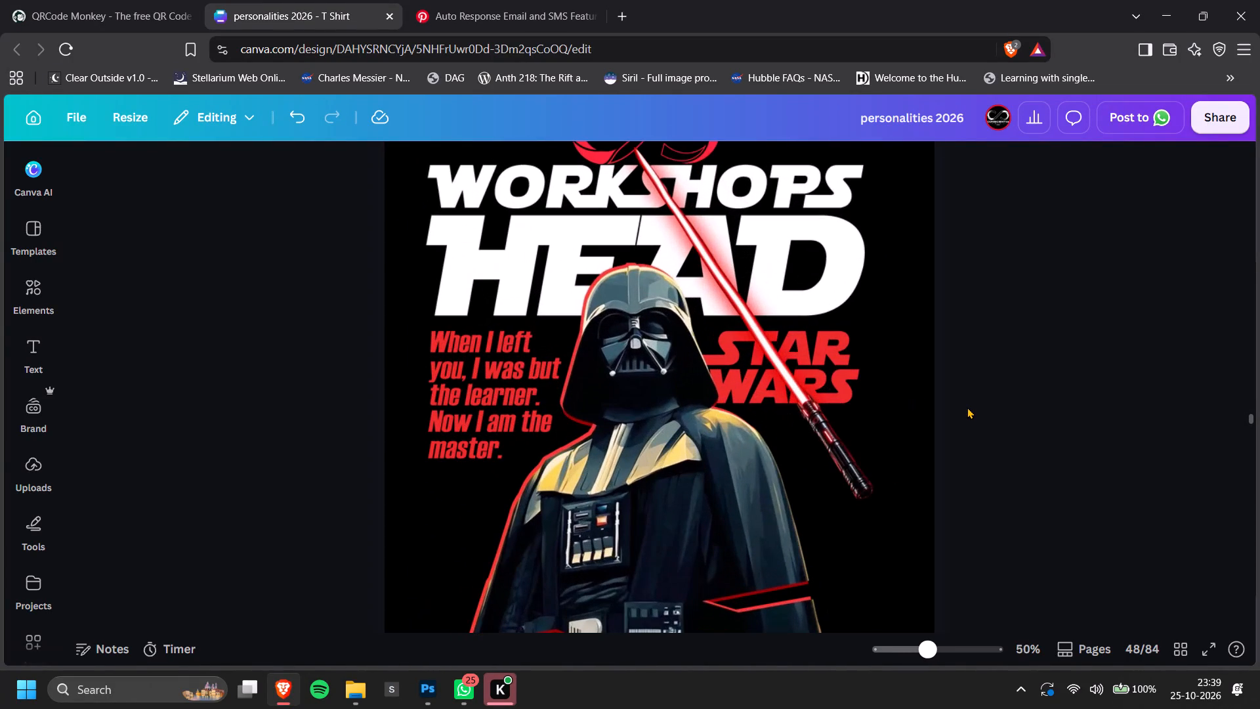
ctrl+scroll(967, 407, down, 3)
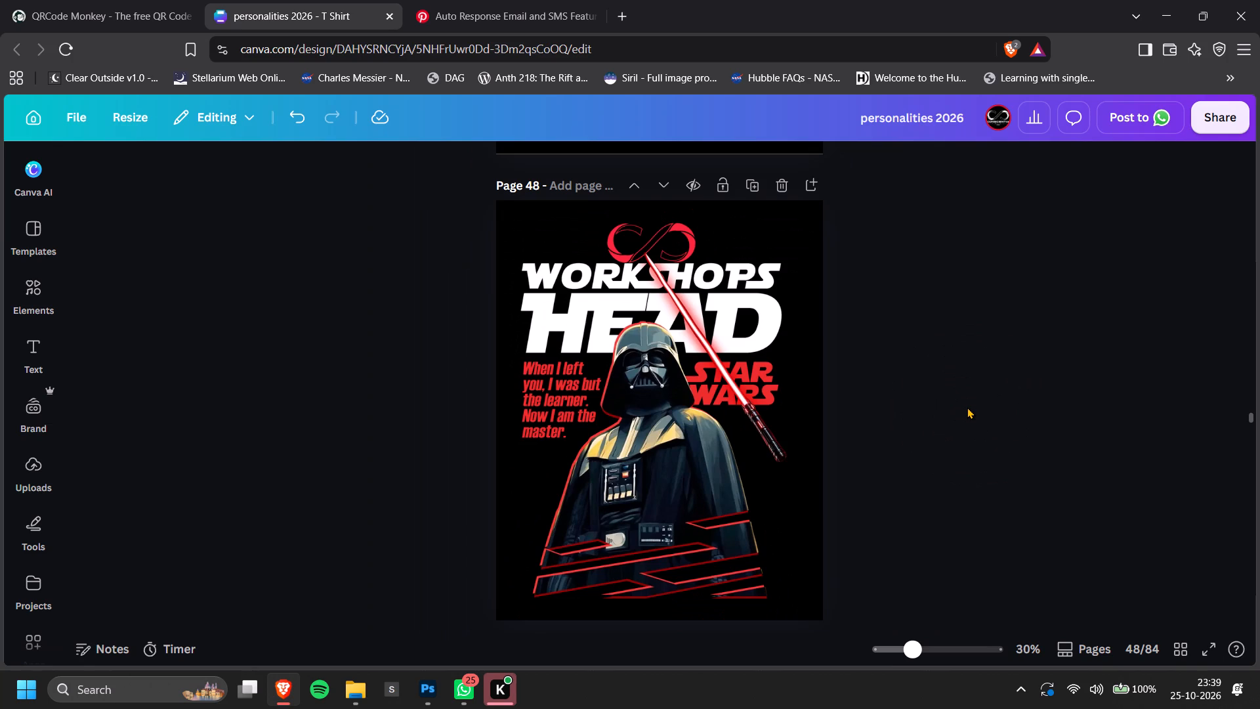
scroll(967, 407, up, 5)
scroll(967, 407, down, 1)
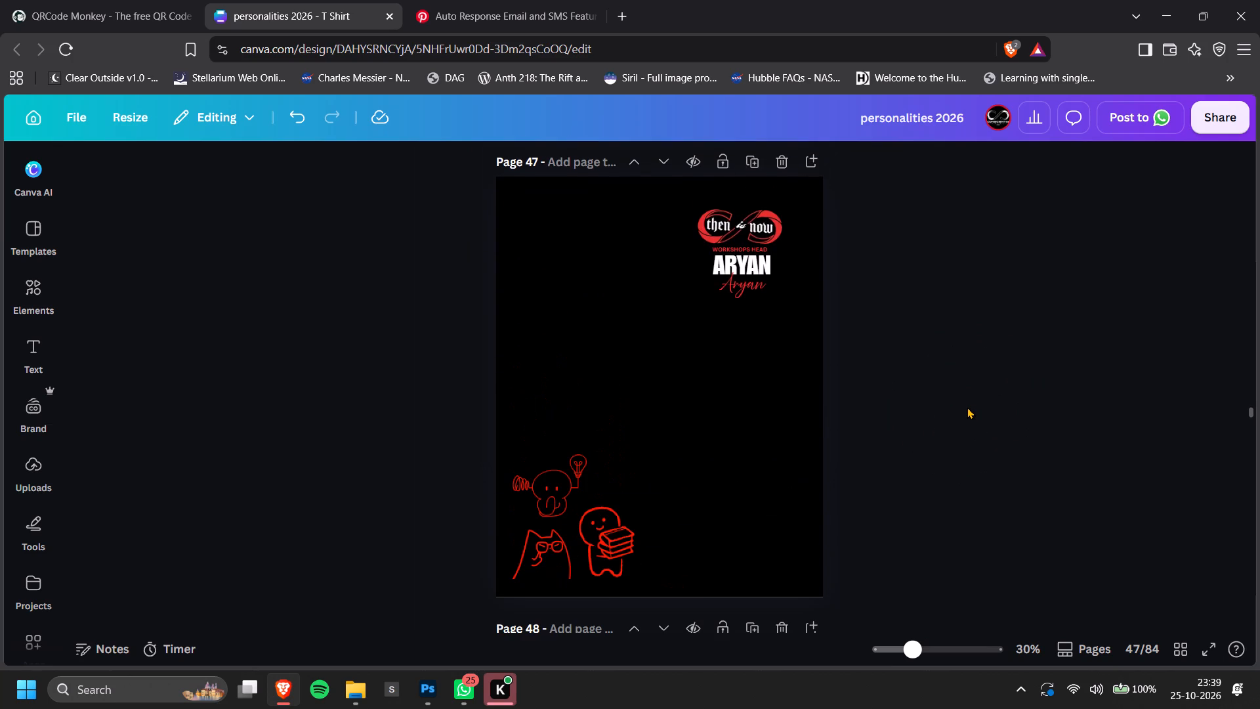
scroll(969, 406, up, 9)
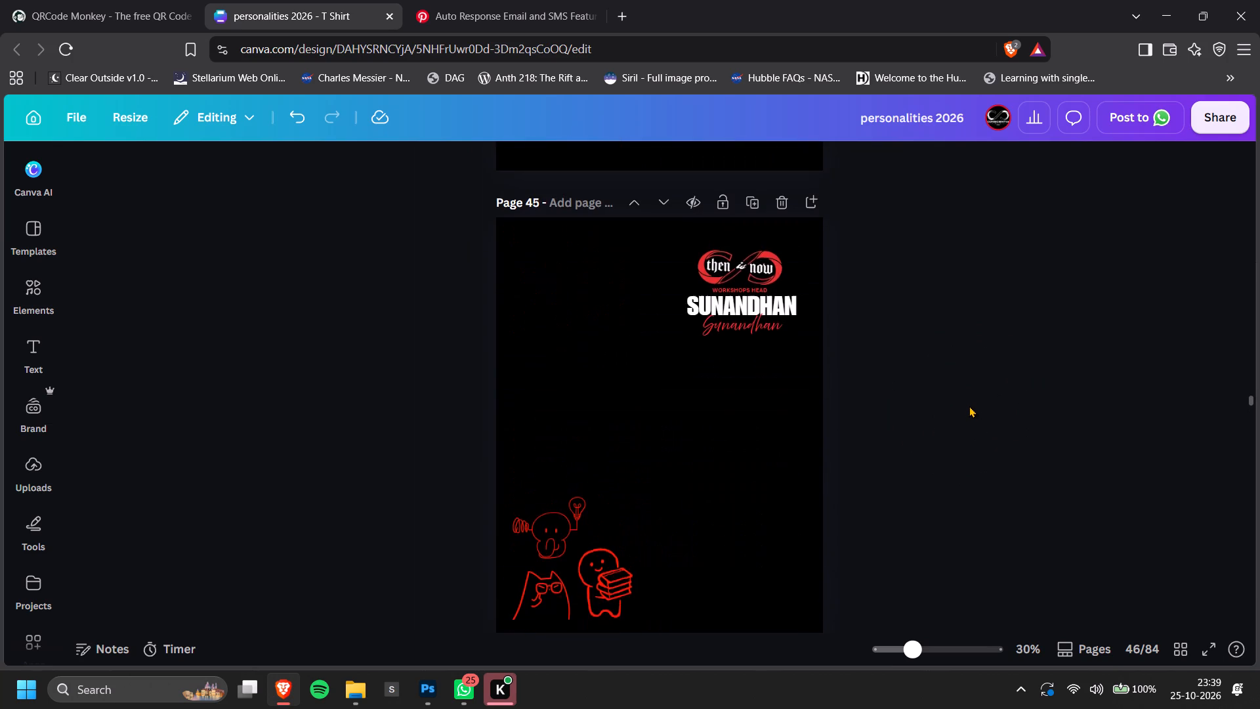
scroll(969, 406, down, 3)
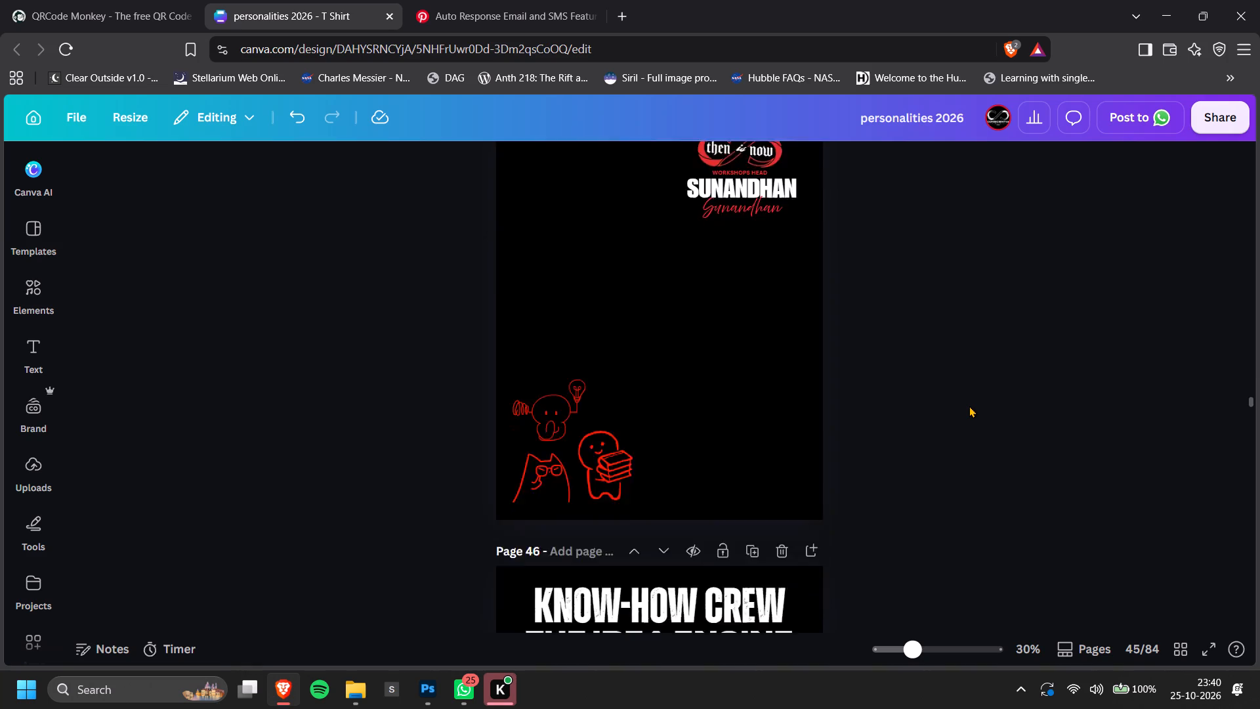
Add a thin red outline shadow to the light-bulb character in the doodle group on page 47.
scroll(969, 406, down, 7)
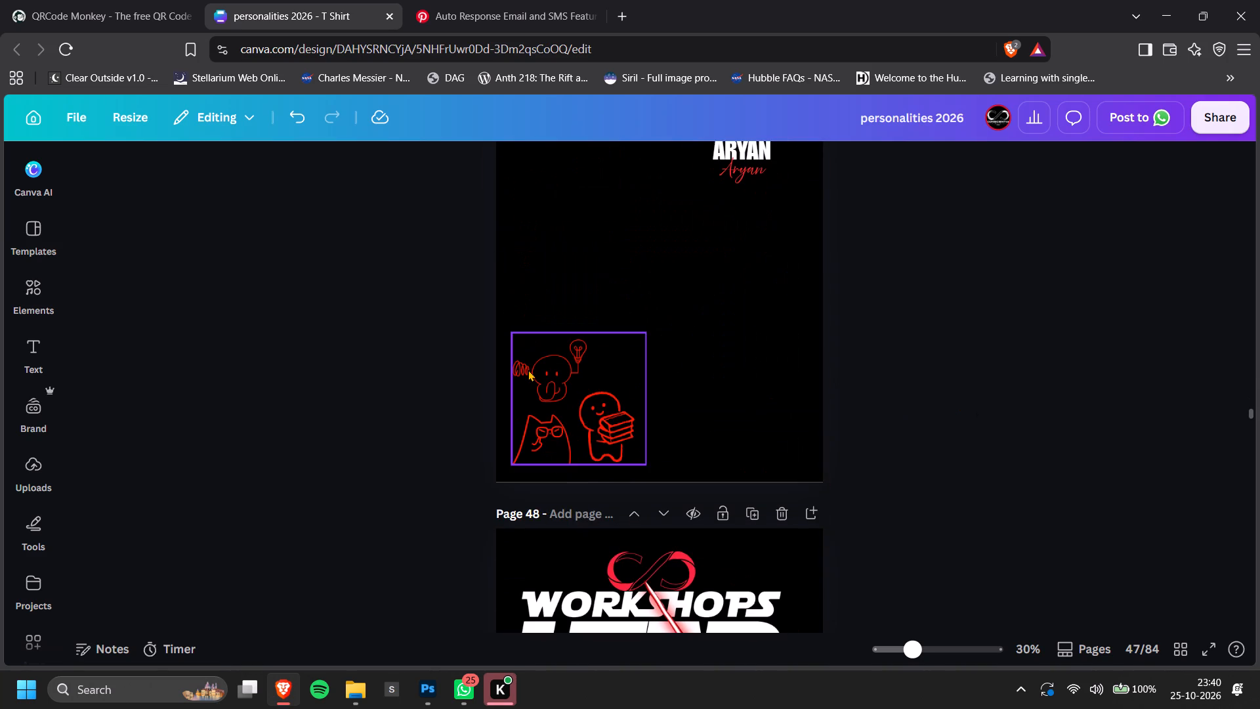
ctrl+scroll(528, 370, up, 6)
click(358, 368)
click(364, 370)
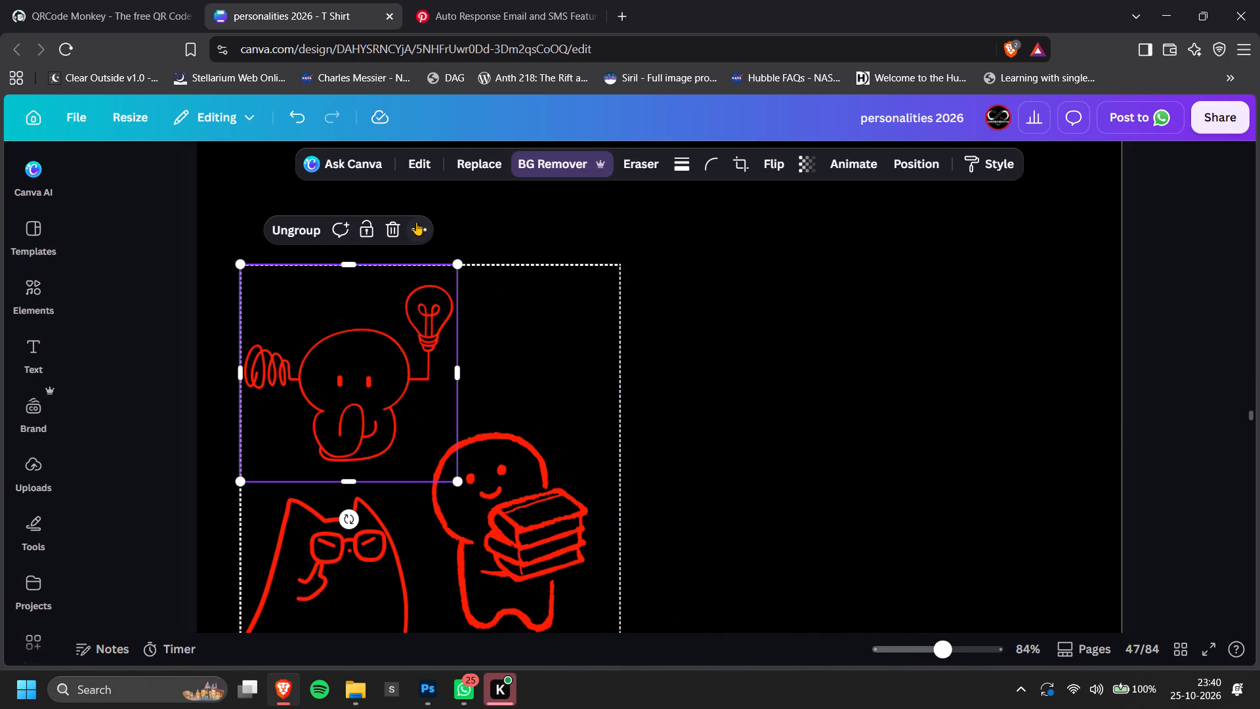
click(416, 166)
scroll(188, 503, down, 6)
scroll(255, 567, down, 1)
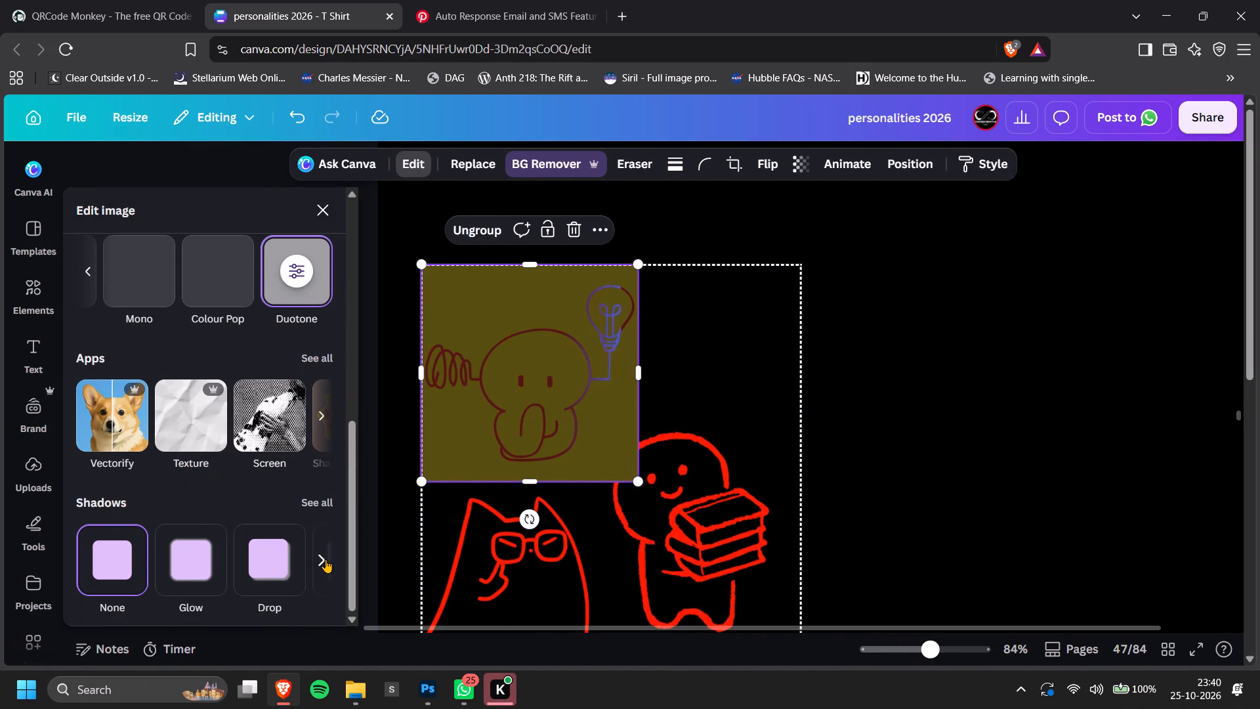
click(325, 559)
click(155, 568)
click(140, 554)
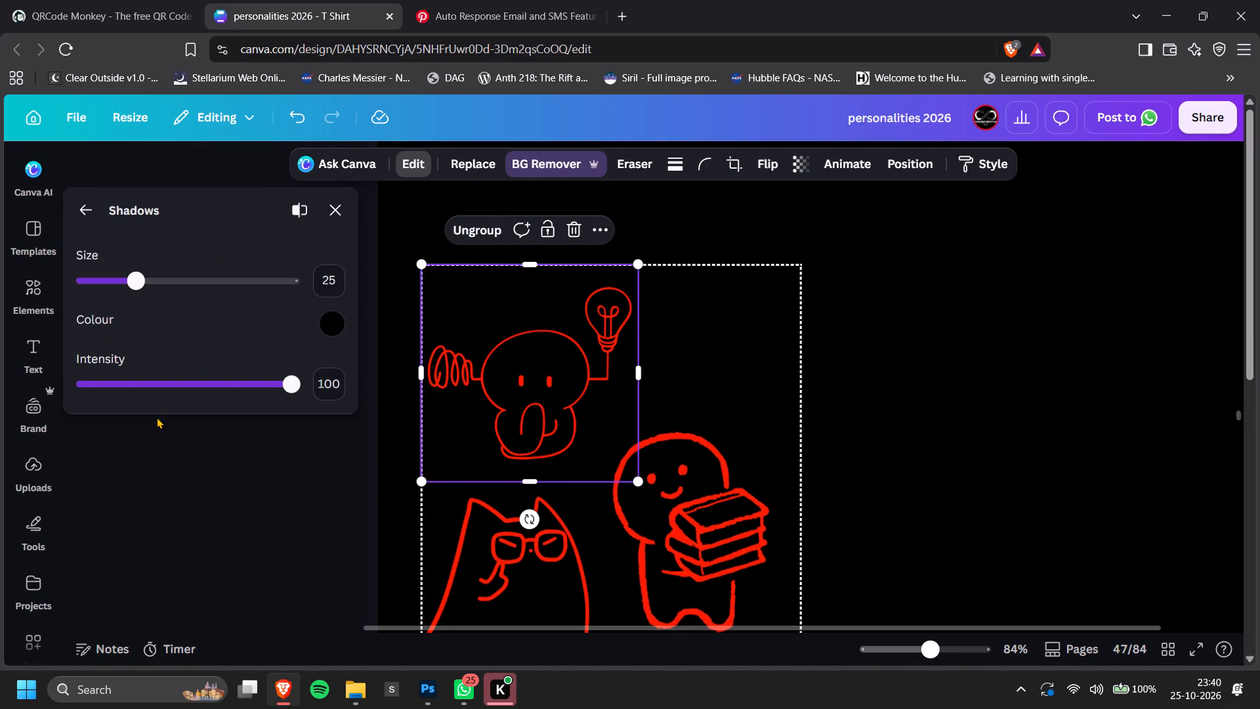
click(327, 326)
drag(432, 389, 667, 347)
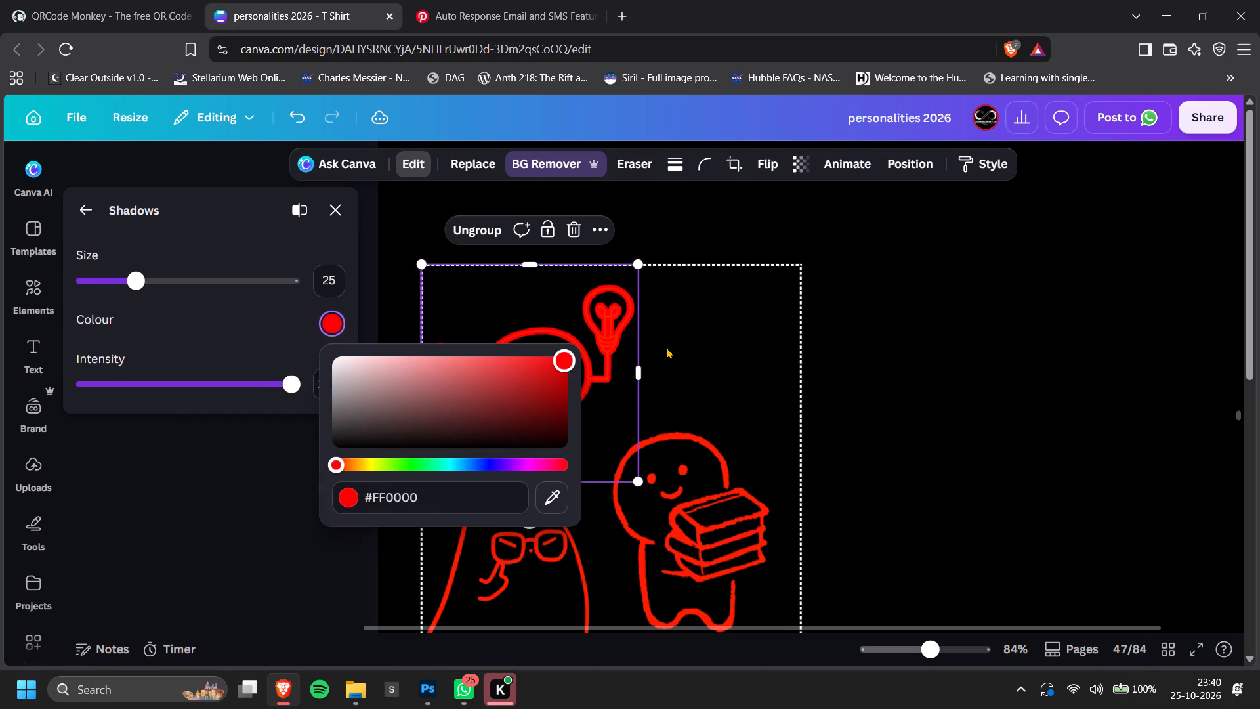
drag(667, 347, 527, 353)
click(249, 332)
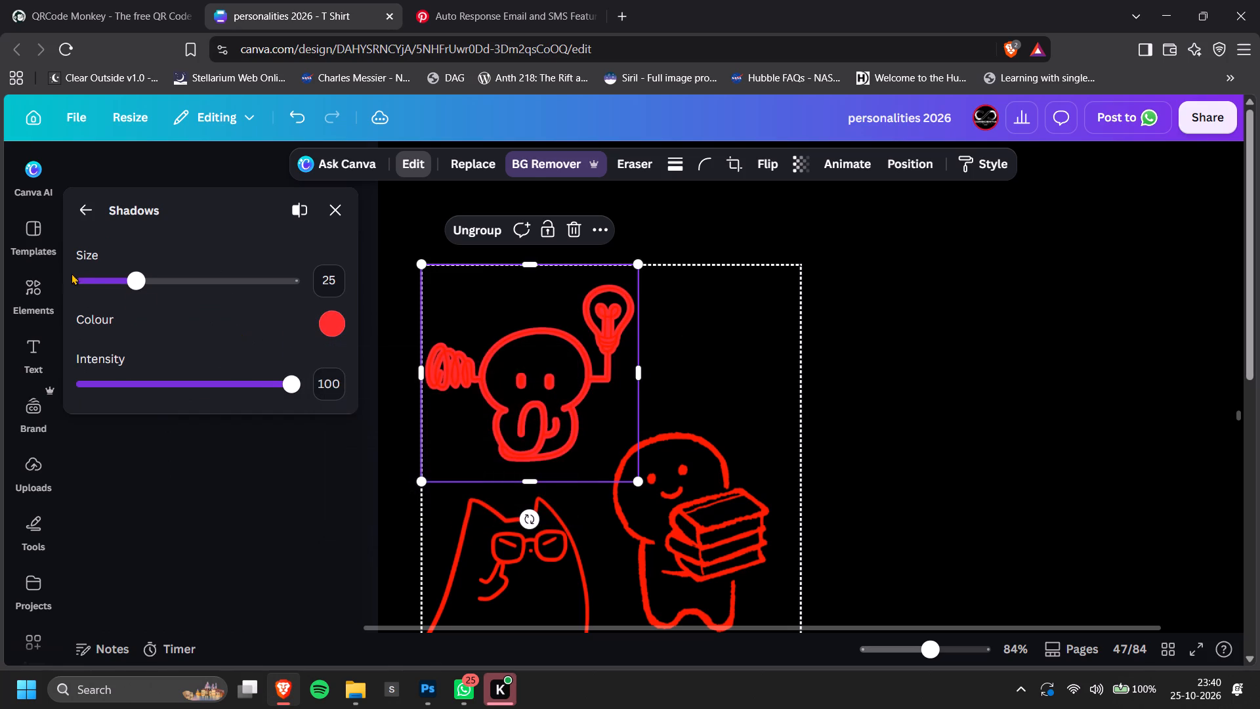
drag(133, 284, 98, 295)
click(935, 311)
Copy the updated doodle group from page 47 and replace the old doodle group on page 45 with it.
ctrl+scroll(999, 353, down, 5)
click(1041, 374)
ctrl+scroll(1044, 375, down, 4)
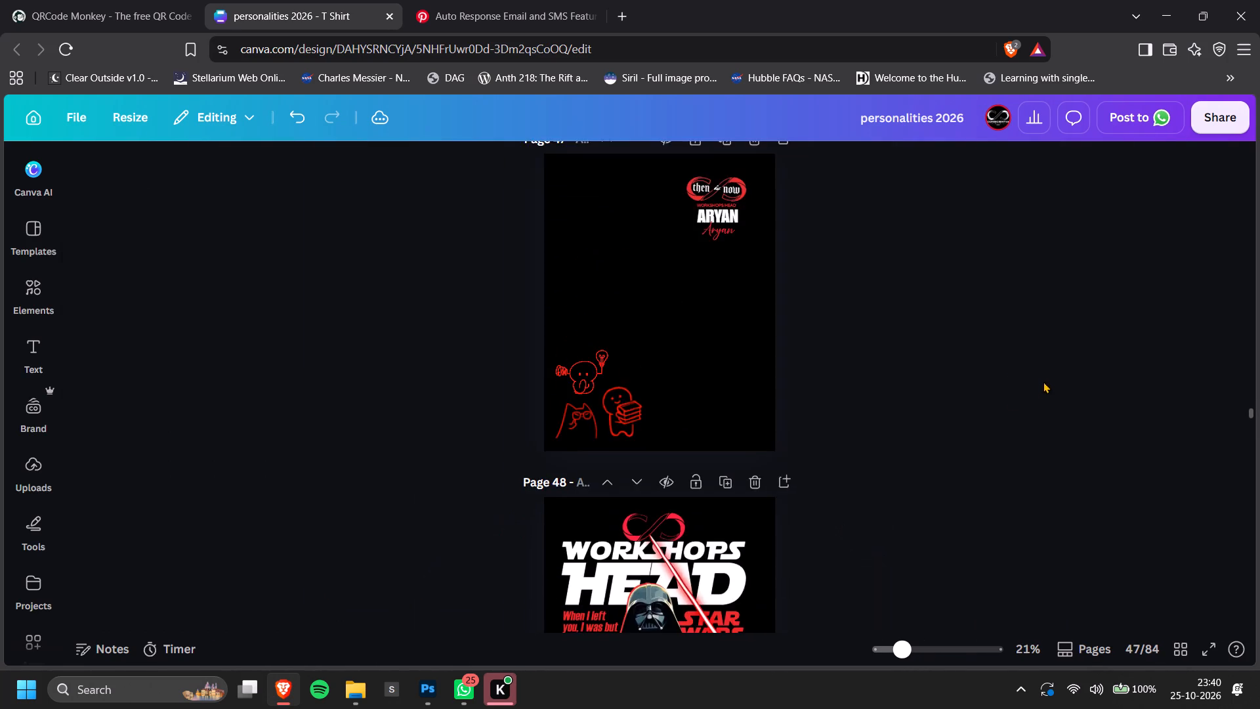
scroll(978, 407, down, 4)
scroll(946, 413, up, 4)
click(597, 397)
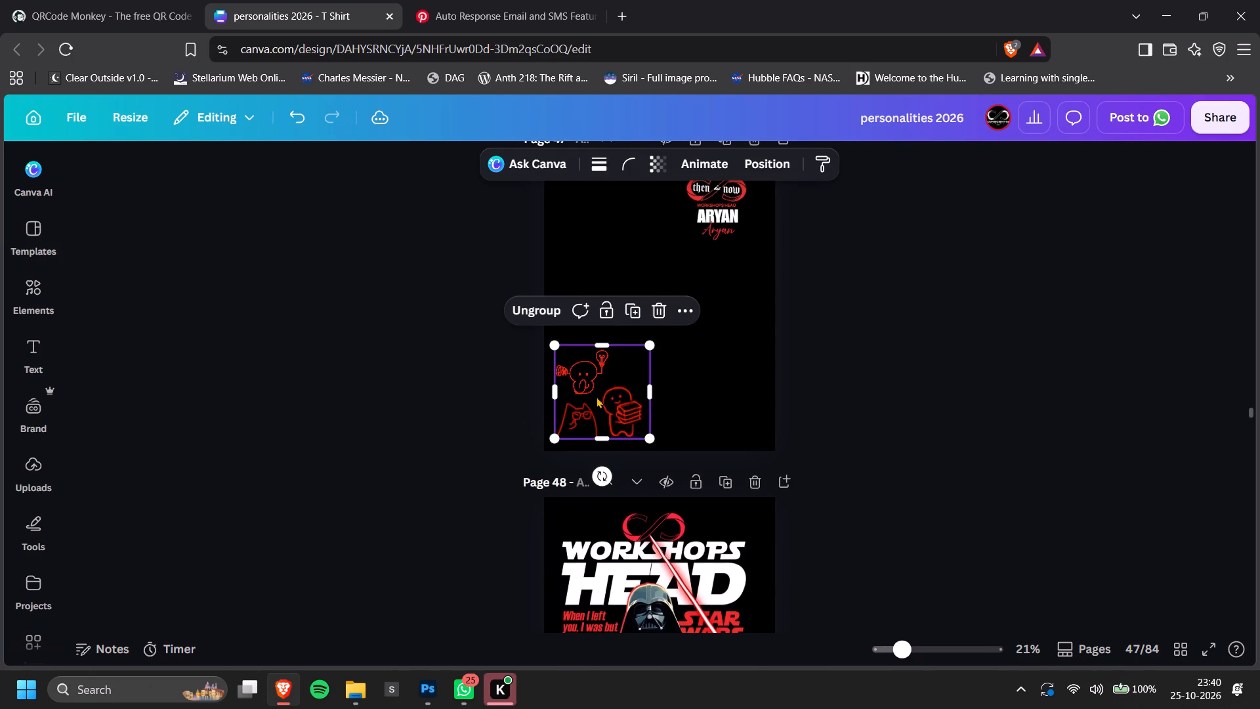
key(ctrl+c)
scroll(1039, 393, down, 7)
scroll(1028, 388, up, 12)
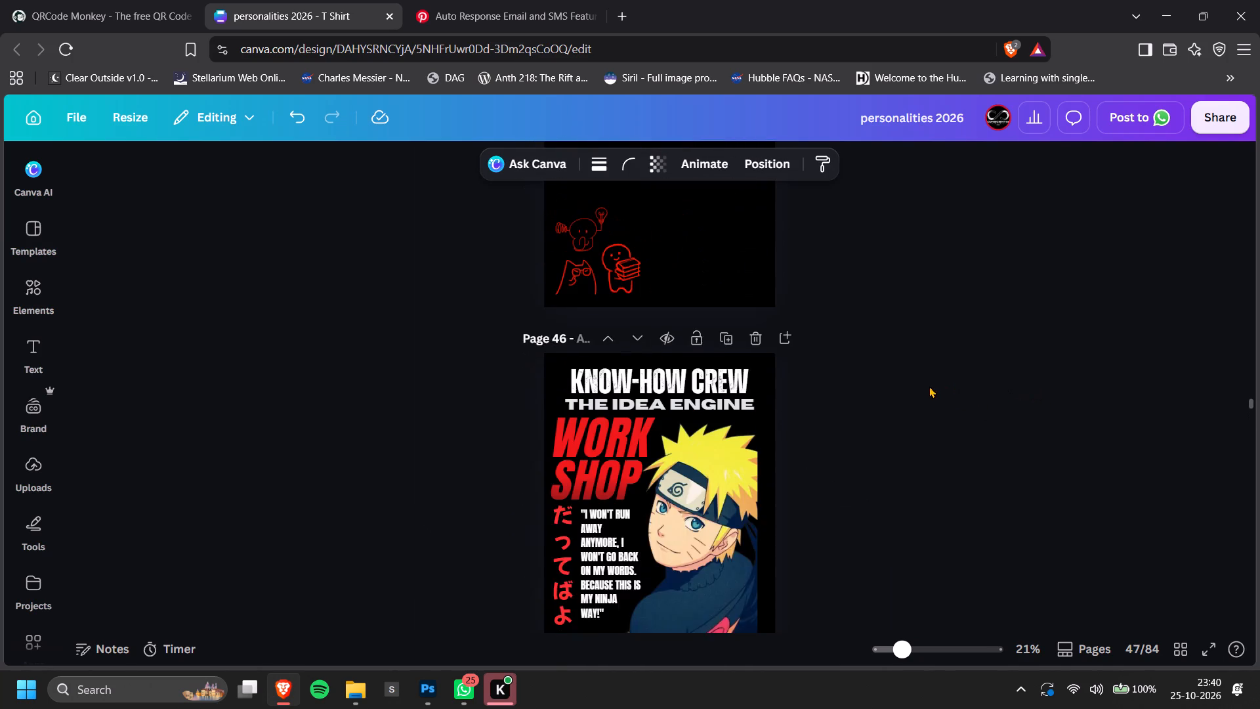
scroll(913, 385, up, 1)
ctrl+scroll(591, 435, up, 3)
click(528, 307)
scroll(528, 307, up, 1)
key(BackSpace)
key(ctrl+v)
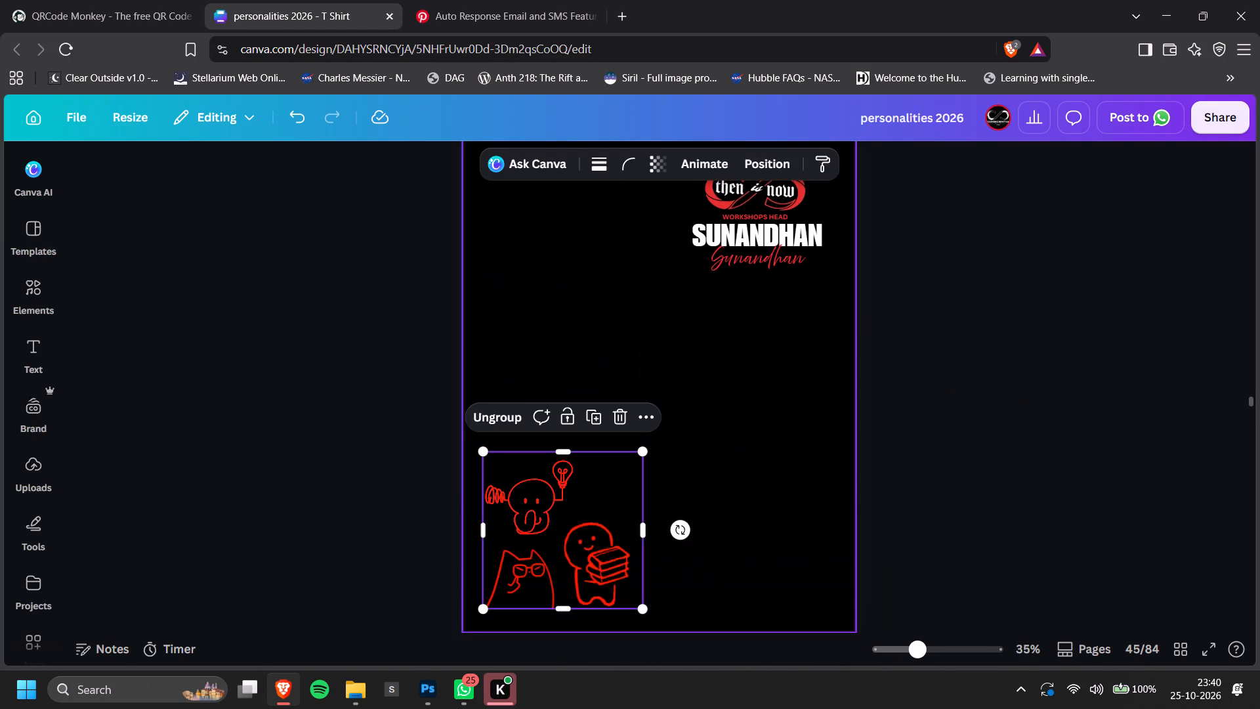
click(977, 292)
Review the T-shirt designs on pages 48 to 51, focusing on the art-supplies illustration on page 50.
ctrl+scroll(990, 305, down, 5)
scroll(991, 345, down, 8)
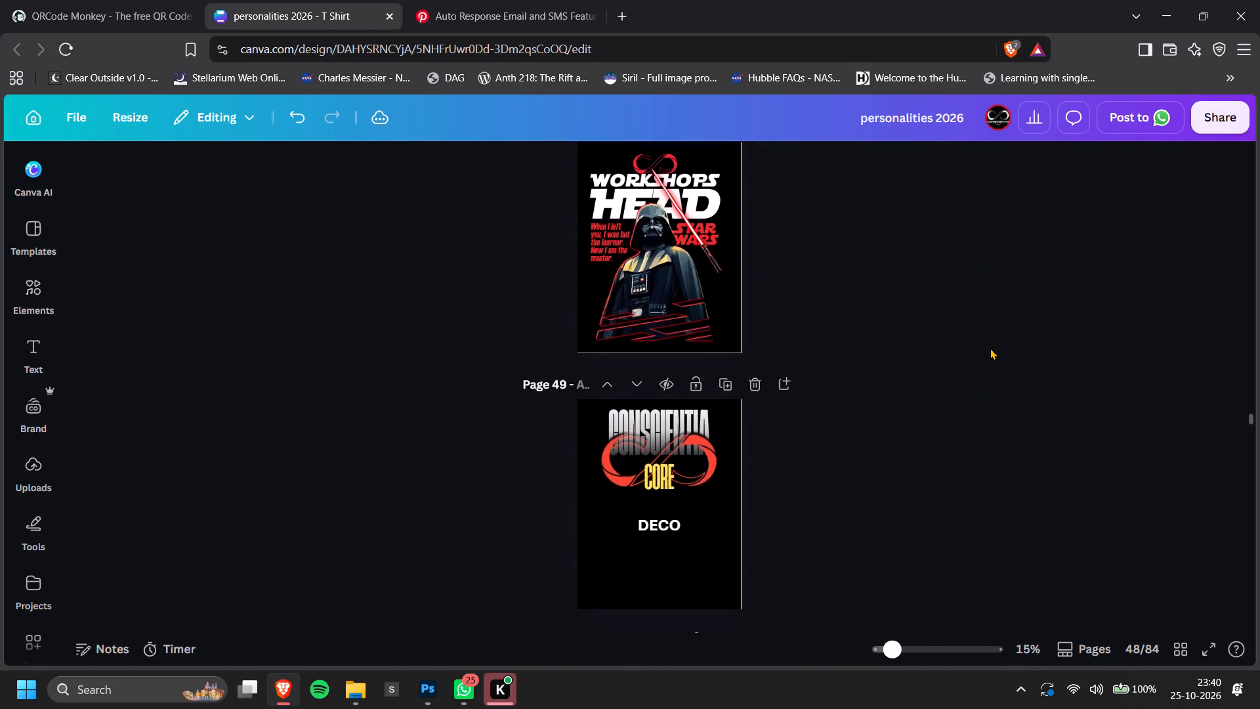
scroll(990, 353, down, 5)
ctrl+scroll(621, 288, up, 5)
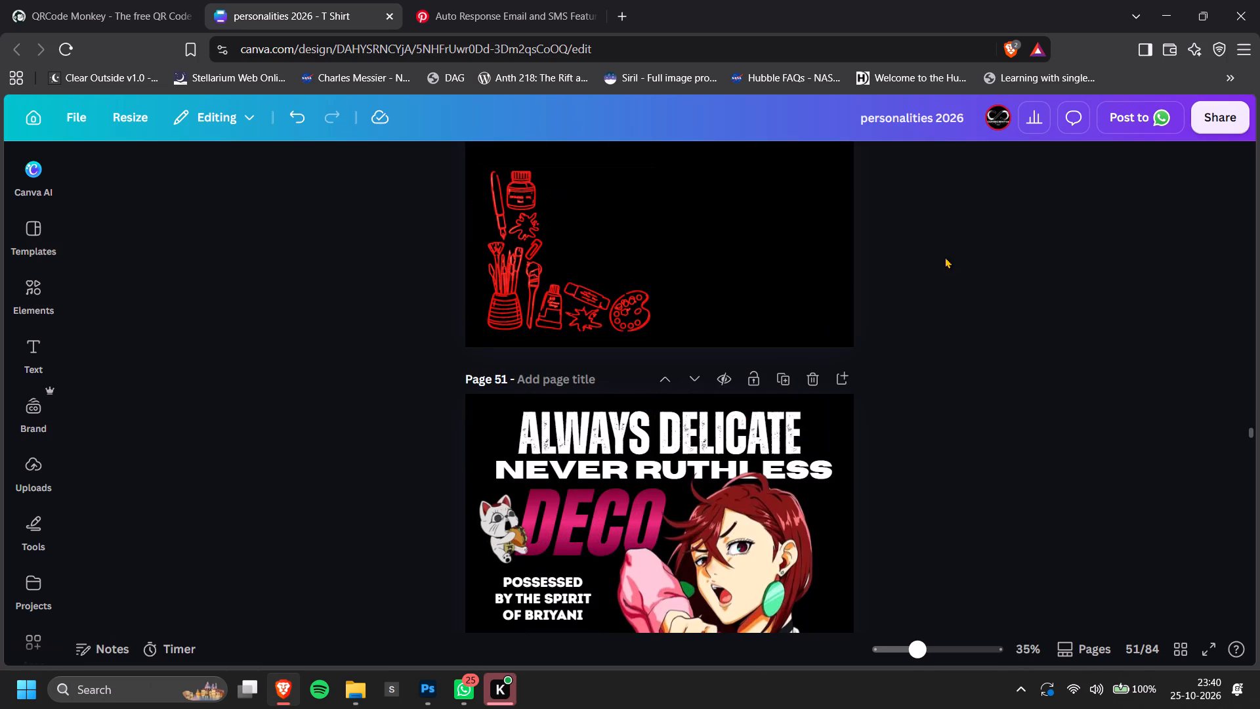
scroll(945, 257, up, 1)
ctrl+scroll(947, 289, up, 2)
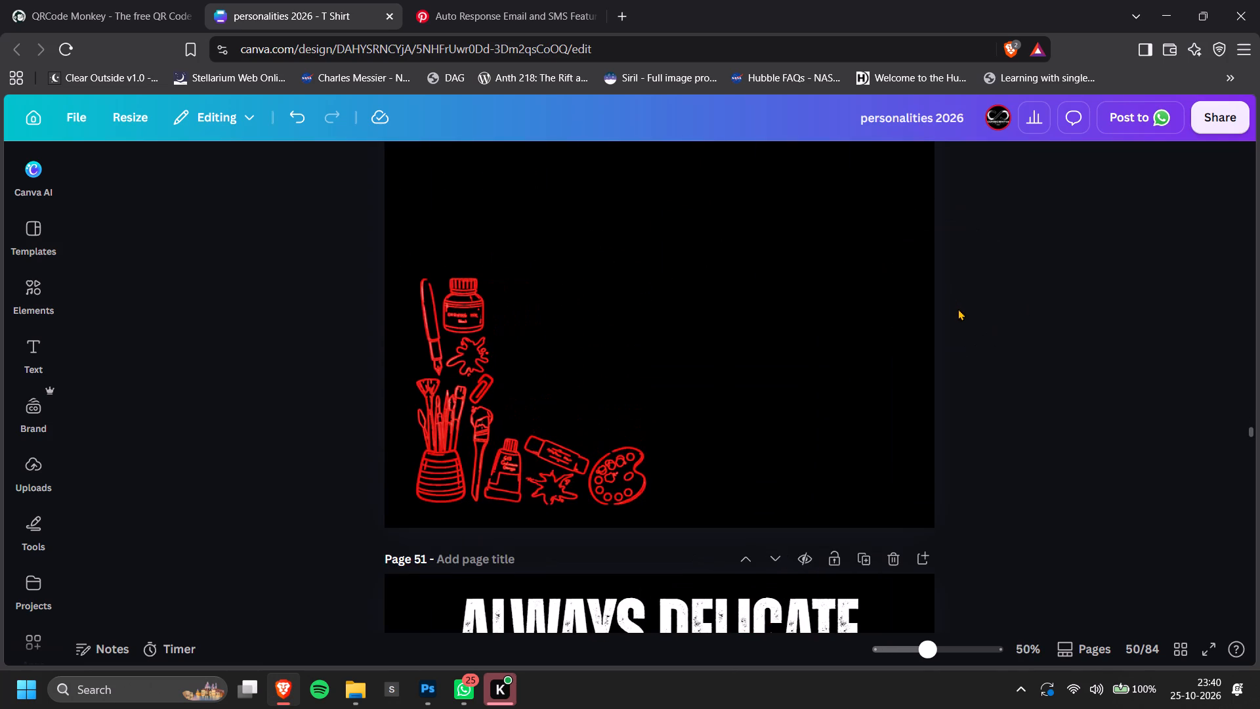
ctrl+scroll(959, 310, down, 6)
scroll(957, 314, up, 2)
scroll(955, 318, down, 1)
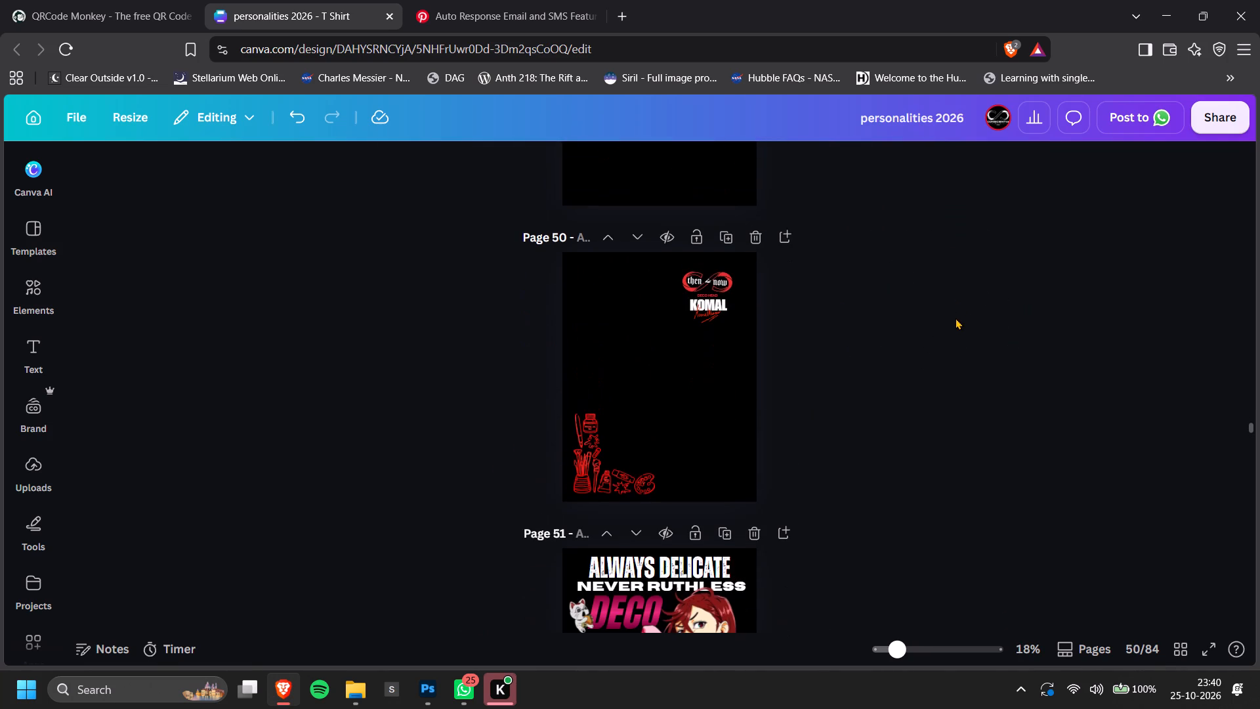
ctrl+scroll(592, 469, up, 9)
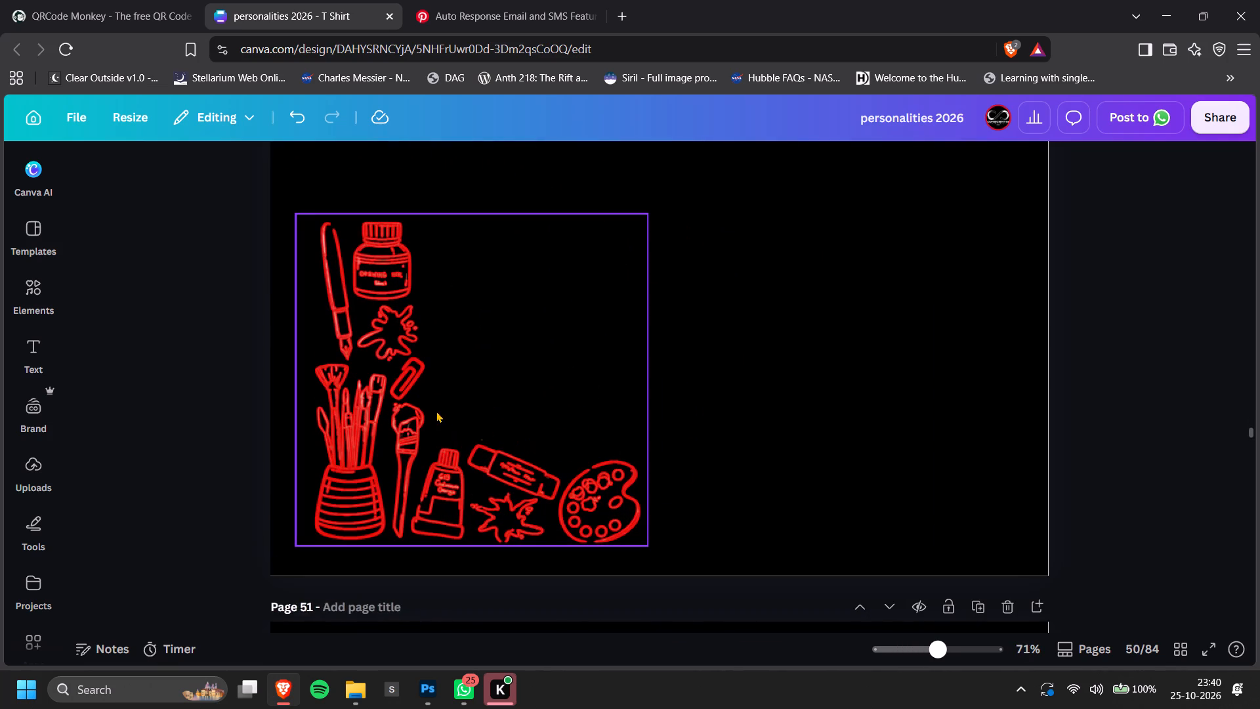
Search the graphic elements for "block" and clear the search after browsing.
click(315, 324)
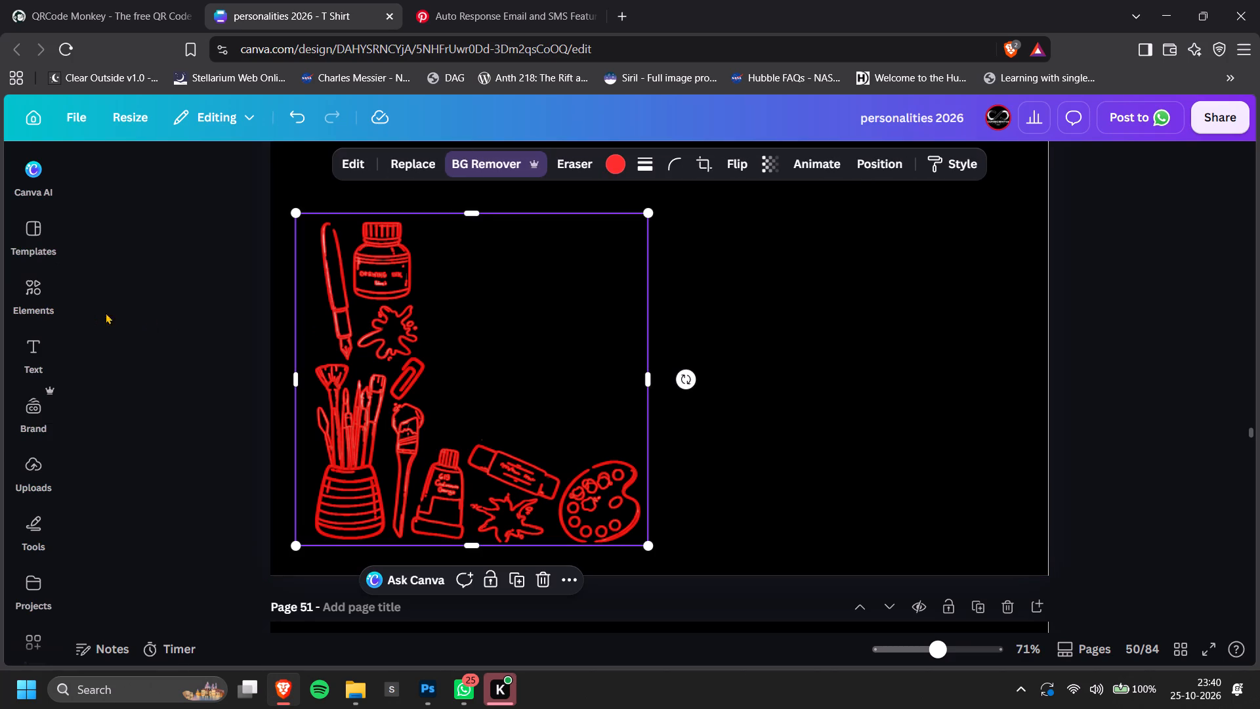
click(15, 283)
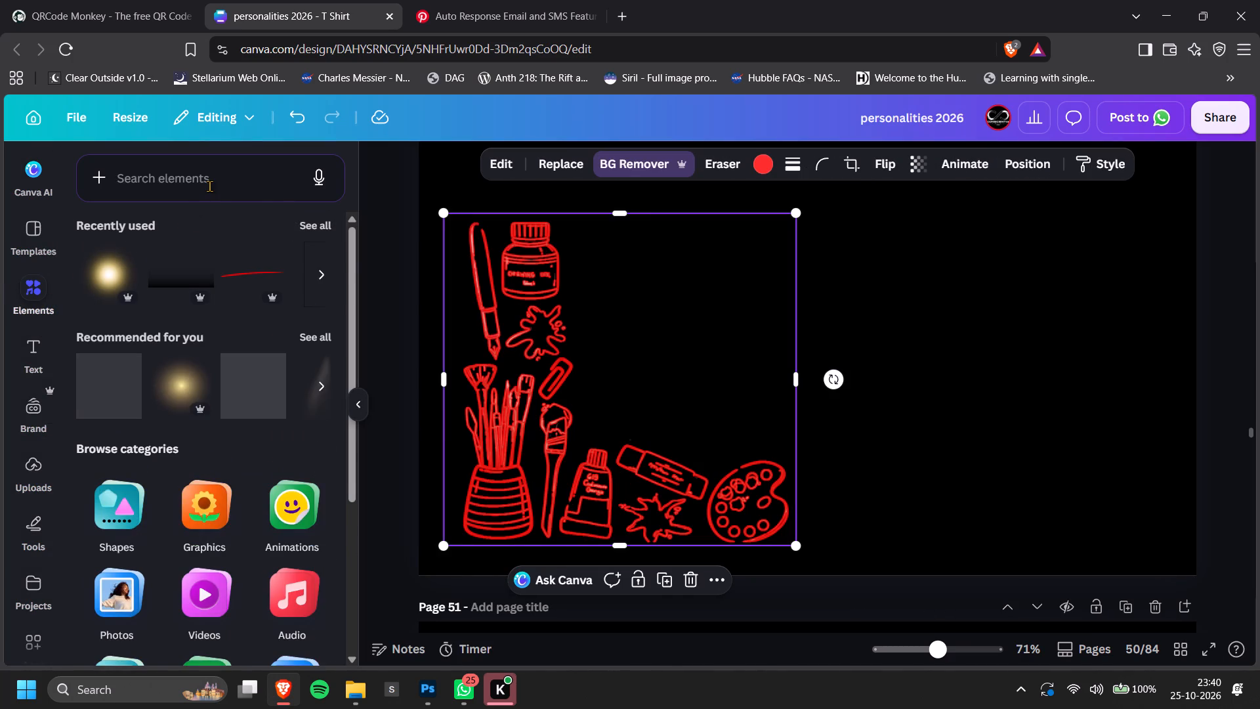
click(210, 186)
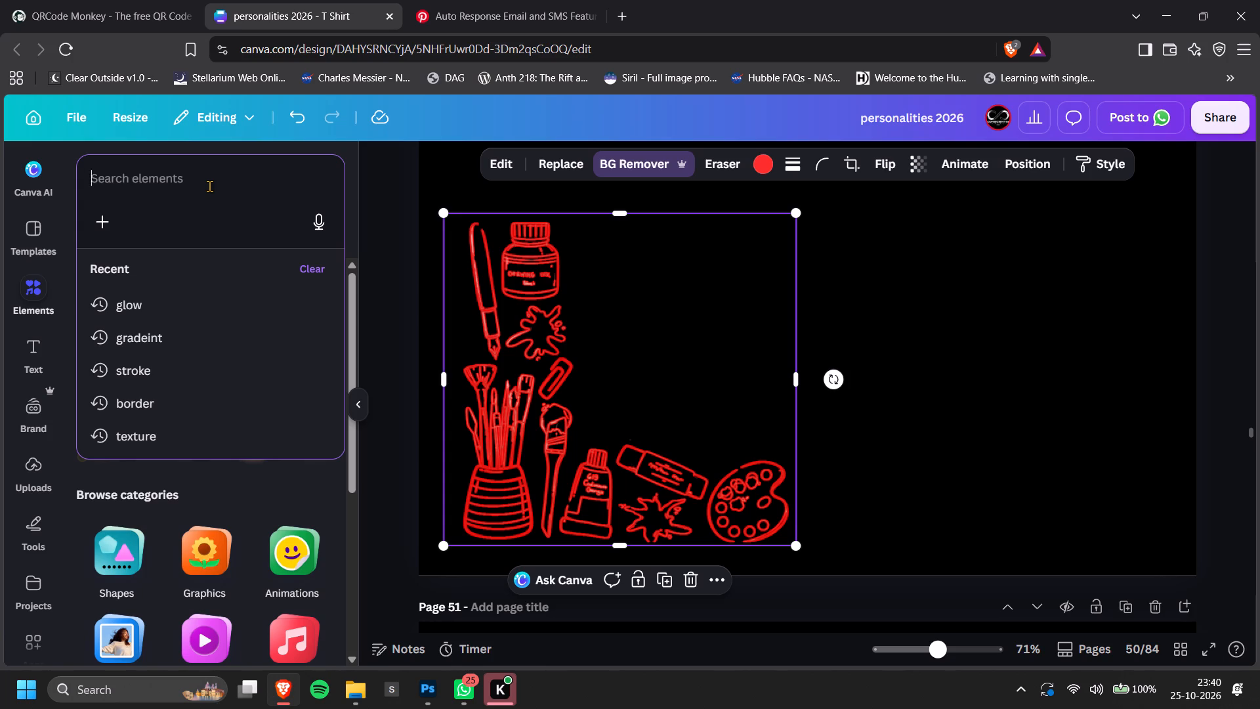
text(block)
key(Return)
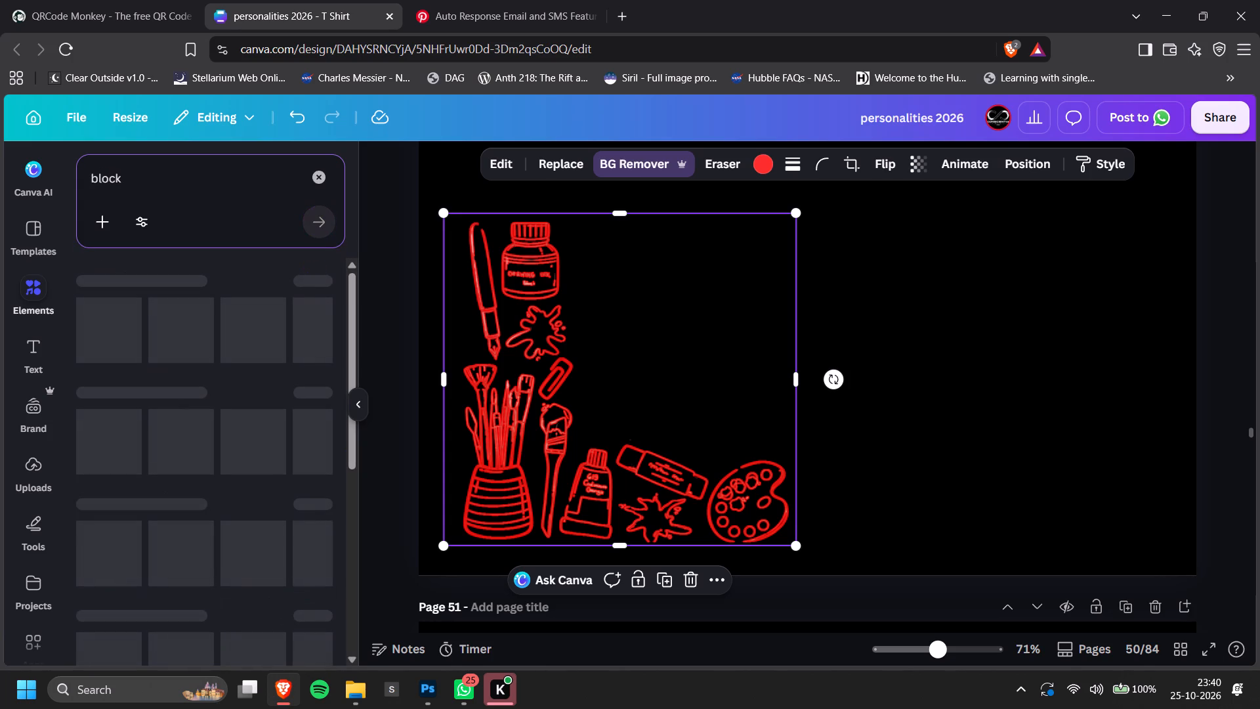
click(138, 284)
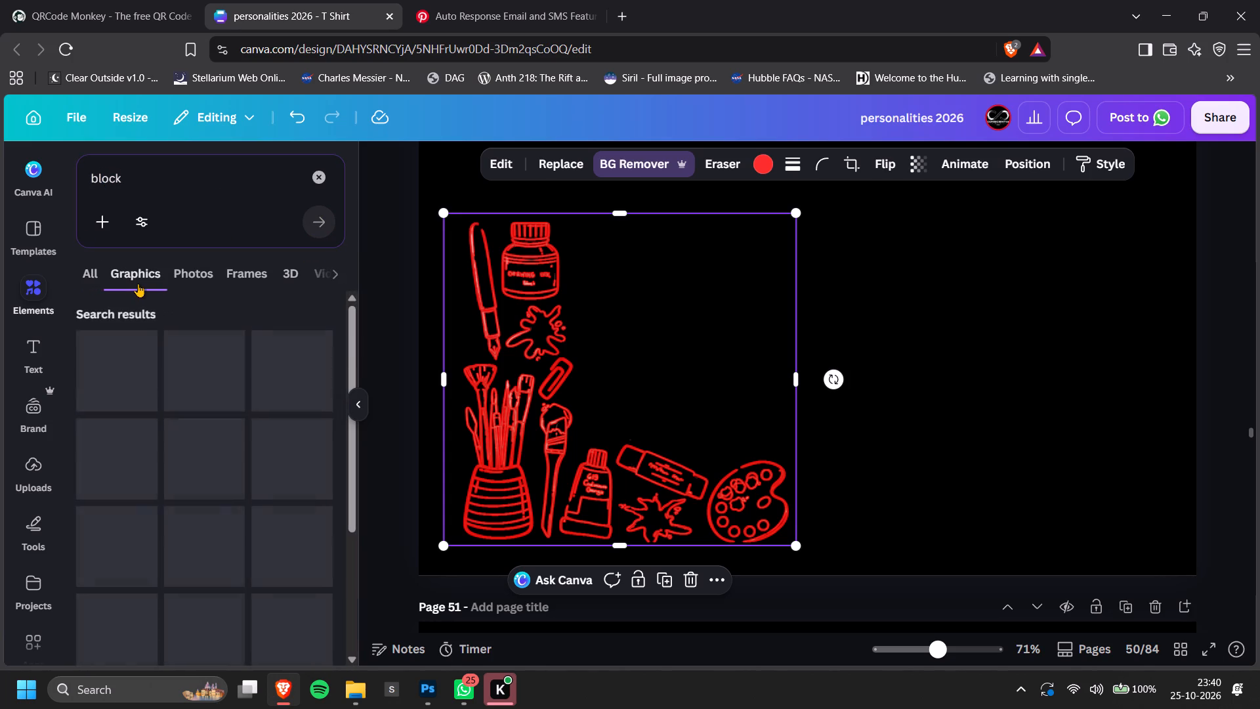
scroll(199, 380, down, 1)
scroll(181, 424, up, 1)
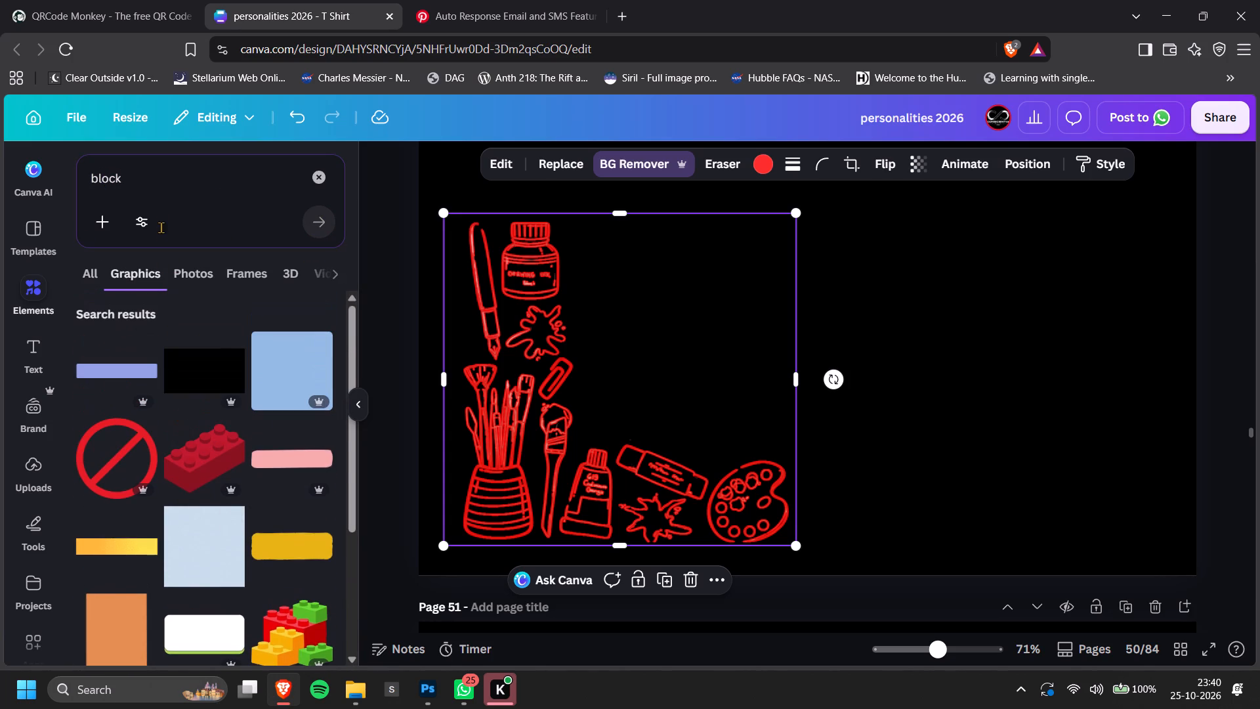
click(326, 173)
click(1208, 288)
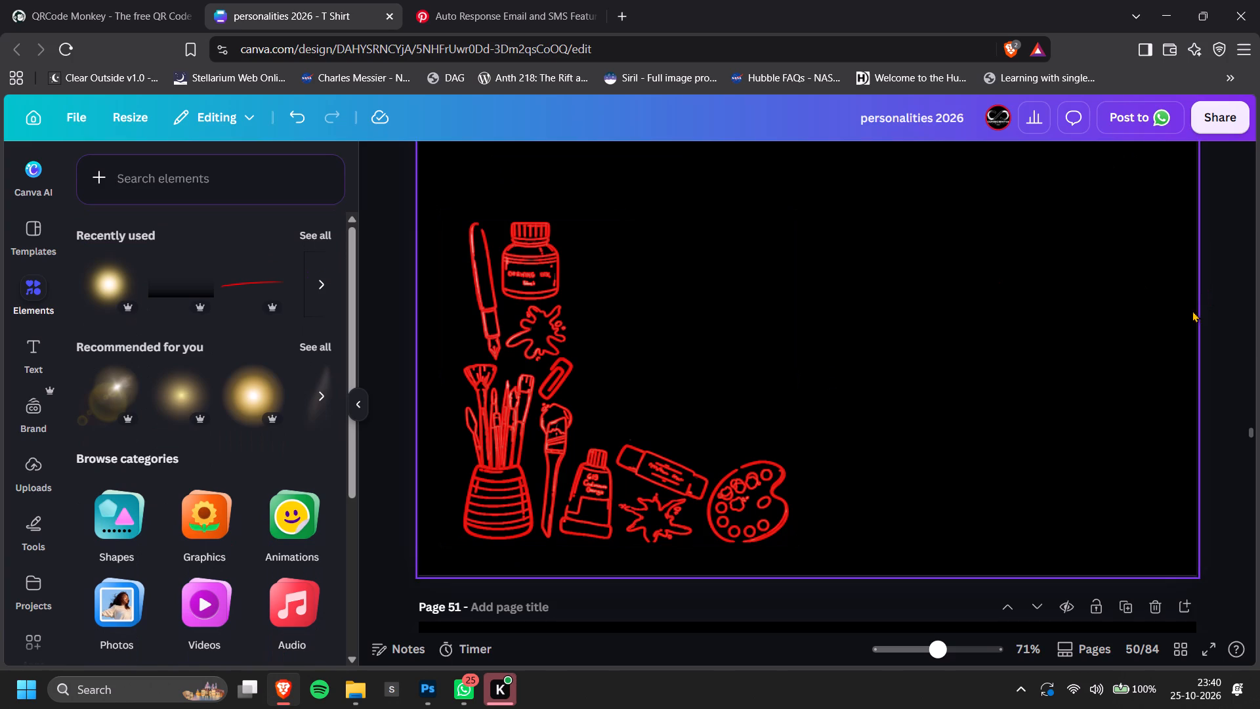
Search the graphic elements for "plane" and place the outlined paper plane with a dashed looping trail beside page 50's art supplies.
click(1204, 318)
ctrl+scroll(1198, 354, down, 3)
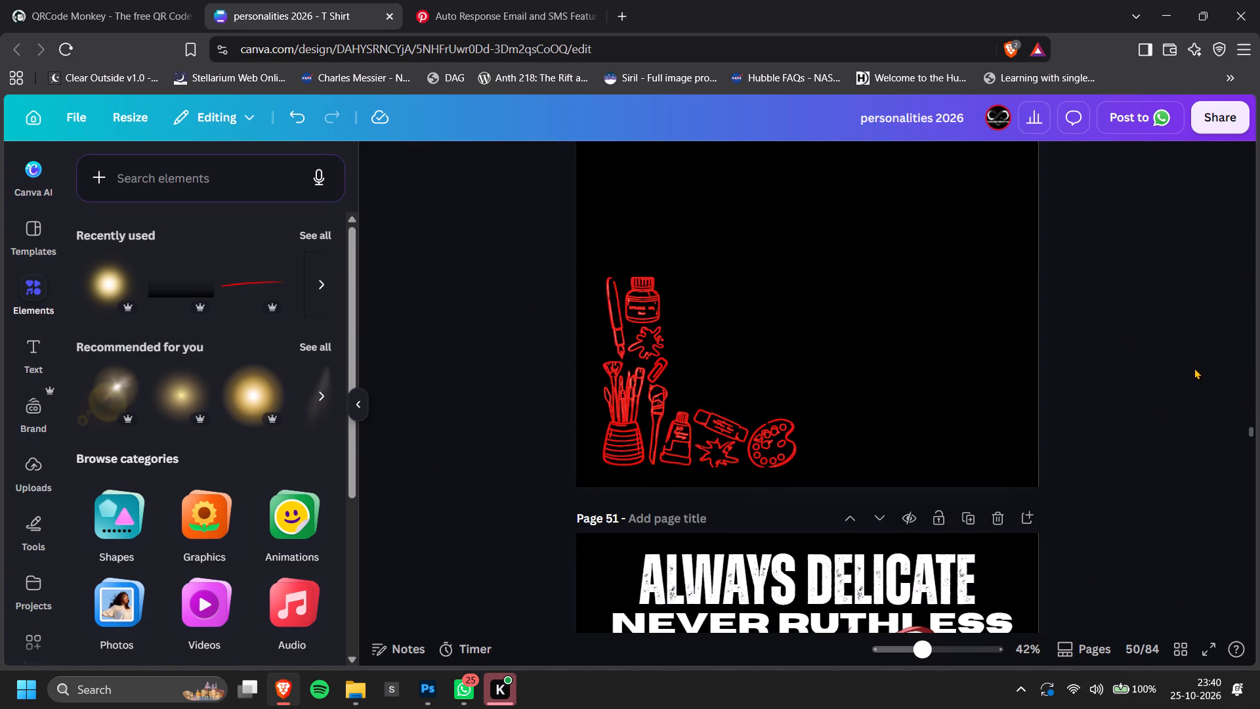
ctrl+scroll(1194, 369, up, 3)
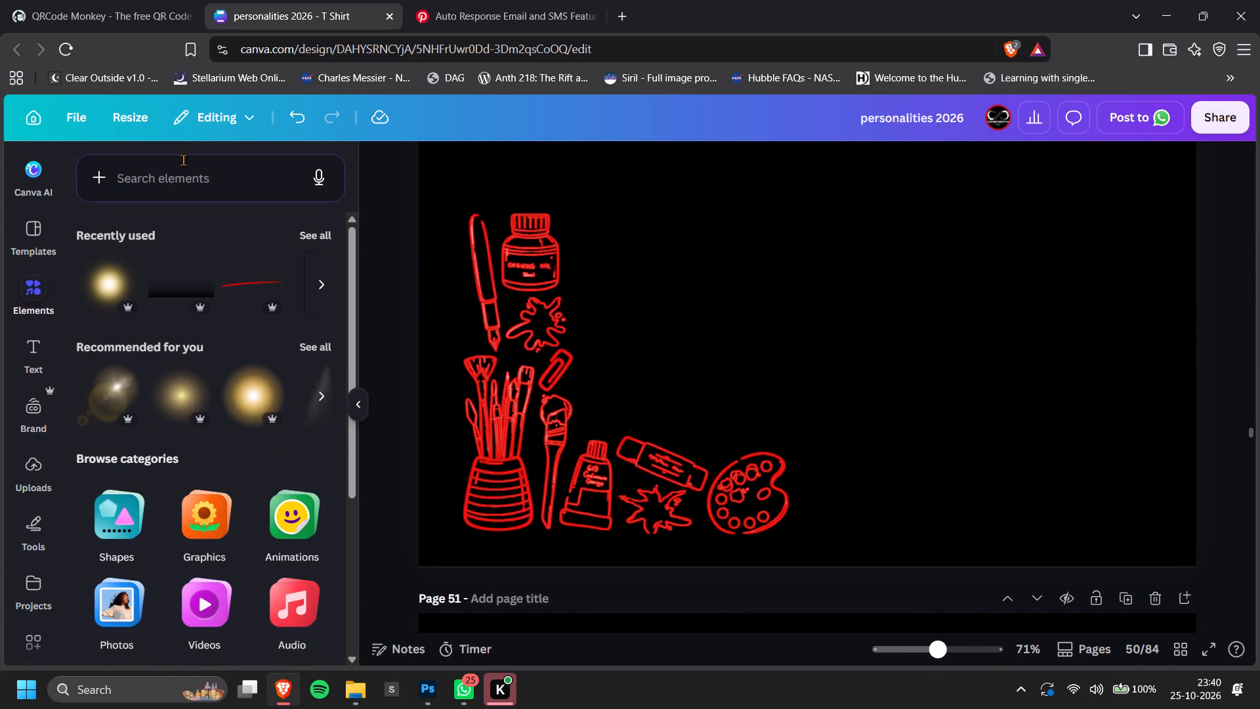
click(184, 160)
click(178, 173)
text(plane)
key(Return)
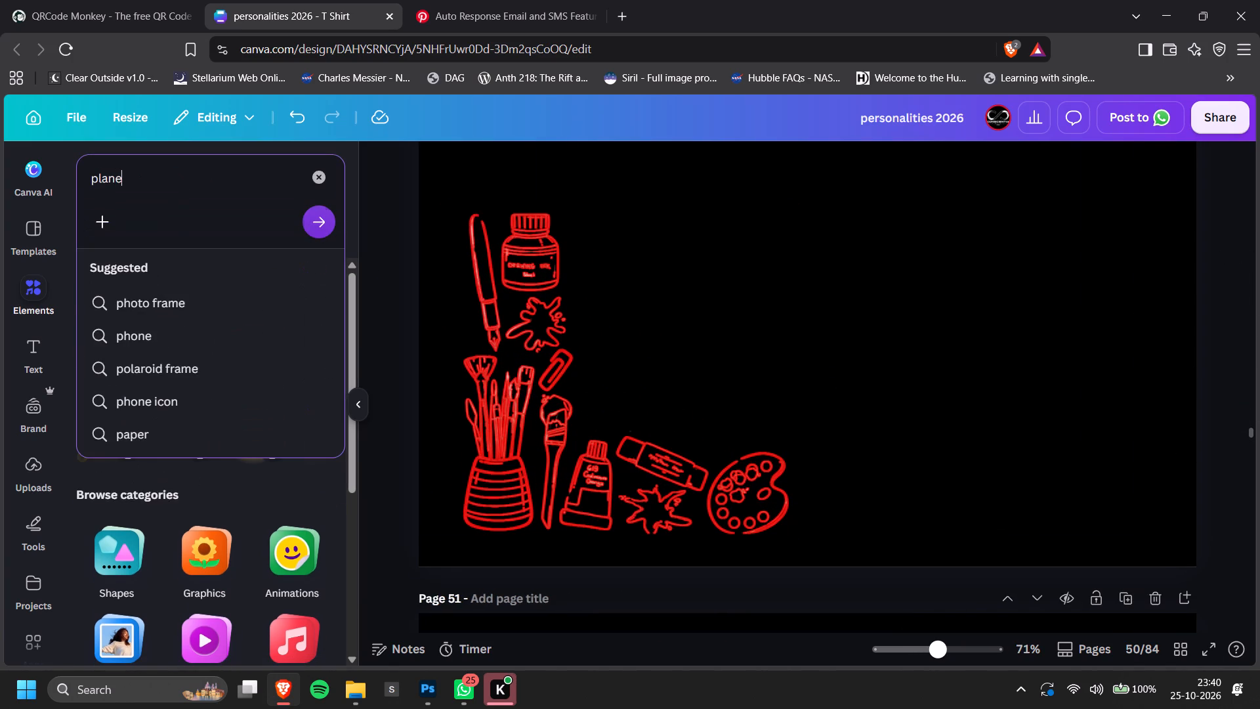
click(144, 284)
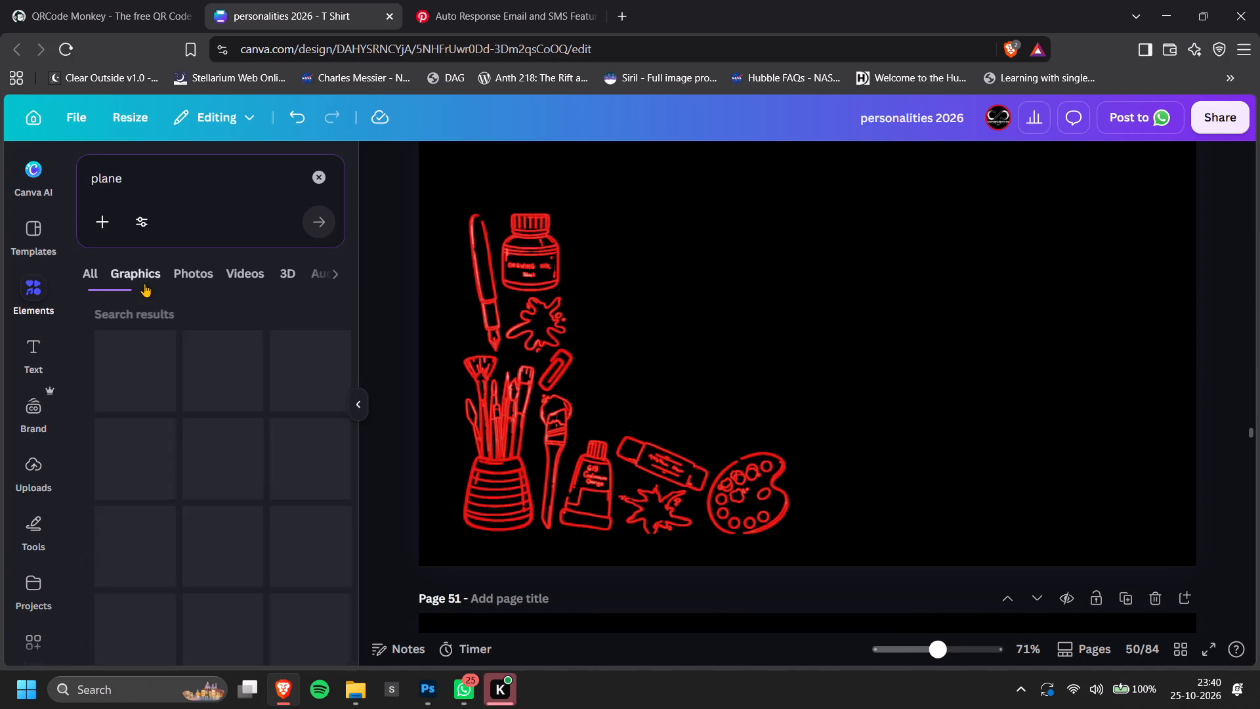
scroll(243, 467, down, 1)
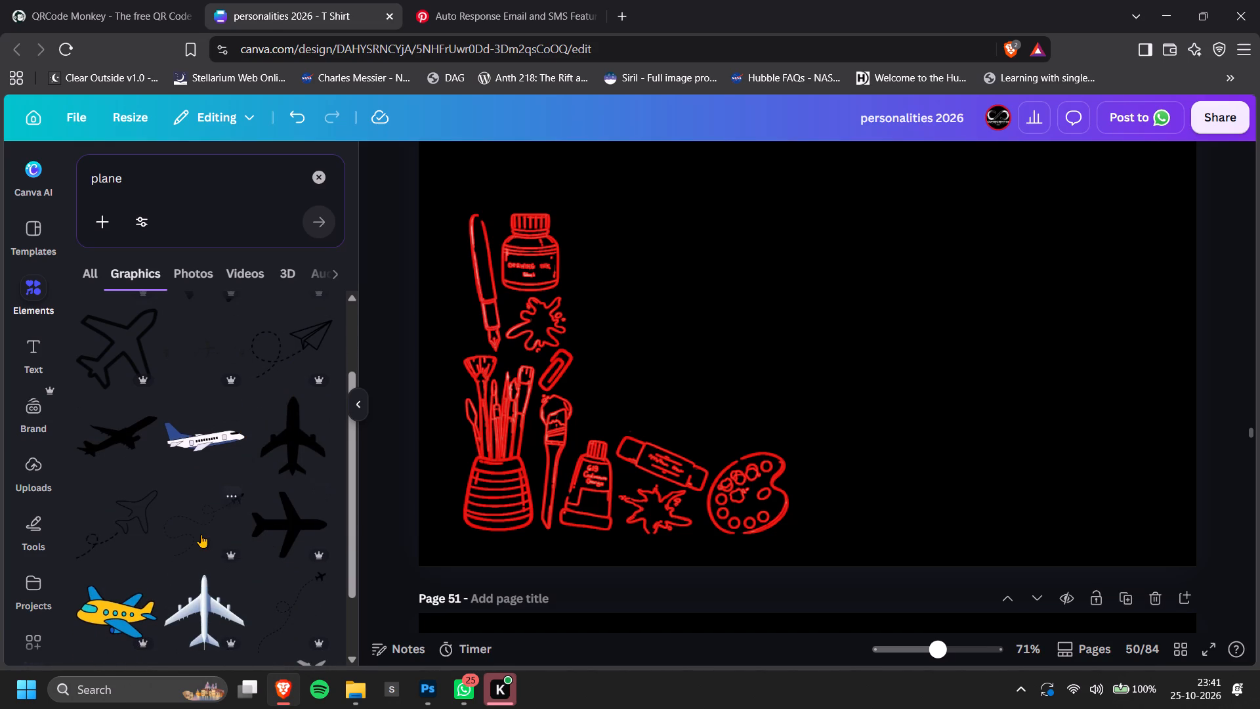
click(270, 354)
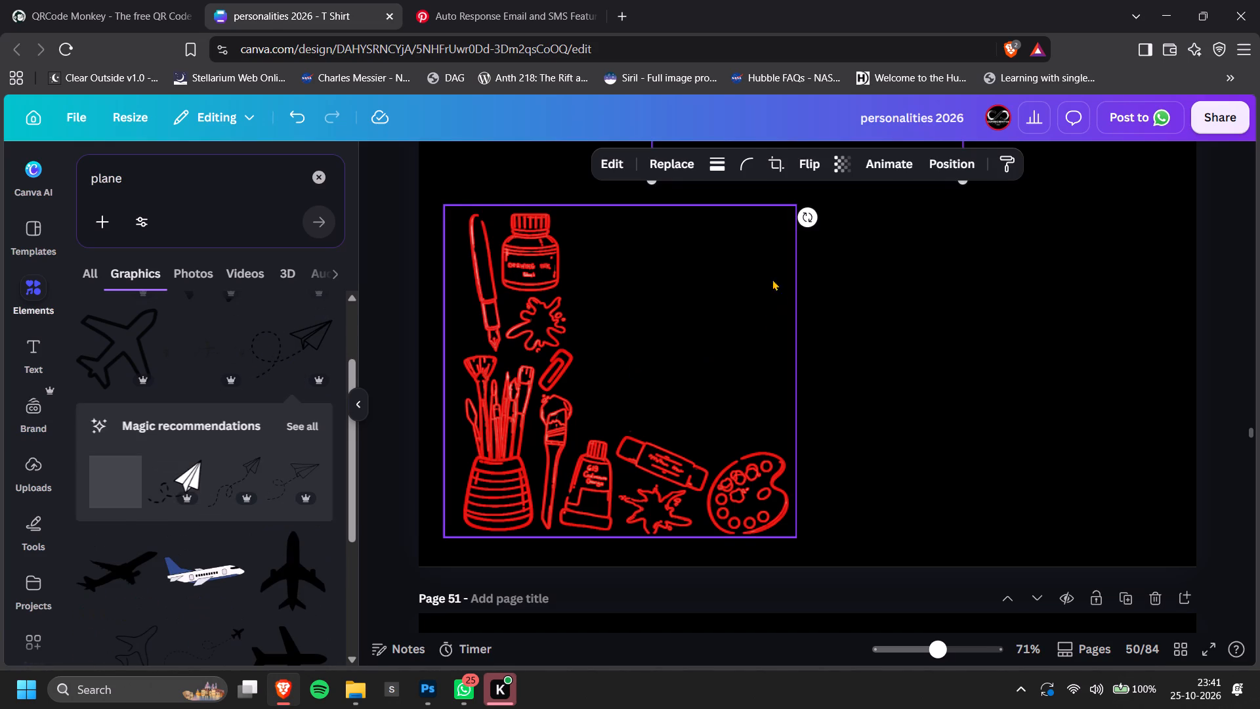
scroll(770, 301, up, 1)
drag(815, 270, 794, 439)
Copy the basic style of the red art-supplies illustration onto the paper plane on page 50.
click(527, 389)
click(527, 364)
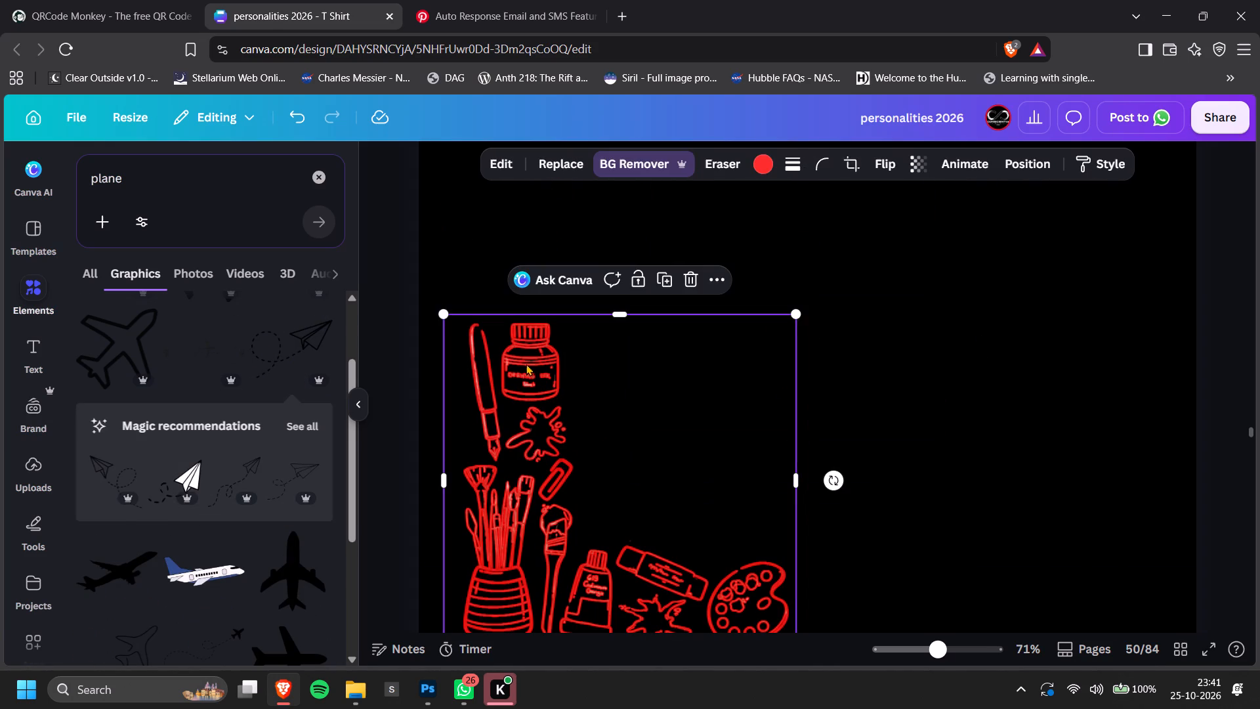
click(530, 418)
click(1099, 163)
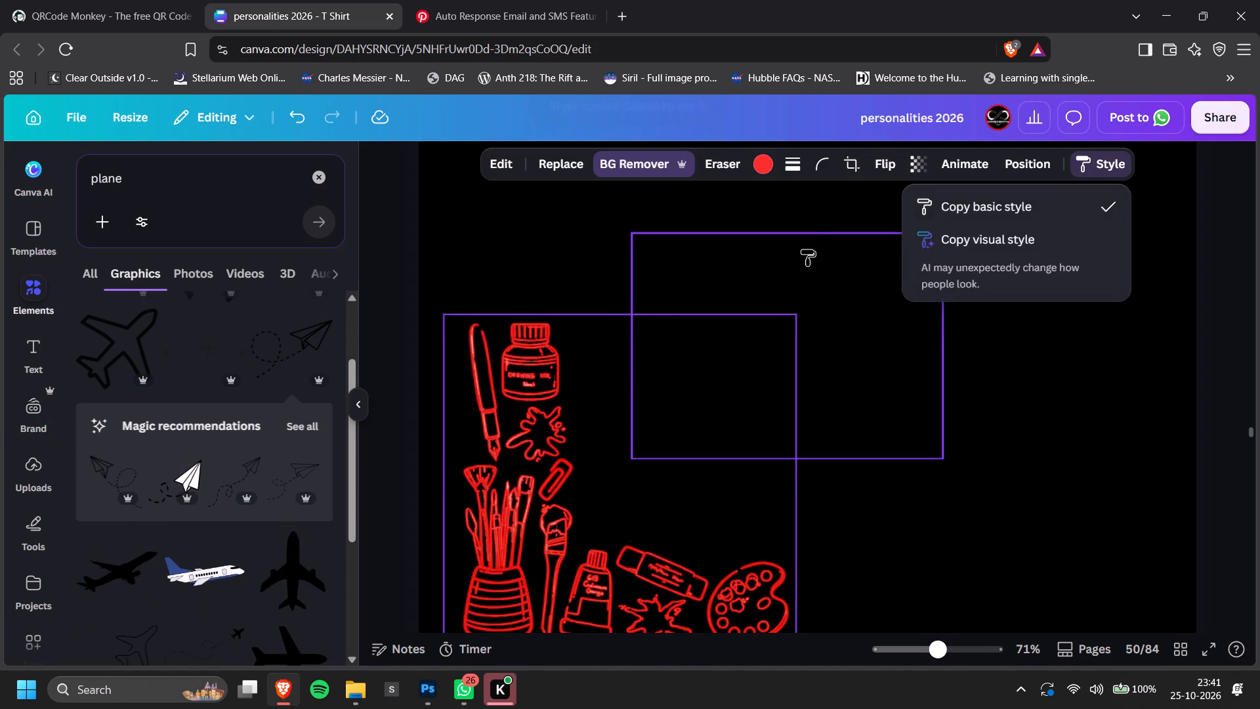
click(795, 246)
Shrink the paper plane and reposition it next to the ink bottle drawing.
drag(945, 232, 835, 294)
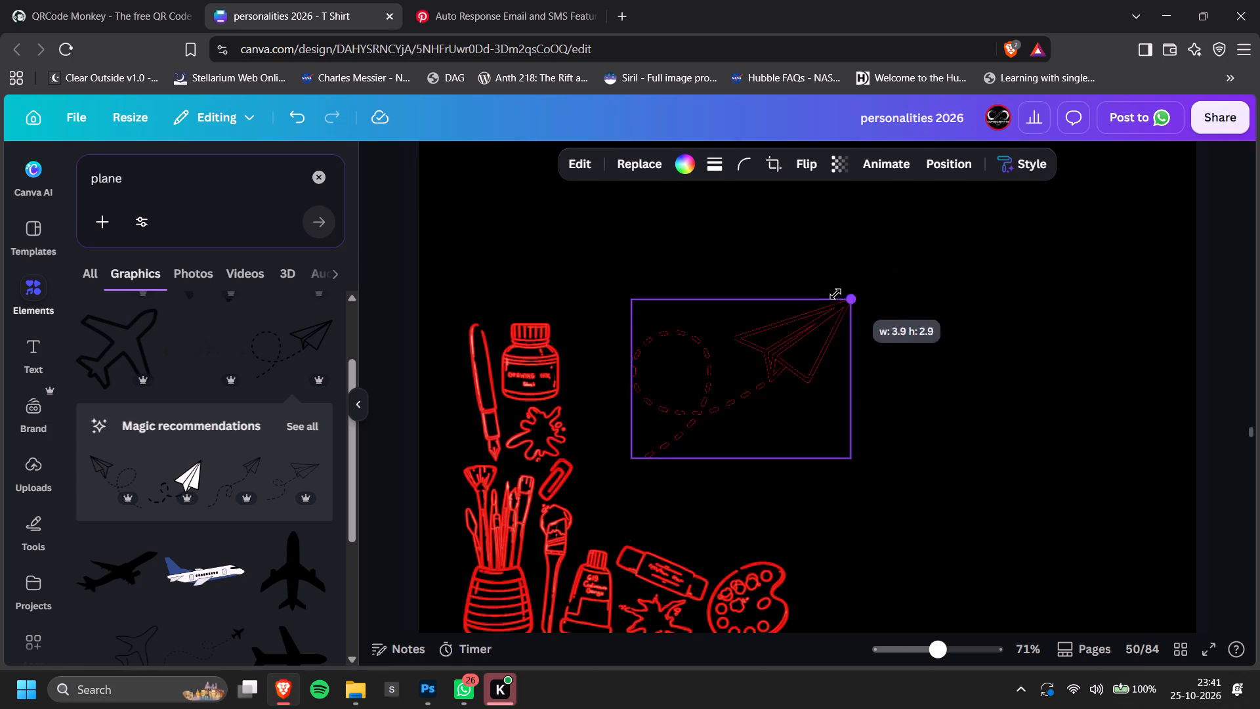
drag(835, 294, 805, 305)
drag(770, 341, 752, 353)
Set the paper plane's outline shadow size to 23.
click(539, 172)
click(530, 168)
scroll(191, 428, down, 9)
click(319, 611)
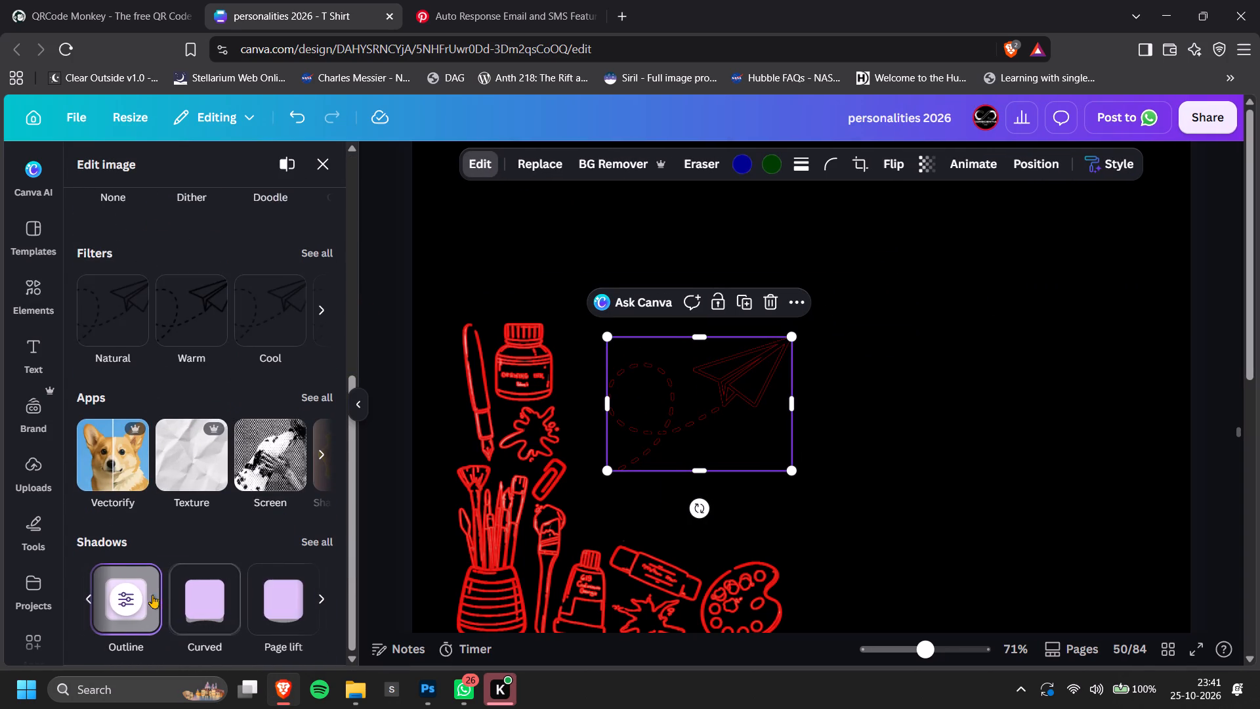
click(150, 593)
drag(93, 242, 102, 242)
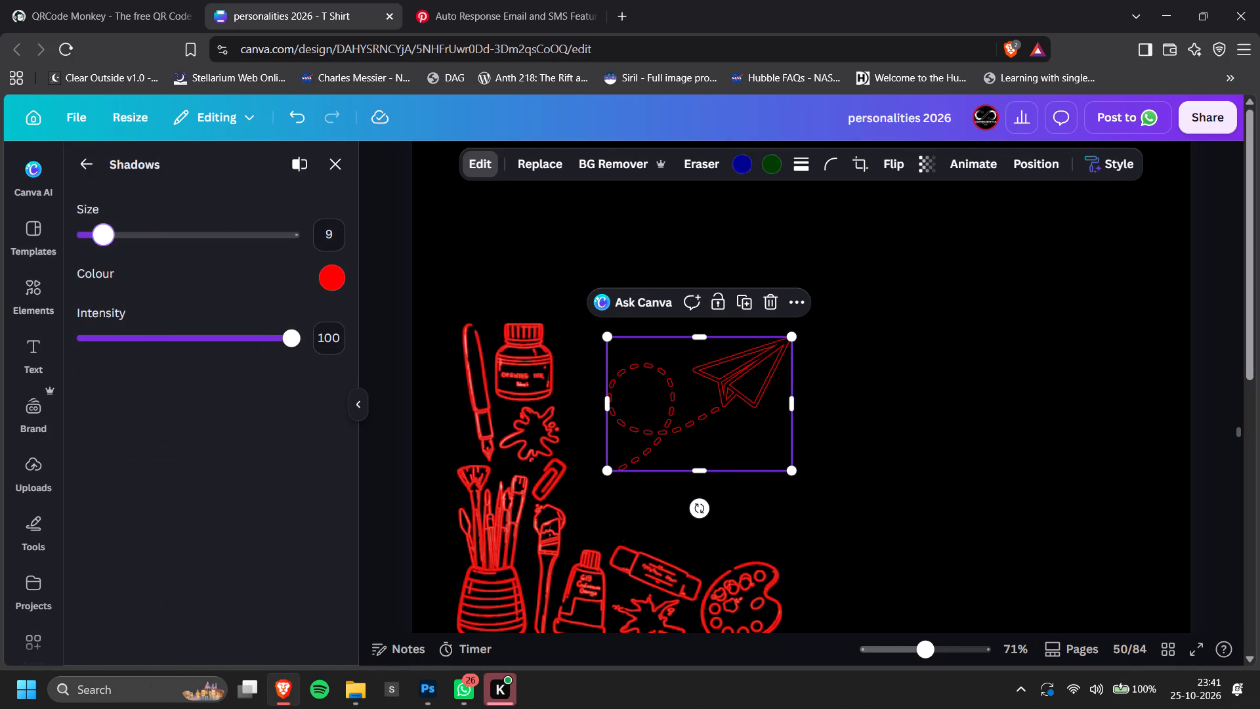
drag(102, 242, 132, 249)
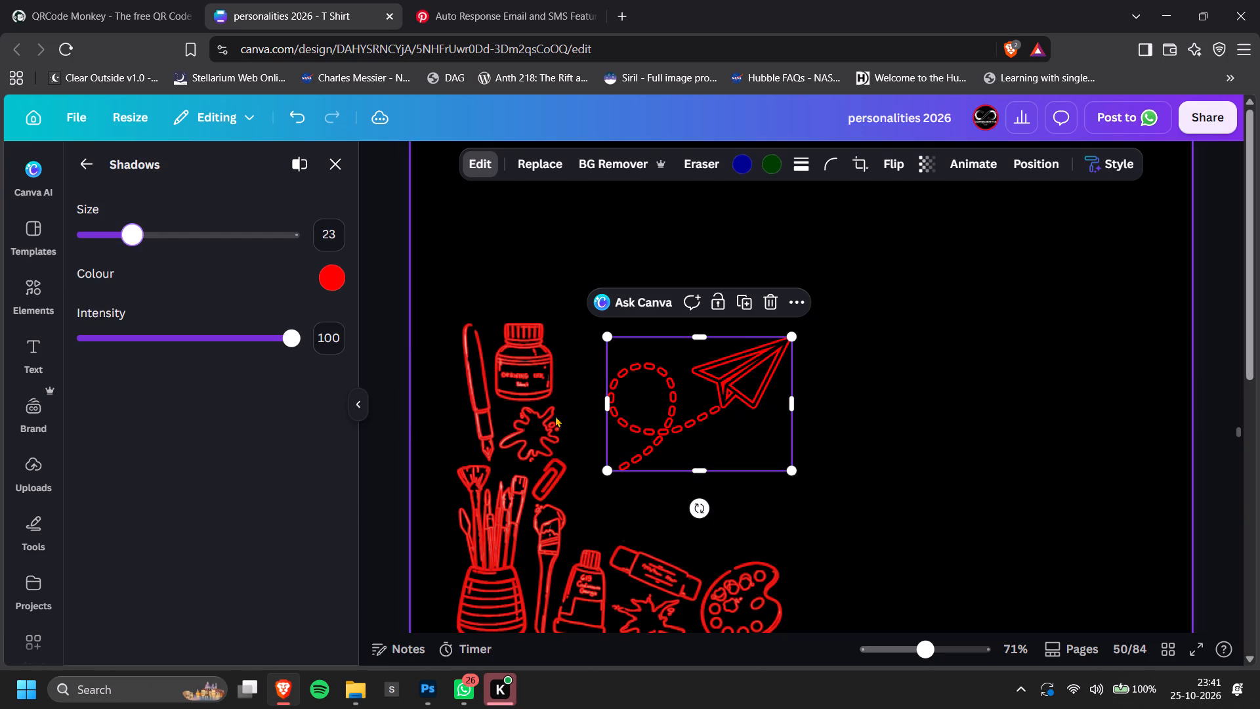
Shrink the paper plane on page 50 and fit it into the gap beside the paper clip, above the paint tubes.
drag(726, 399, 690, 468)
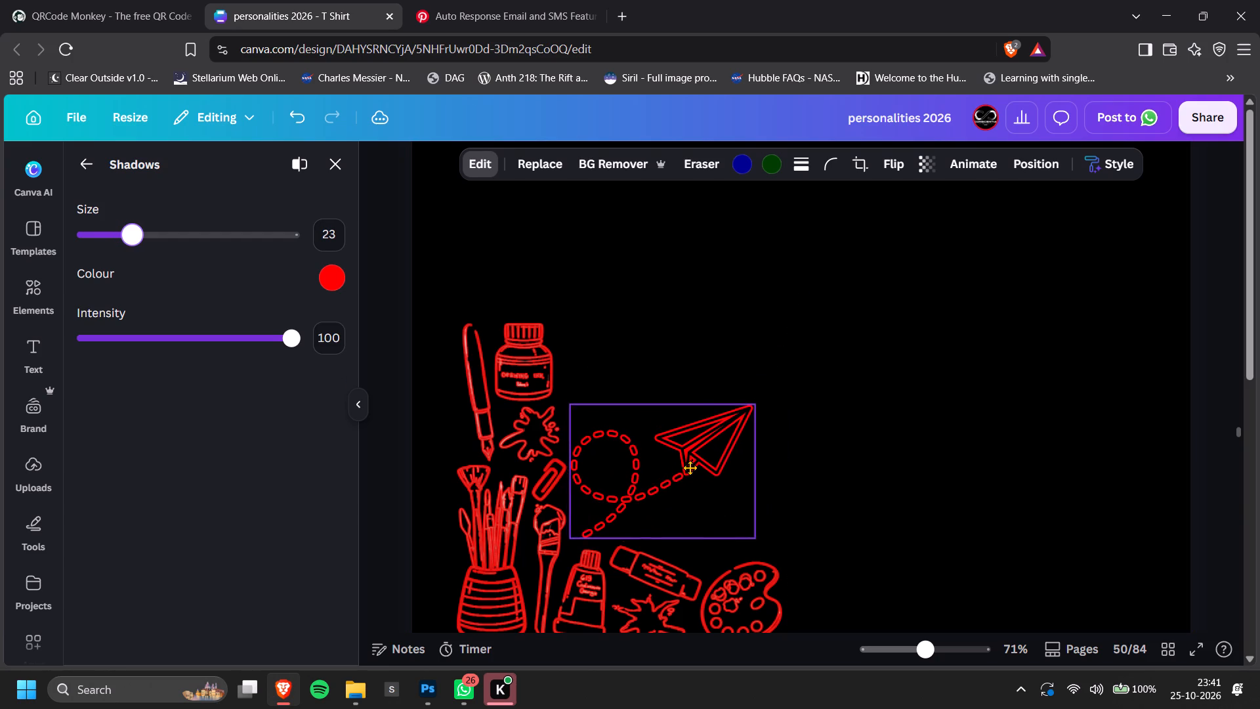
drag(690, 468, 696, 471)
drag(763, 413, 684, 453)
ctrl+scroll(858, 429, down, 3)
double_click(1080, 387)
scroll(1101, 418, down, 1)
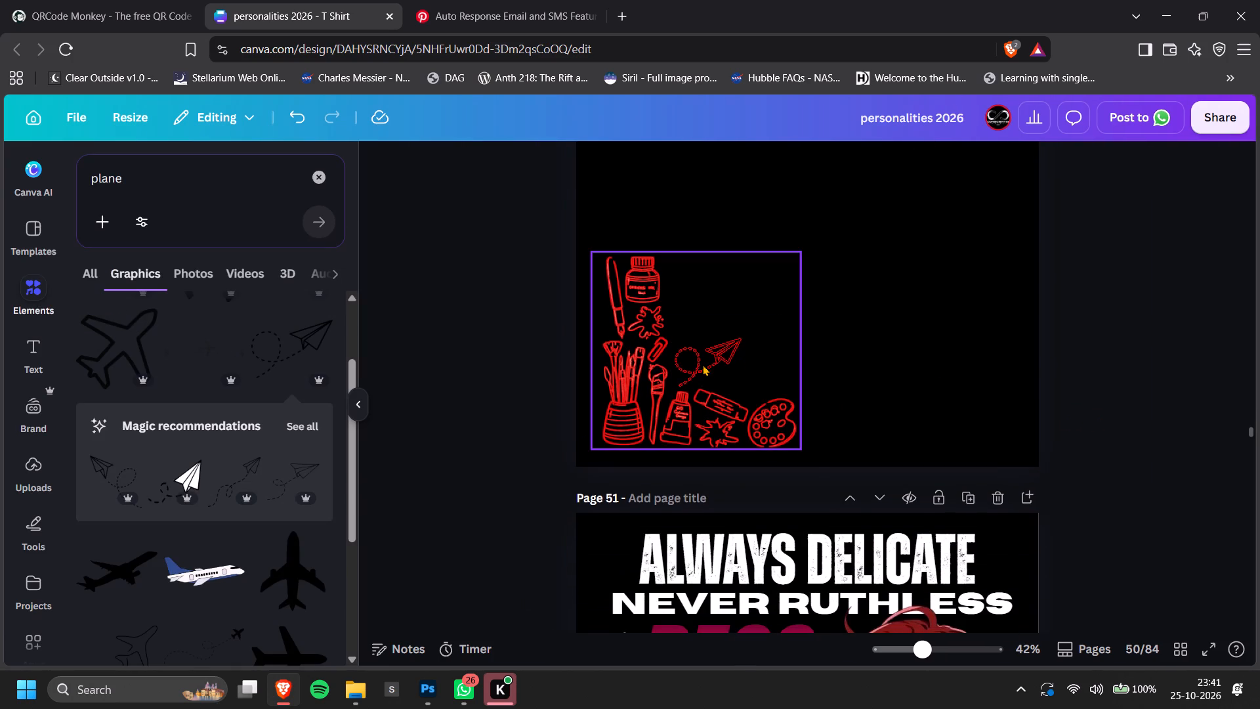
drag(703, 364, 699, 358)
click(1101, 349)
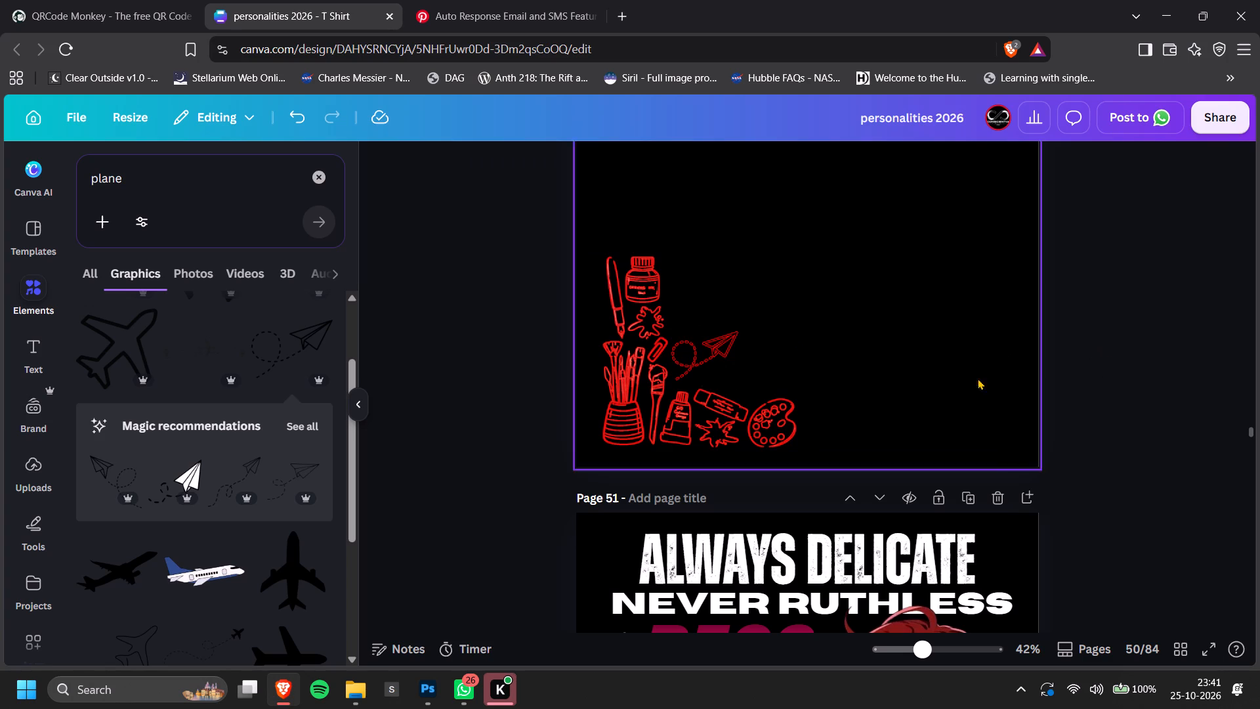
Set the paper plane's outline shadow size to 29.
ctrl+scroll(740, 344, up, 3)
click(625, 347)
ctrl+scroll(606, 355, up, 3)
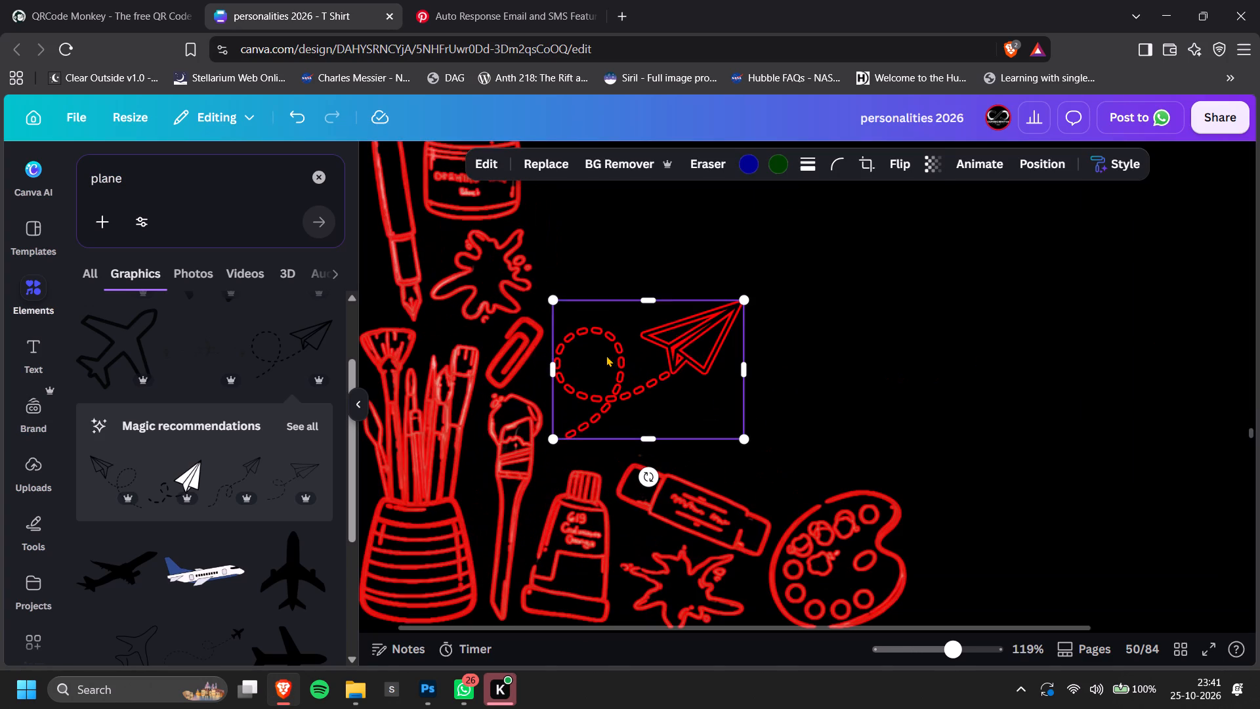
click(472, 169)
scroll(230, 439, down, 3)
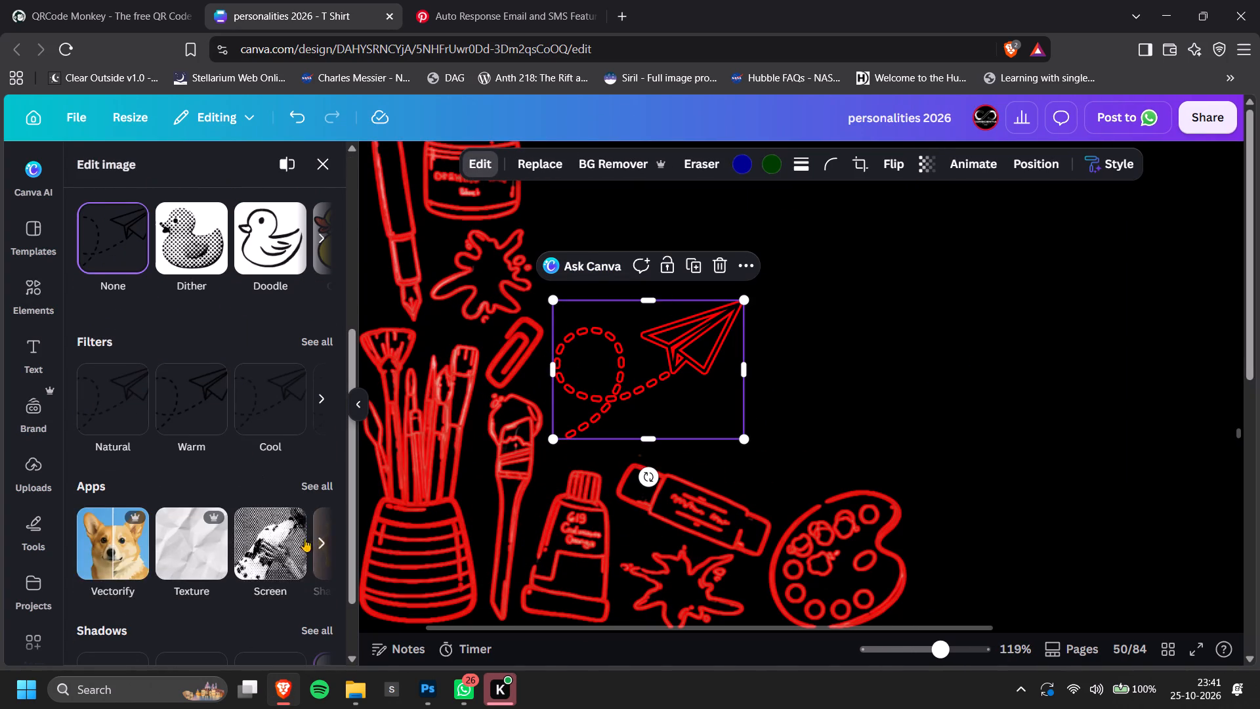
click(318, 540)
scroll(230, 528, down, 5)
click(322, 601)
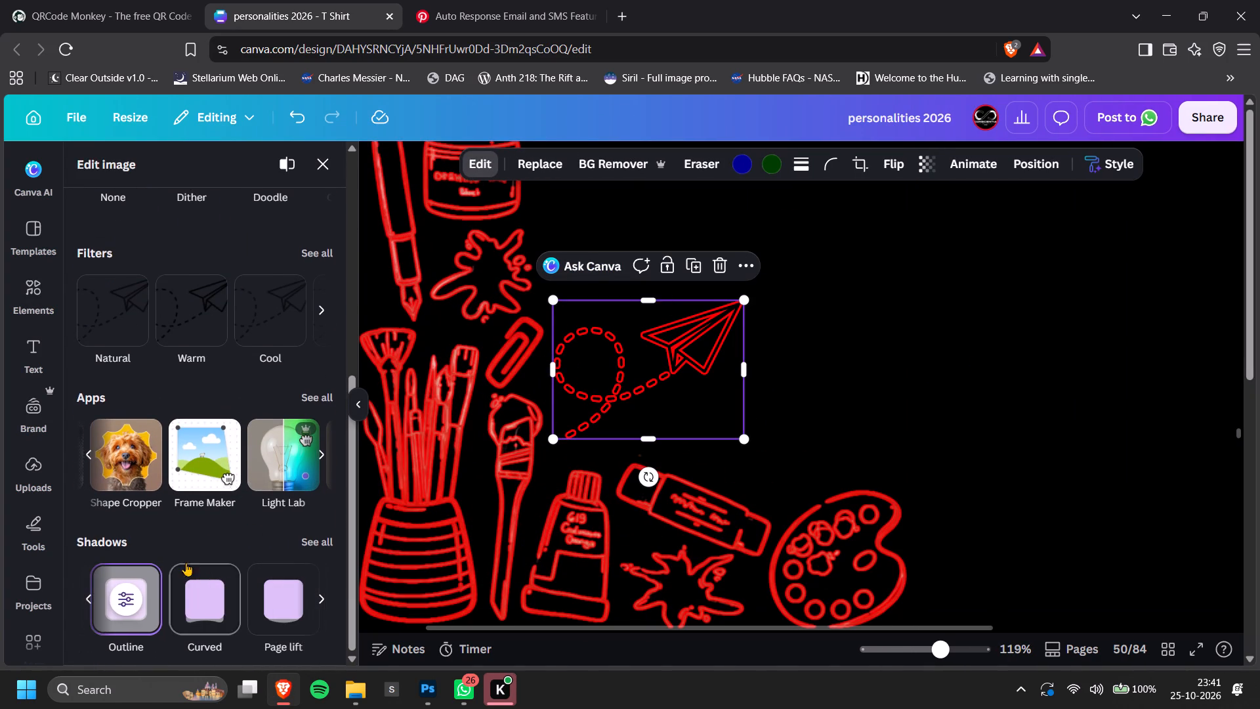
click(156, 587)
drag(129, 241, 130, 240)
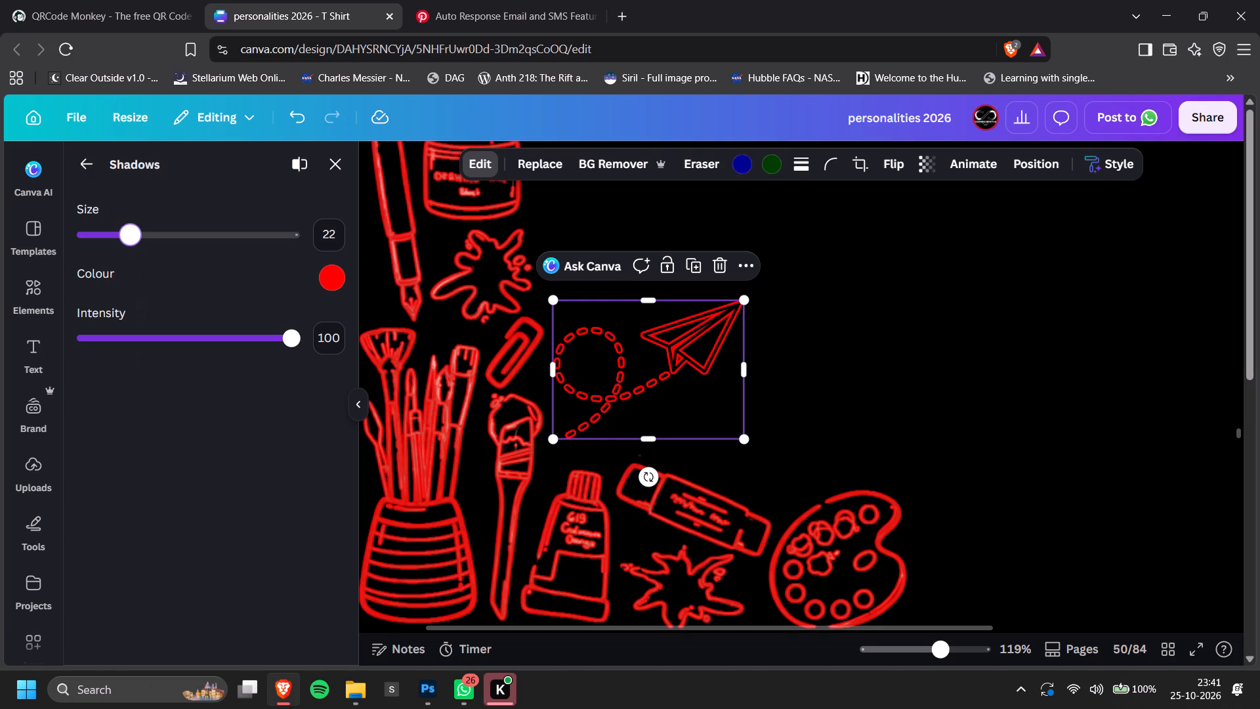
drag(130, 240, 144, 242)
ctrl+scroll(943, 366, down, 3)
click(1209, 351)
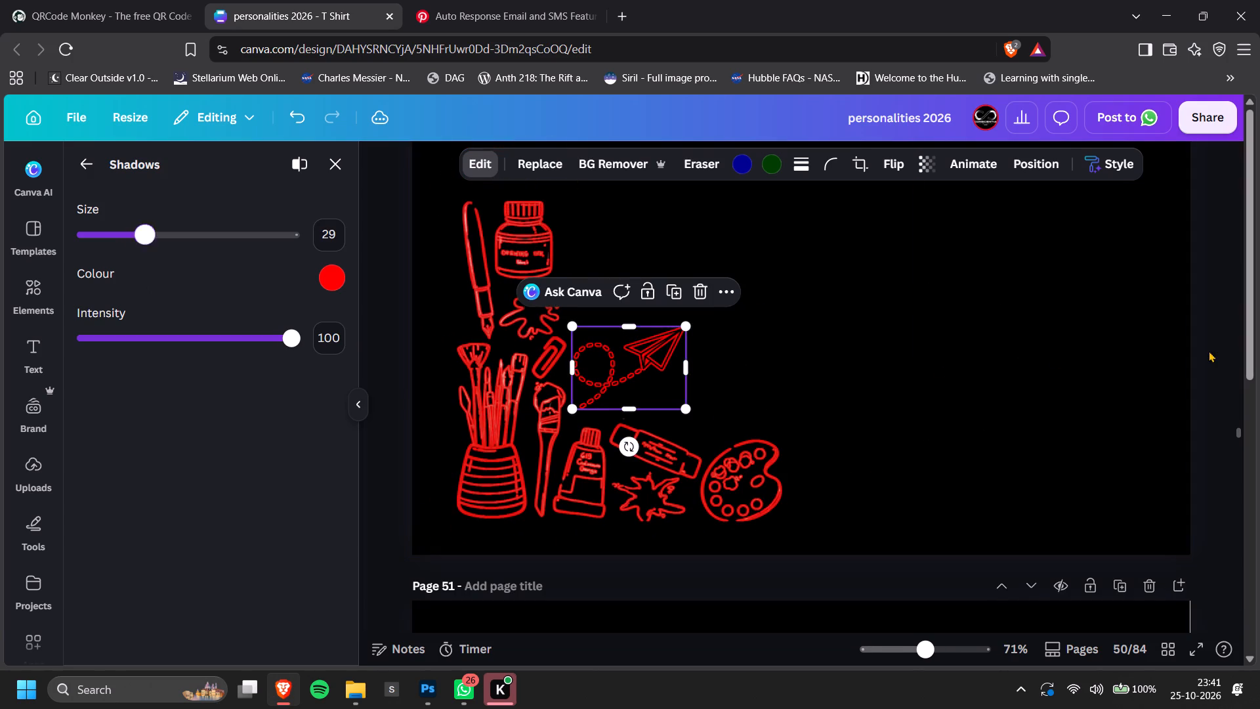
click(1244, 356)
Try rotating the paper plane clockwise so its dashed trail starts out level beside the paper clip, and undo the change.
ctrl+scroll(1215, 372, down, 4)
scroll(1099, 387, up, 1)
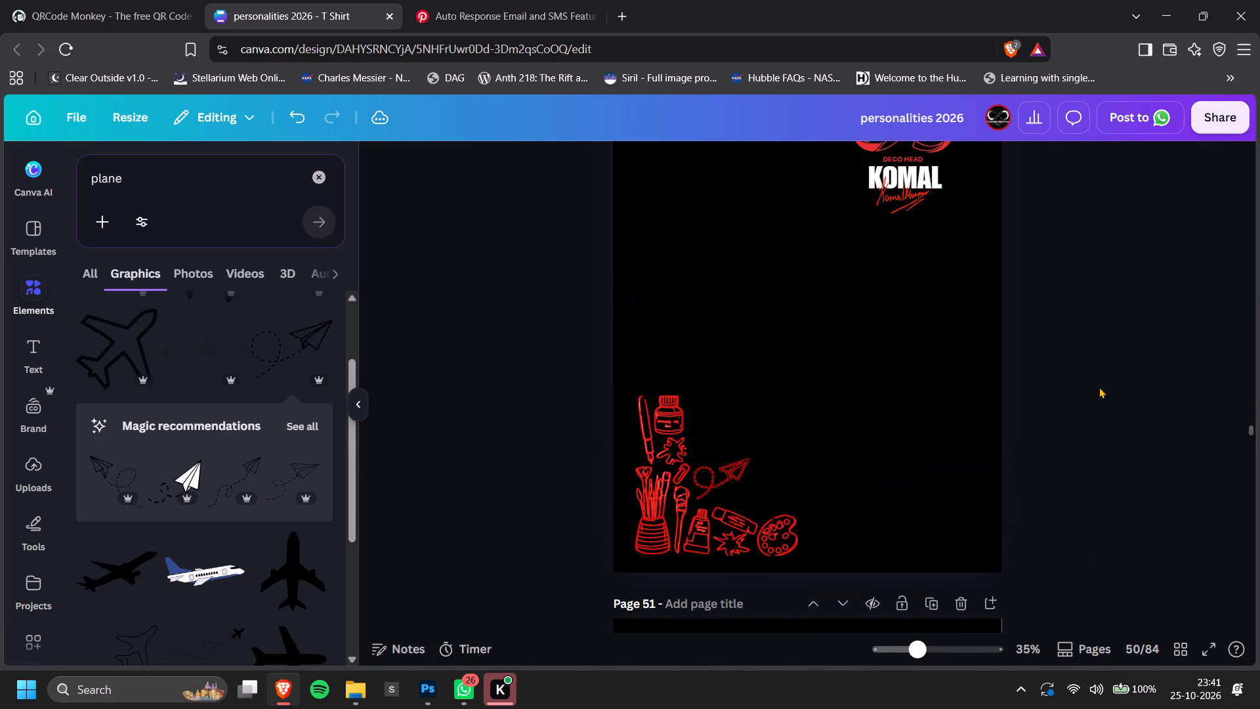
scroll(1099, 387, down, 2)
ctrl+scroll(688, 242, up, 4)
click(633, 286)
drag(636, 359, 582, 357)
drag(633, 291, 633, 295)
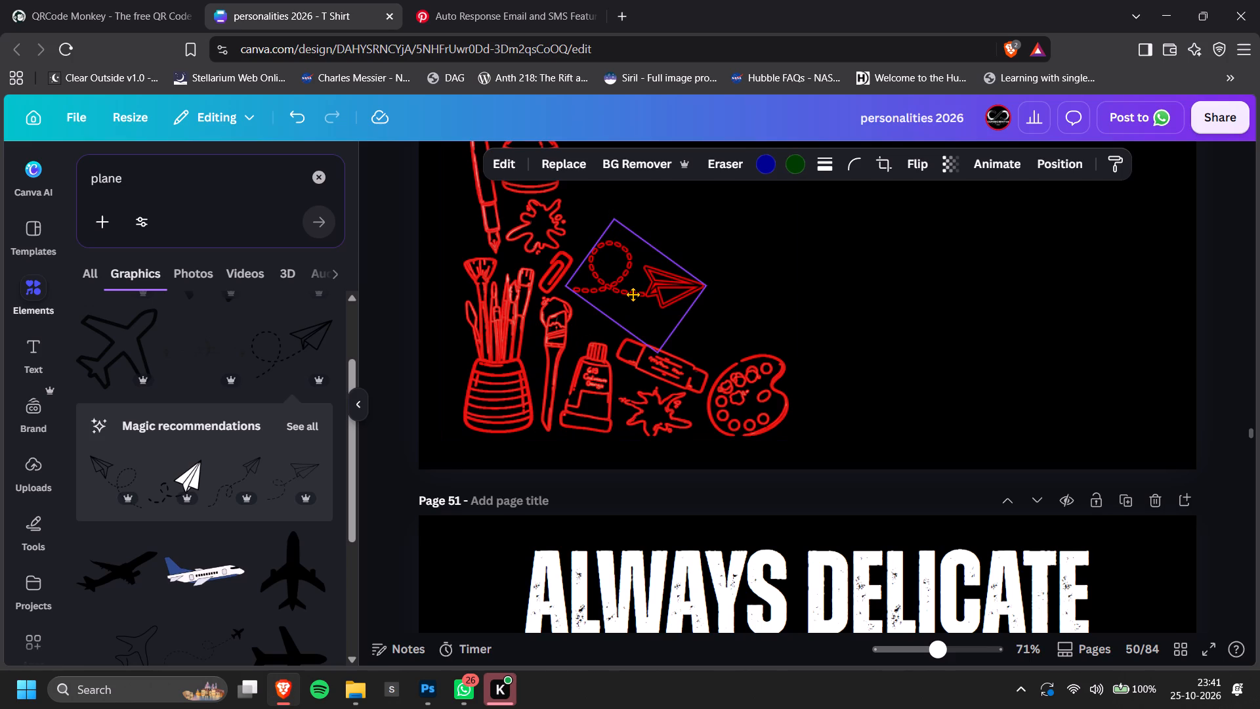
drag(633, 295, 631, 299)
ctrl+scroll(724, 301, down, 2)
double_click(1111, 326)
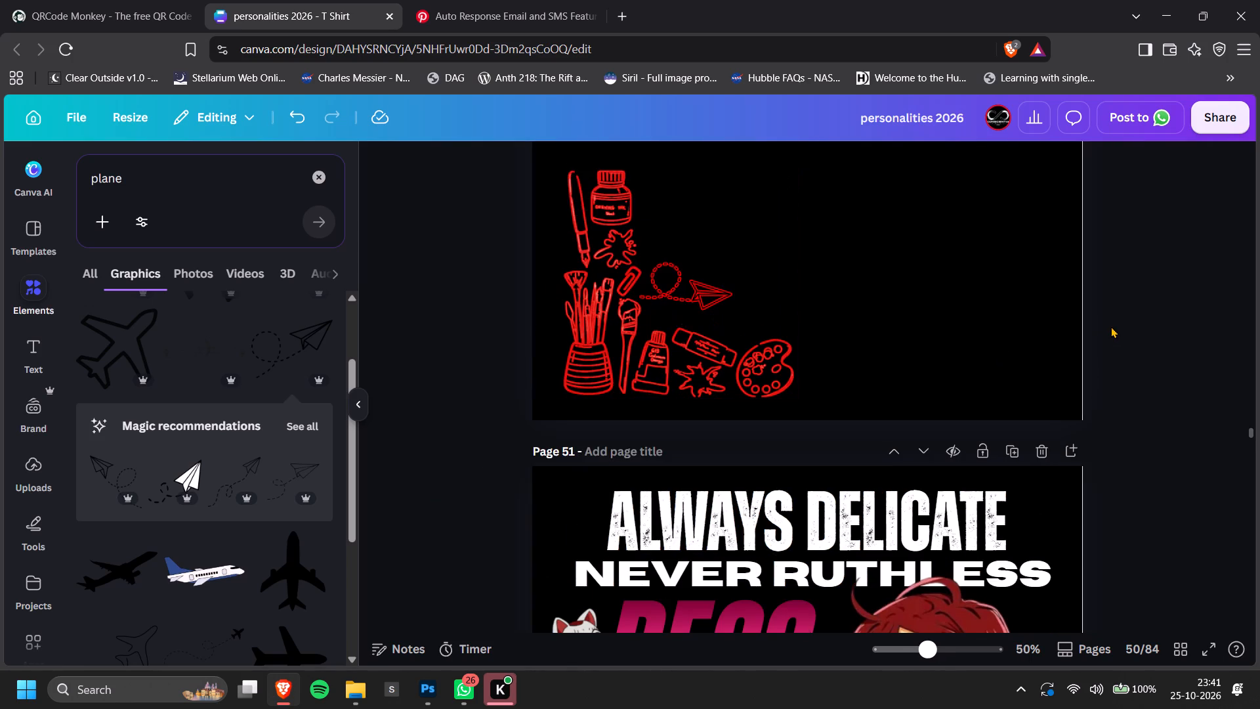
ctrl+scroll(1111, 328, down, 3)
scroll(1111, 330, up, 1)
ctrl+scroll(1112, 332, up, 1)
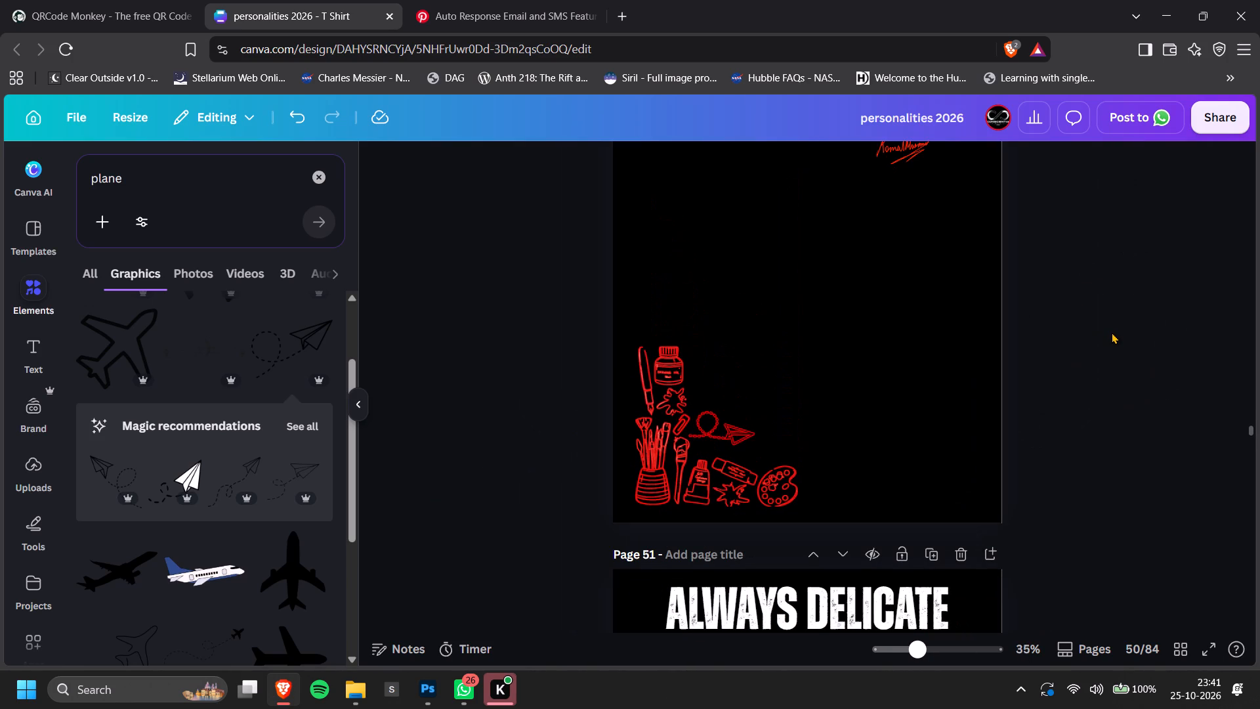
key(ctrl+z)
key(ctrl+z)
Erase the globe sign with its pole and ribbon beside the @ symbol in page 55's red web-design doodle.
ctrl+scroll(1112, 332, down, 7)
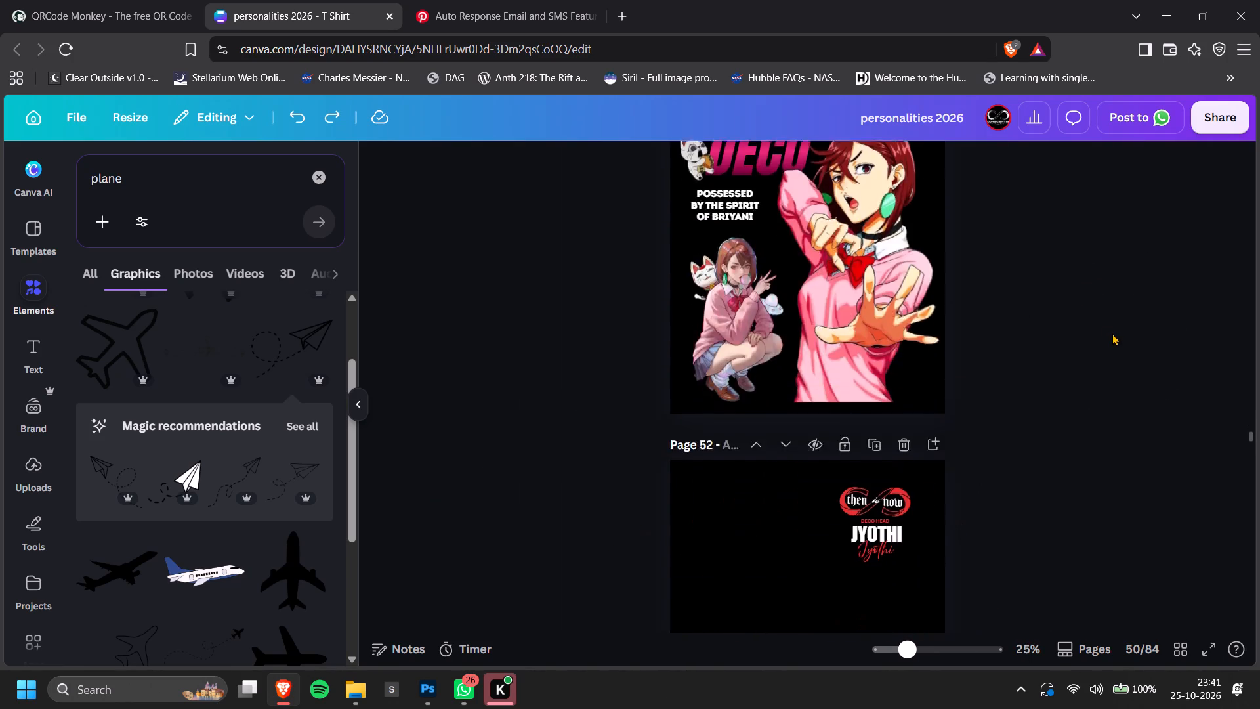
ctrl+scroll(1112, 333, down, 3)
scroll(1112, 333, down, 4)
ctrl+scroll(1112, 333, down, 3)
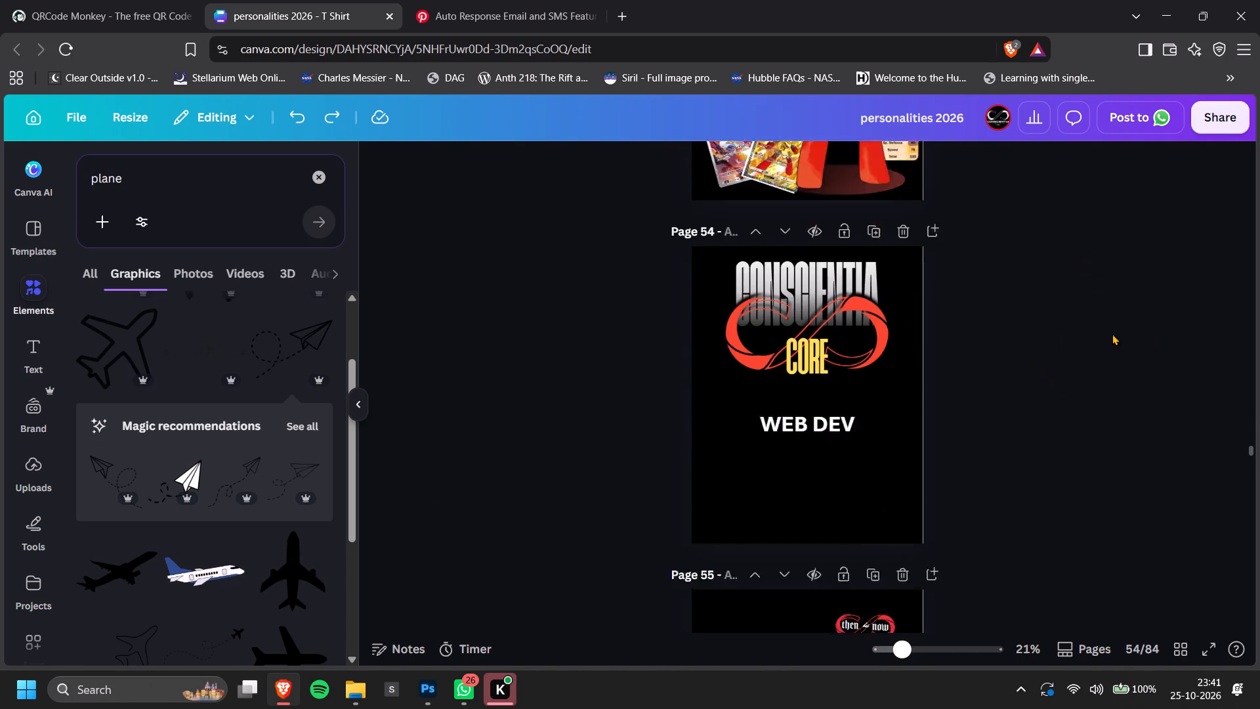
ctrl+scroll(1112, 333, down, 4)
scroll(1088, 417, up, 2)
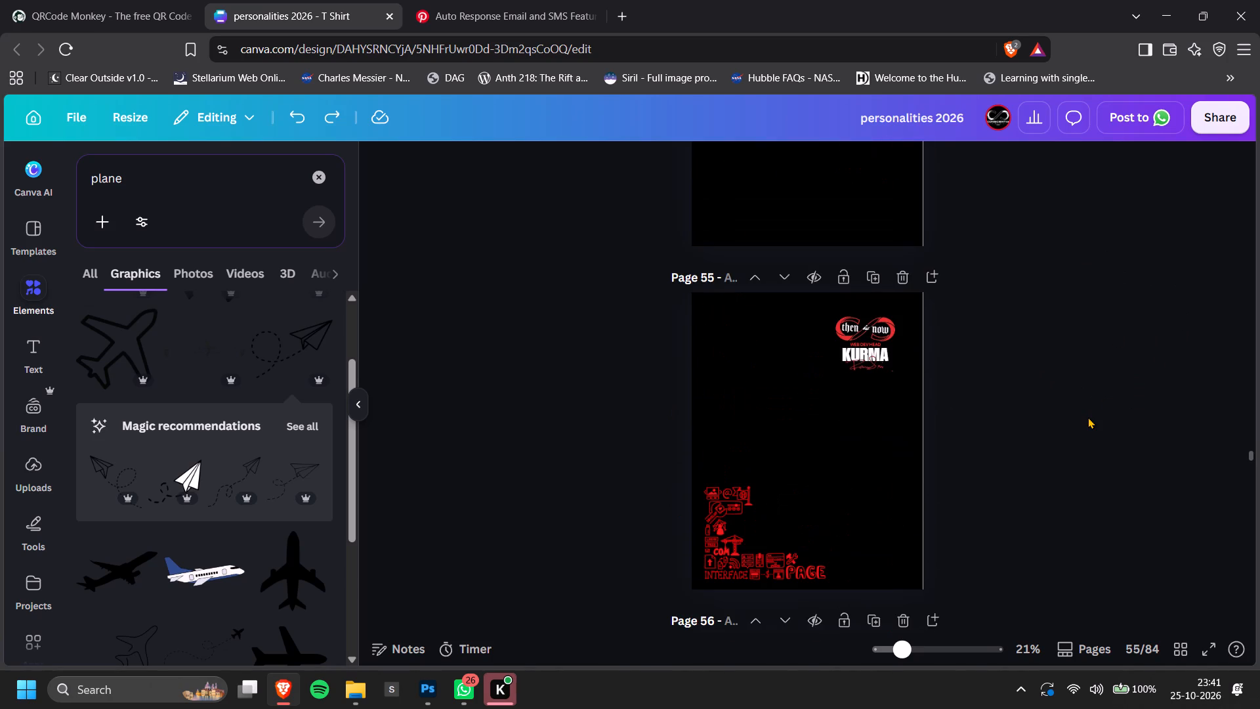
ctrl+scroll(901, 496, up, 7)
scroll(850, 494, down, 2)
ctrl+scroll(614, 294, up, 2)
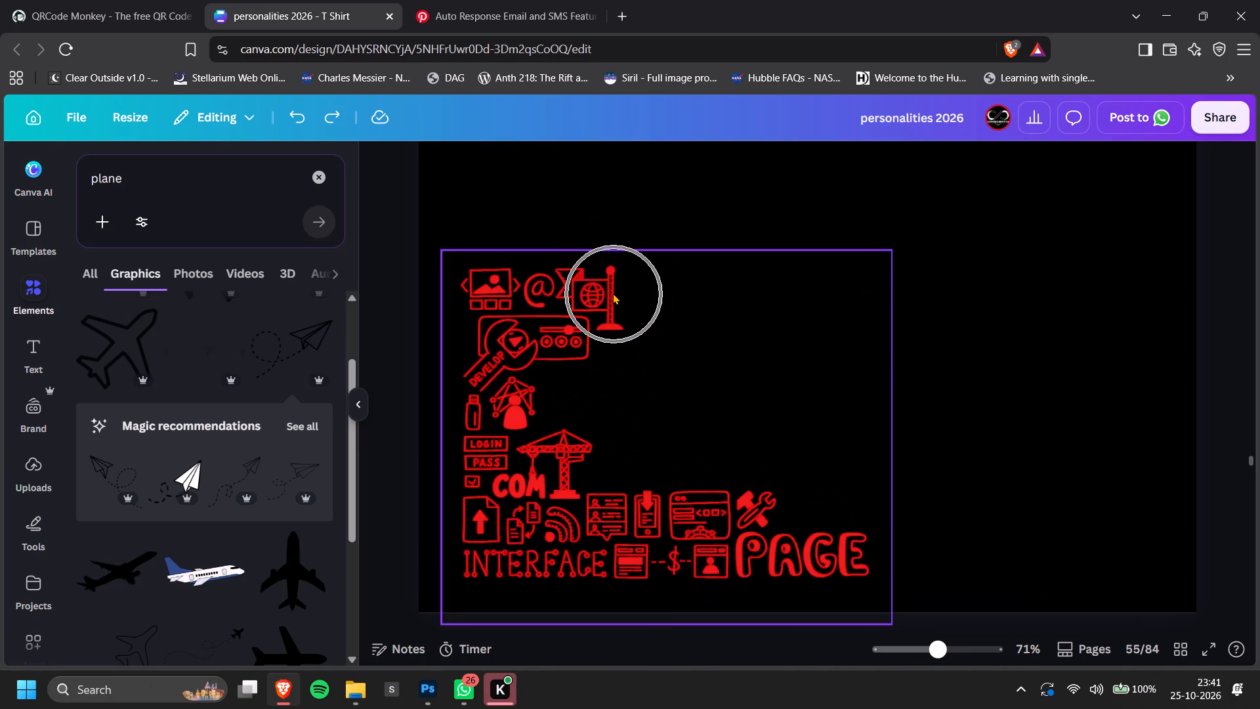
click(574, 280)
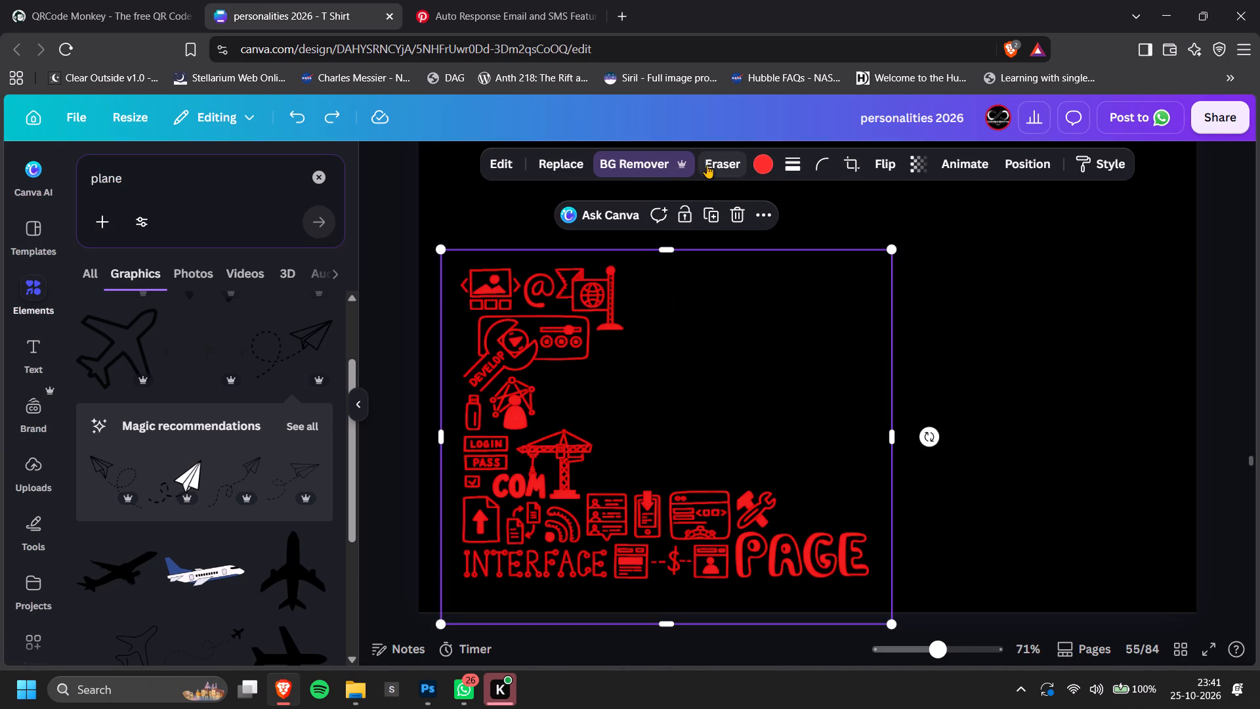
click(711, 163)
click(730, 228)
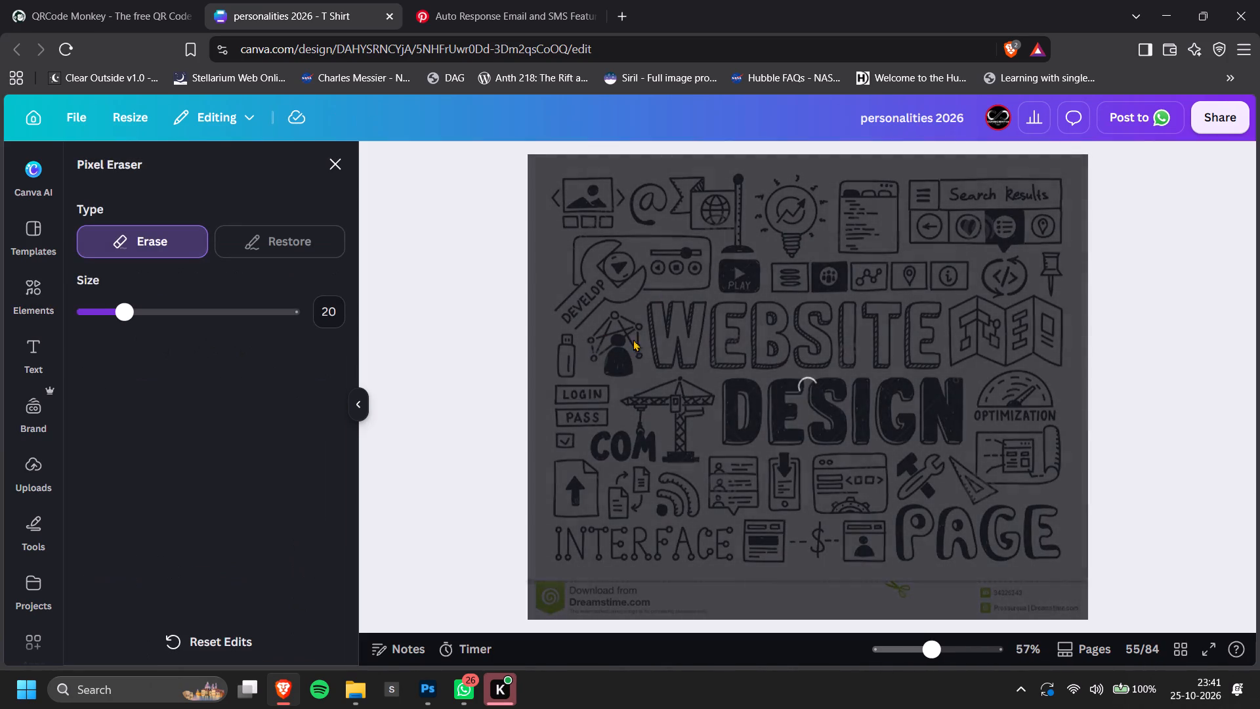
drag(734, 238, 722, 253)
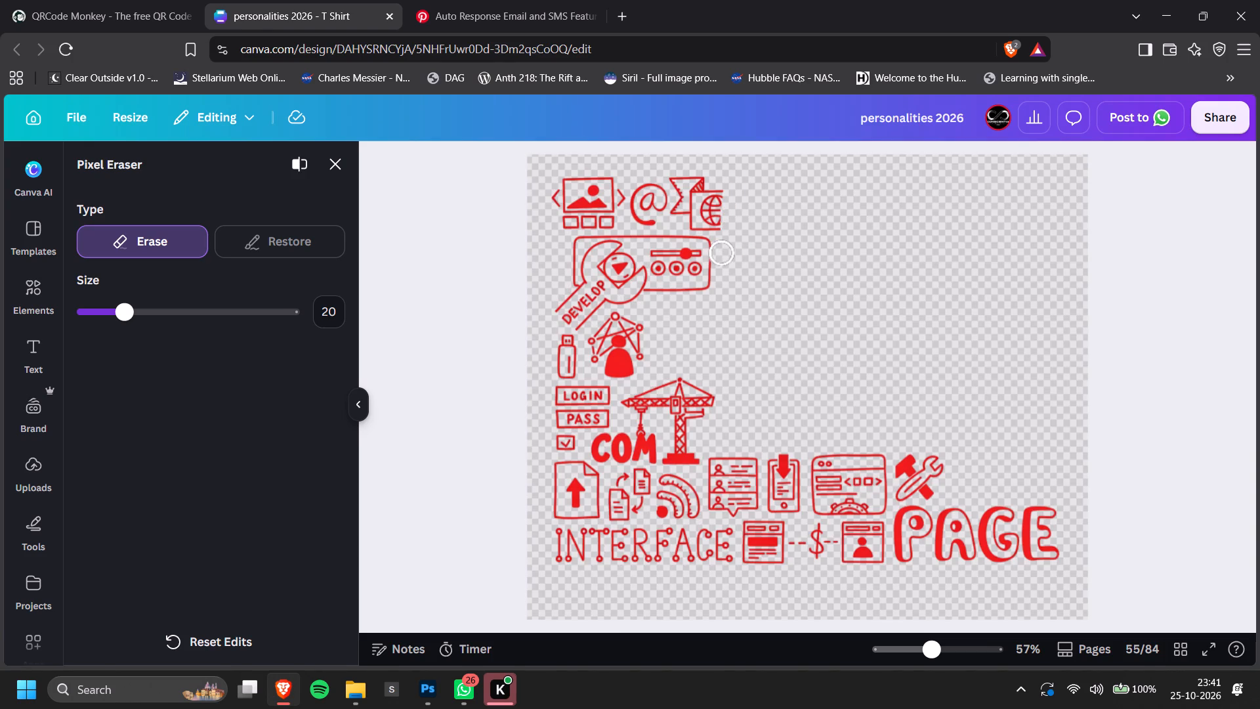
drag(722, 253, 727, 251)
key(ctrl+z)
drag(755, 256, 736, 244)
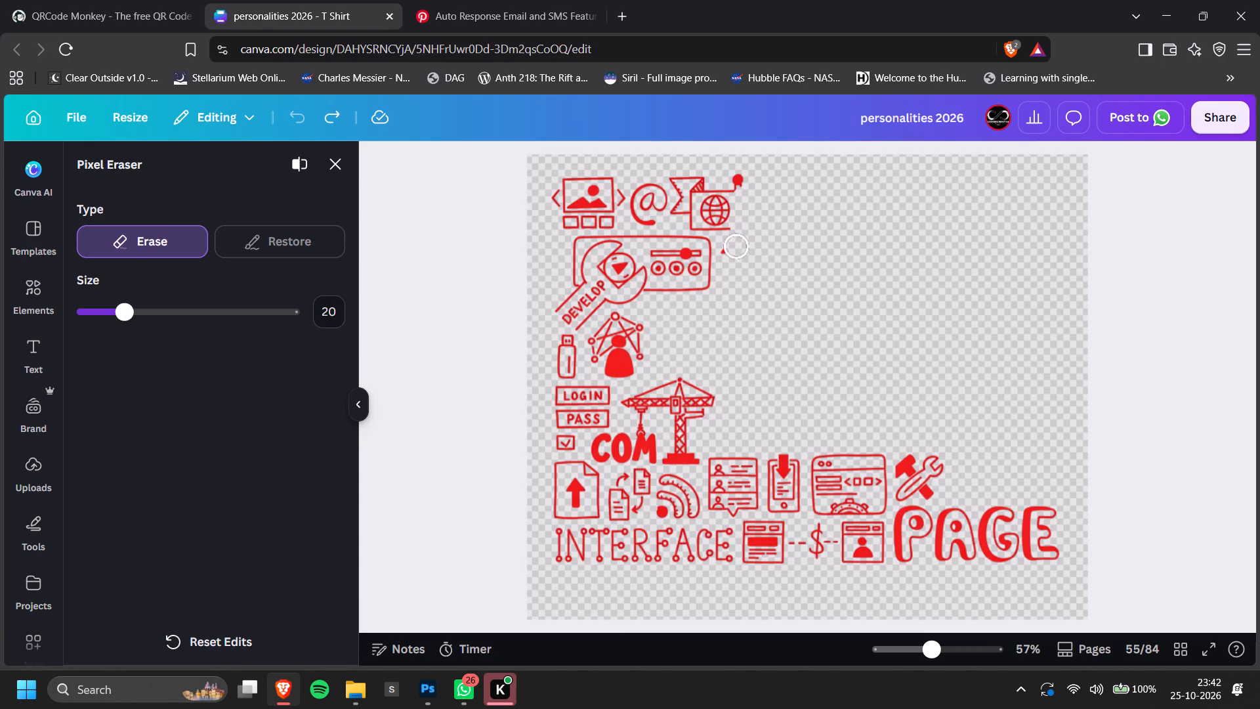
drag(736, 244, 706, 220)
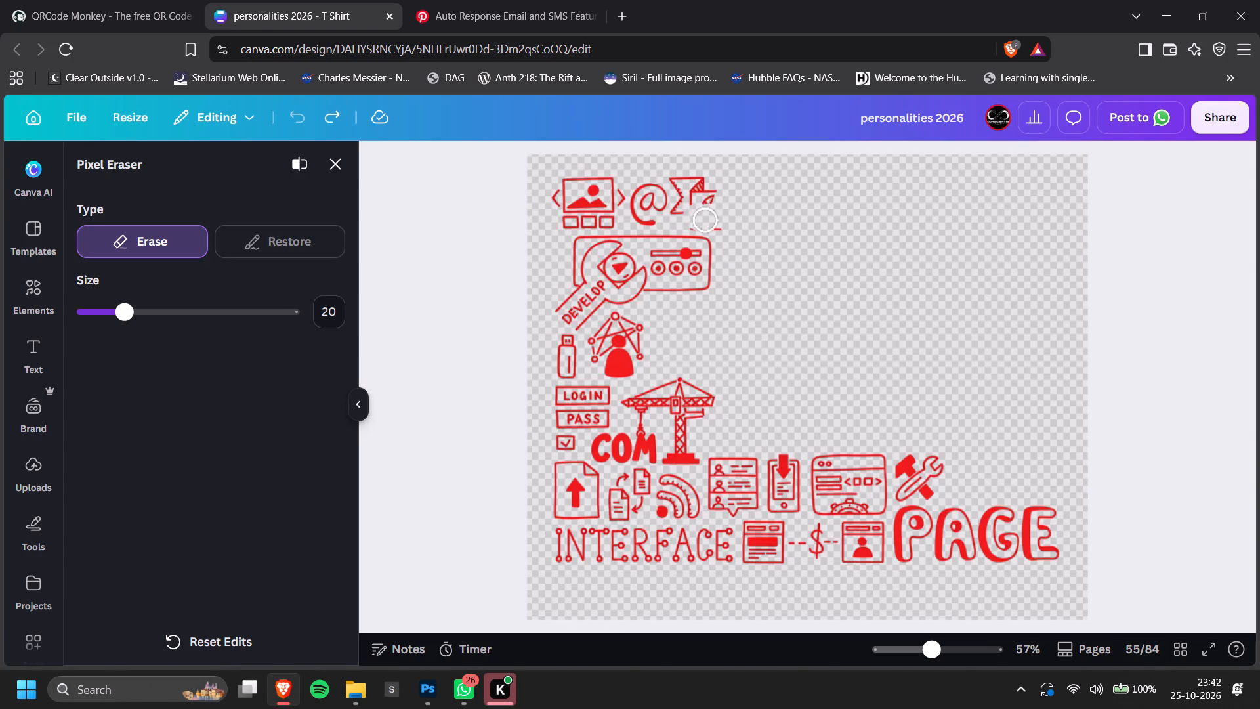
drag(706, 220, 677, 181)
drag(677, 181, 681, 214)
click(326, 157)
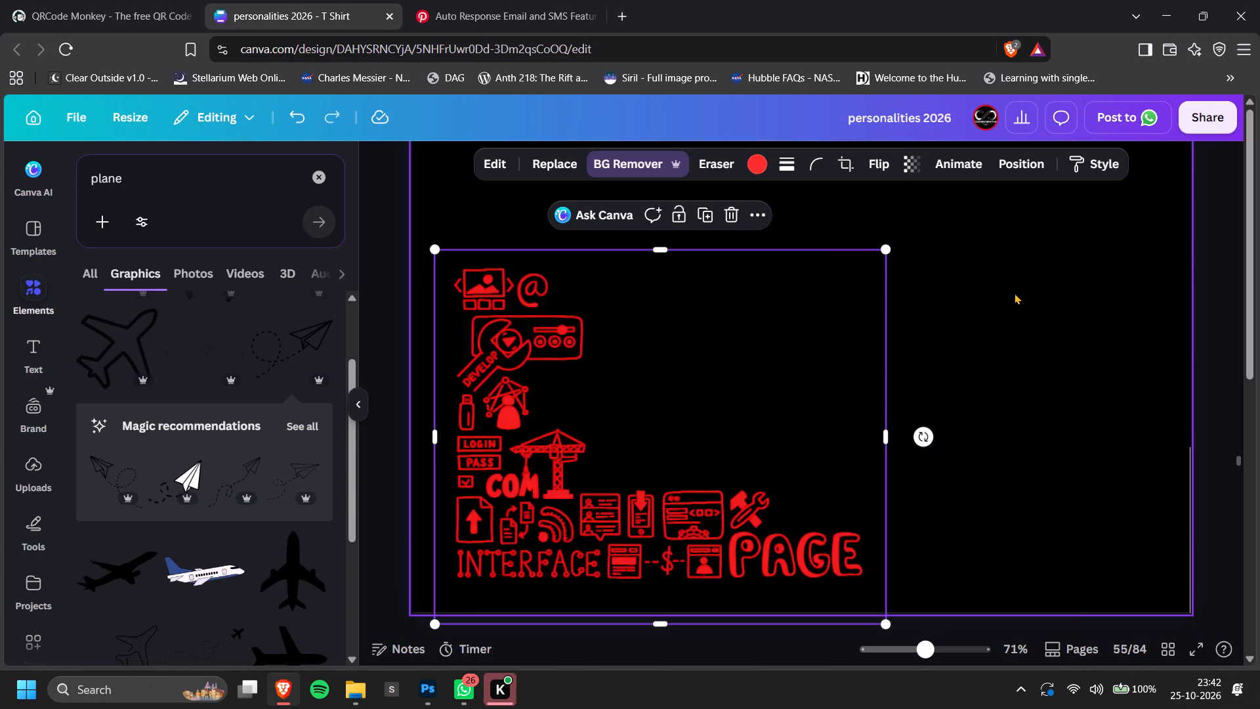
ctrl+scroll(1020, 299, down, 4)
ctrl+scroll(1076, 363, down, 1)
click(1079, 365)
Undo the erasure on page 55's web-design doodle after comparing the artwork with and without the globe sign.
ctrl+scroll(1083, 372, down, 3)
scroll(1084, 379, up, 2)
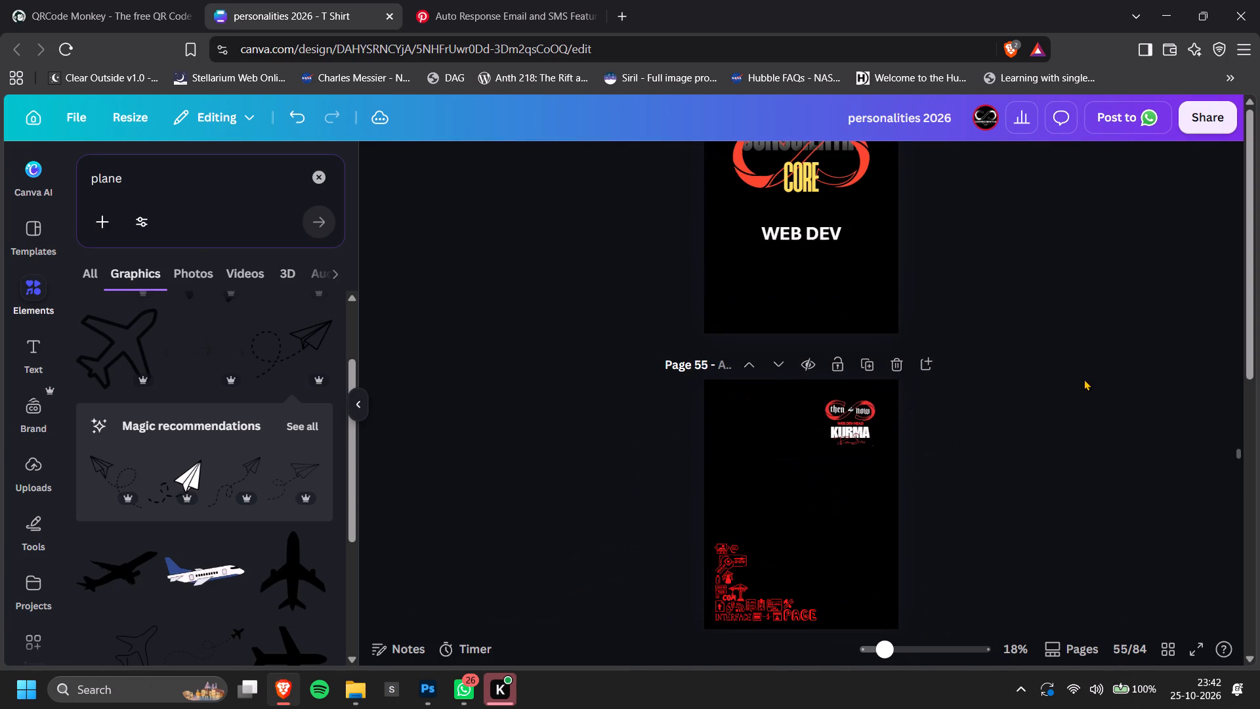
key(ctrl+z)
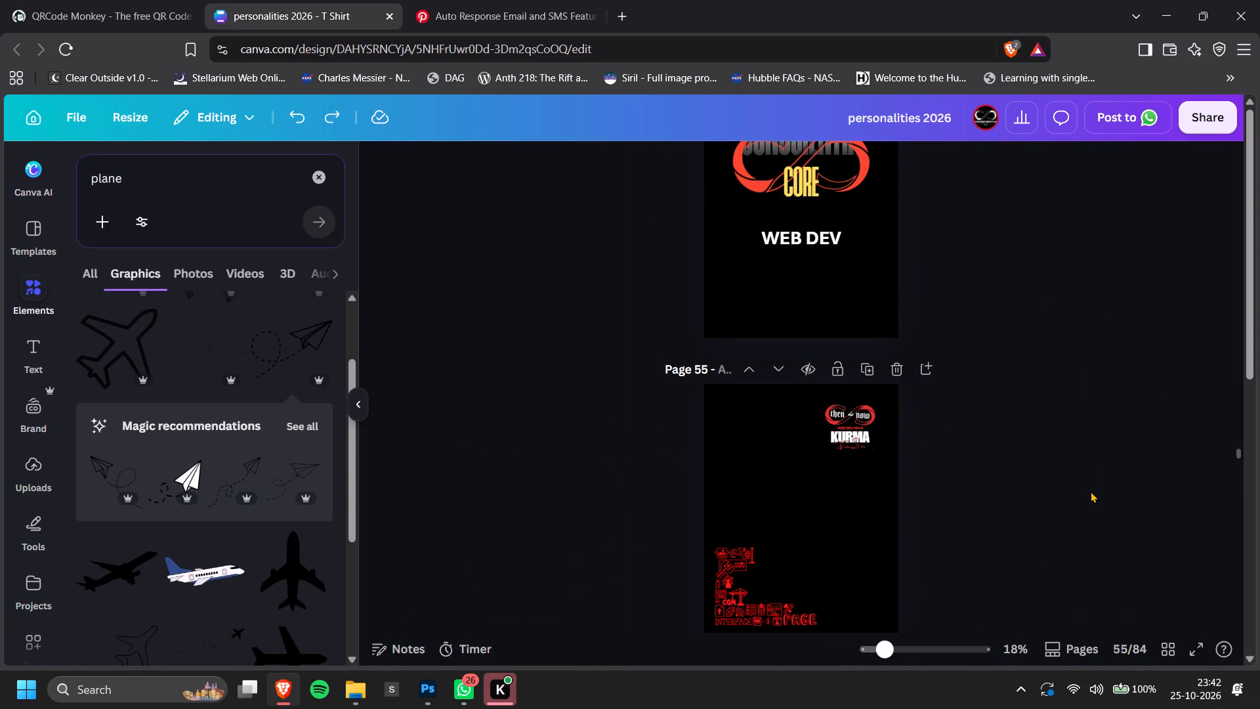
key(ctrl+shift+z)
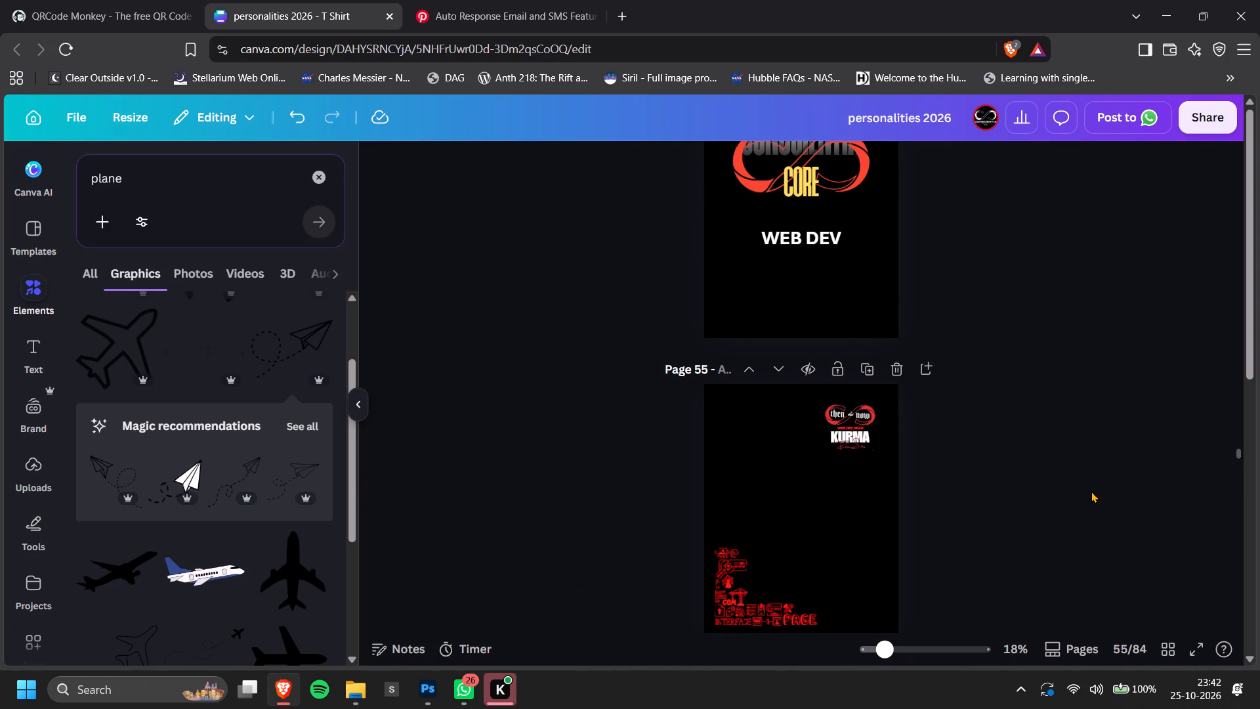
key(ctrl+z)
Look back through the earlier T-shirt pages as far as page 4 and return to page 55, examining their red doodle artwork.
scroll(1078, 514, up, 1)
middle_click(1078, 514)
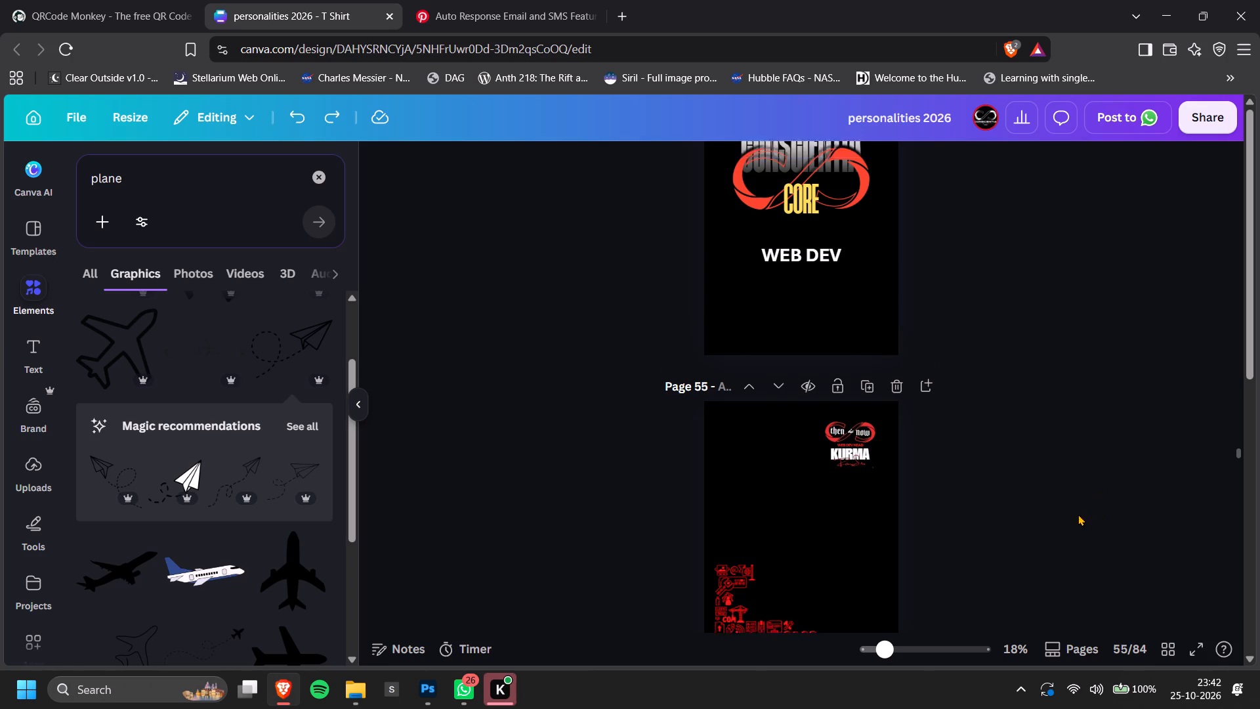
middle_click(1089, 202)
key(ctrl+z)
scroll(1102, 258, down, 9)
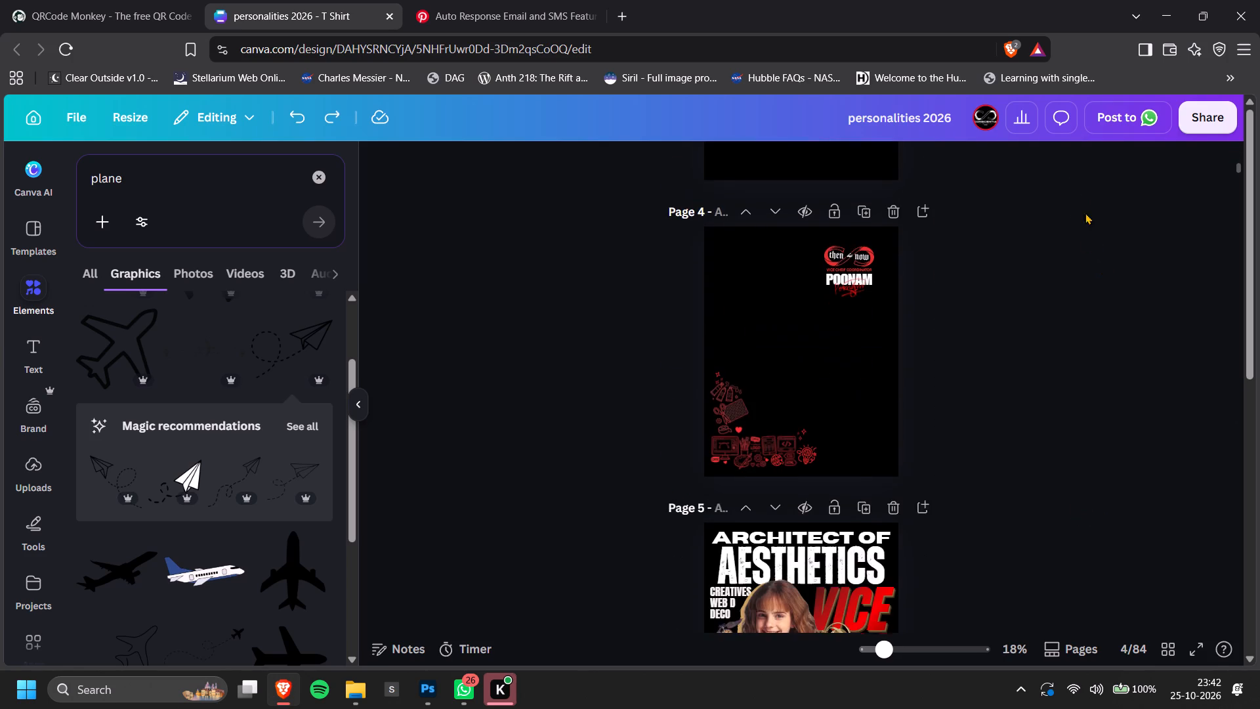
middle_click(1085, 213)
middle_click(1076, 496)
scroll(1076, 496, down, 9)
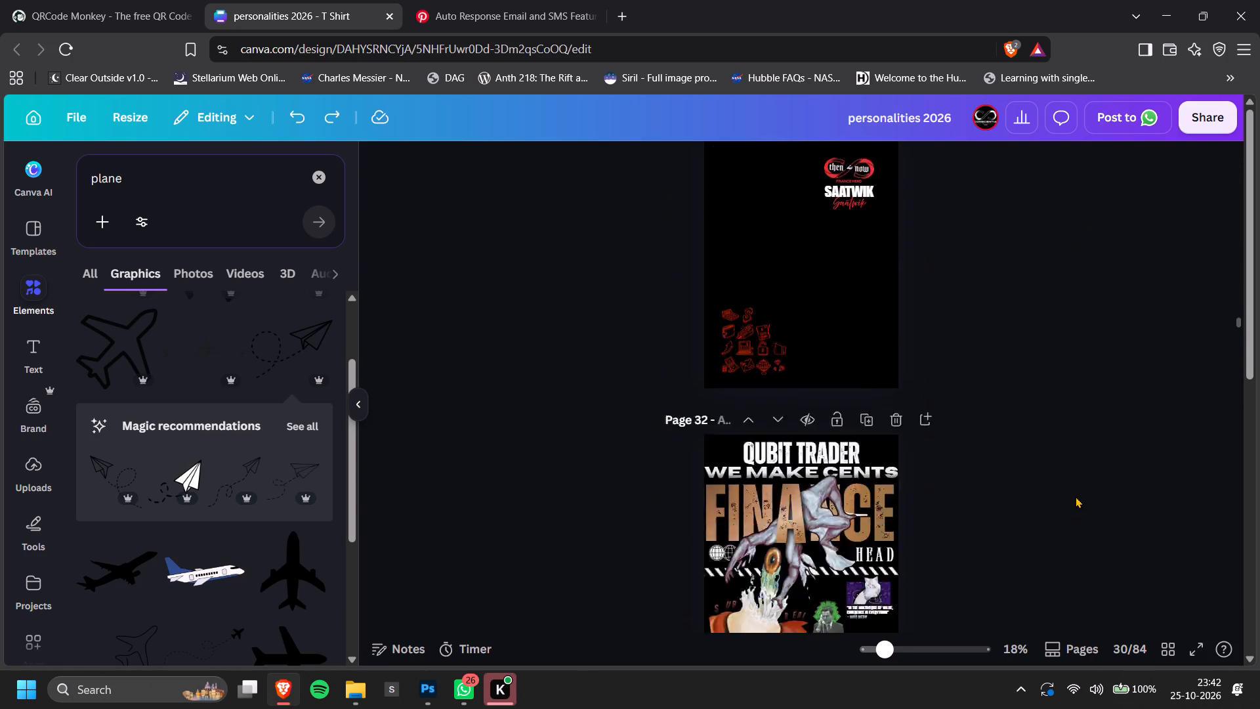
scroll(1076, 496, down, 20)
scroll(1076, 496, down, 12)
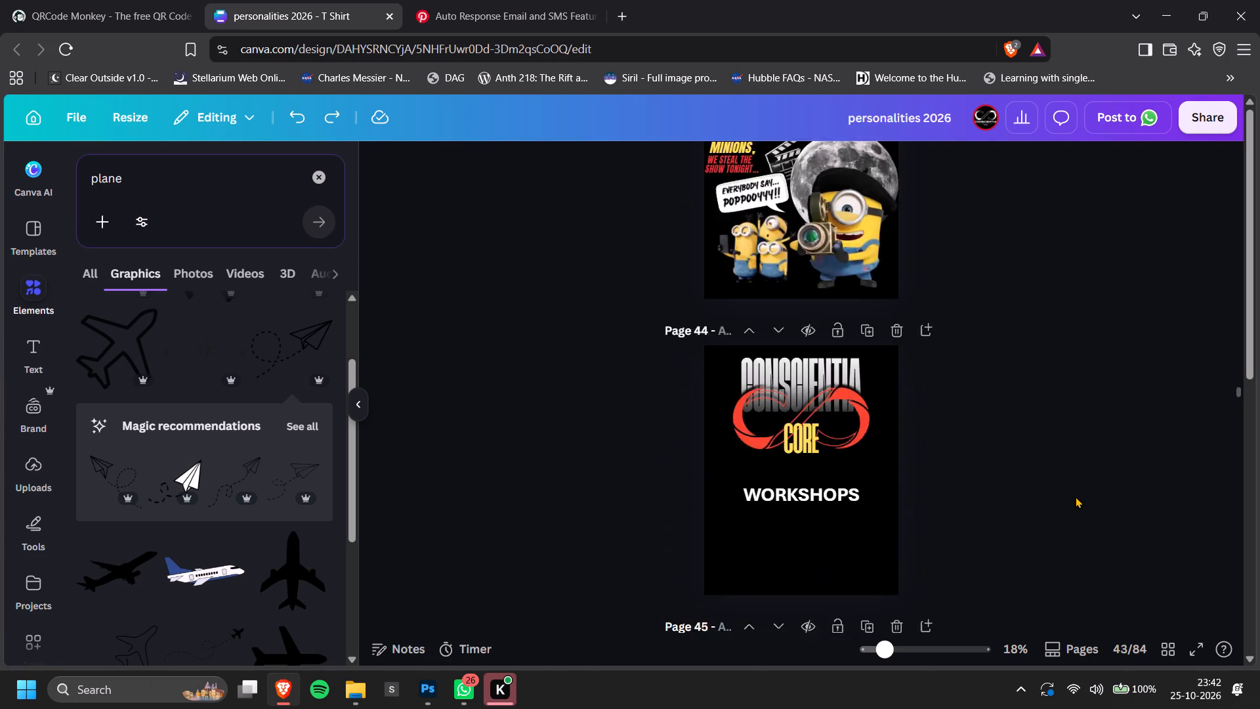
scroll(1076, 496, down, 20)
scroll(1076, 496, down, 6)
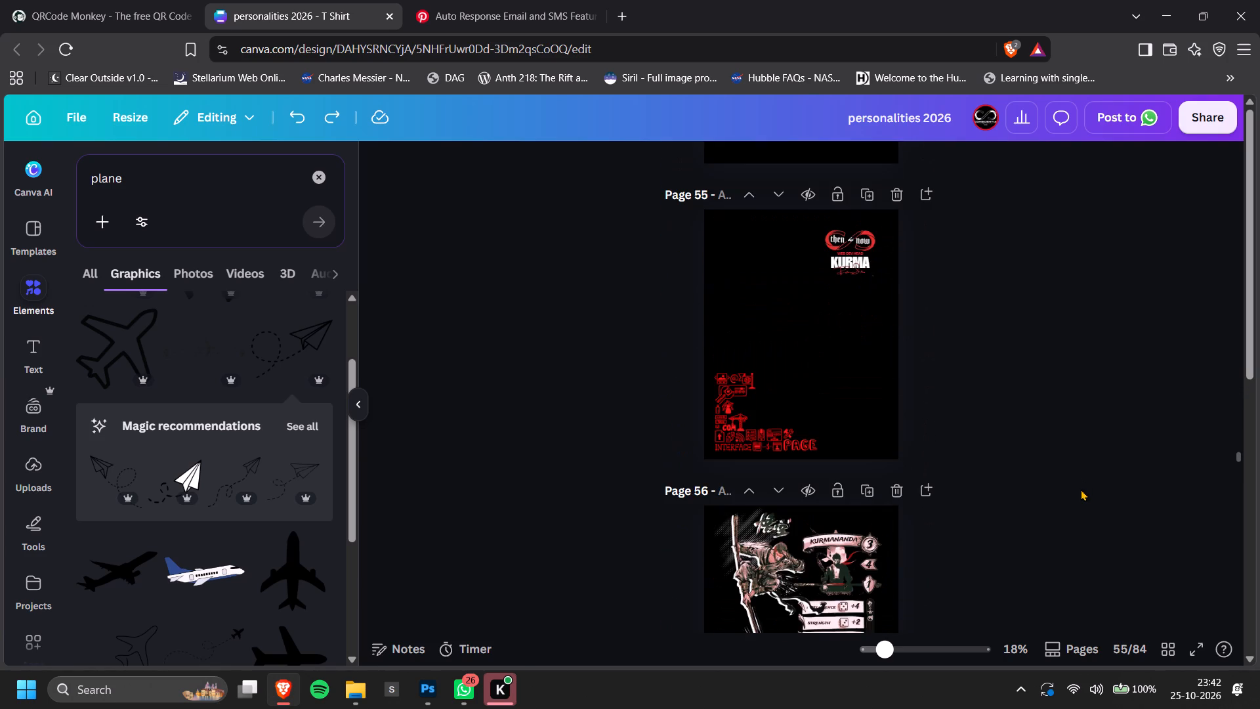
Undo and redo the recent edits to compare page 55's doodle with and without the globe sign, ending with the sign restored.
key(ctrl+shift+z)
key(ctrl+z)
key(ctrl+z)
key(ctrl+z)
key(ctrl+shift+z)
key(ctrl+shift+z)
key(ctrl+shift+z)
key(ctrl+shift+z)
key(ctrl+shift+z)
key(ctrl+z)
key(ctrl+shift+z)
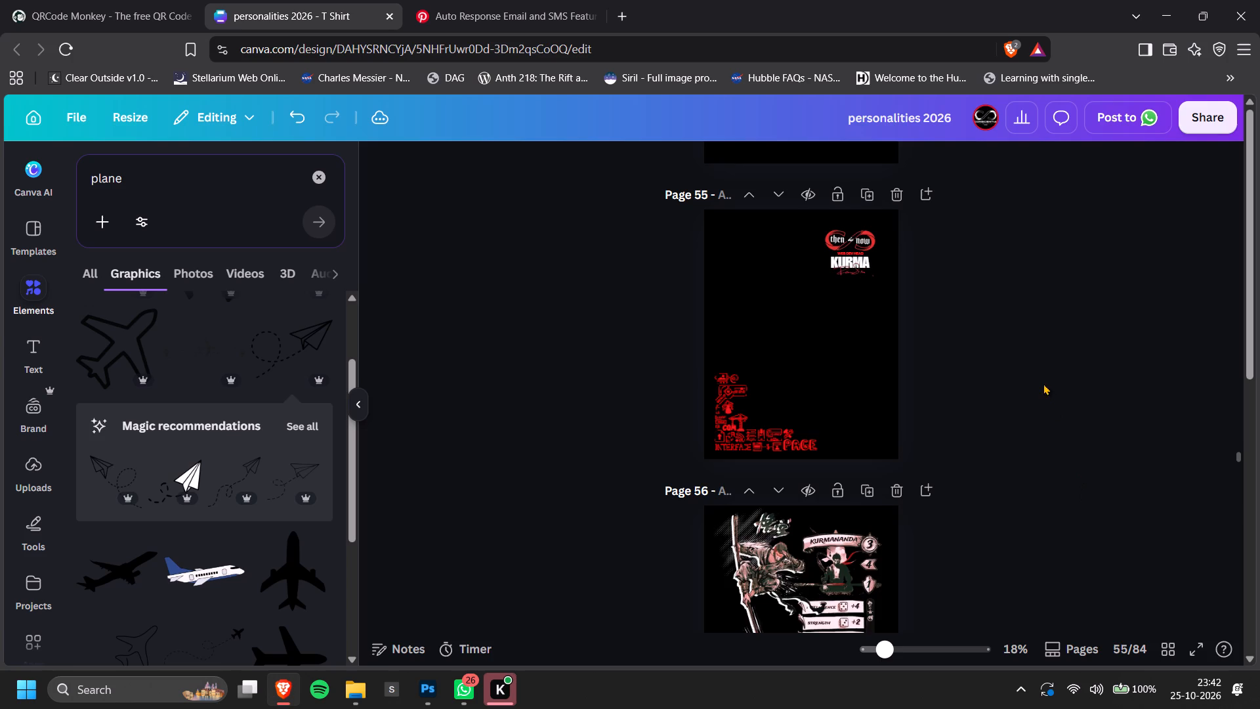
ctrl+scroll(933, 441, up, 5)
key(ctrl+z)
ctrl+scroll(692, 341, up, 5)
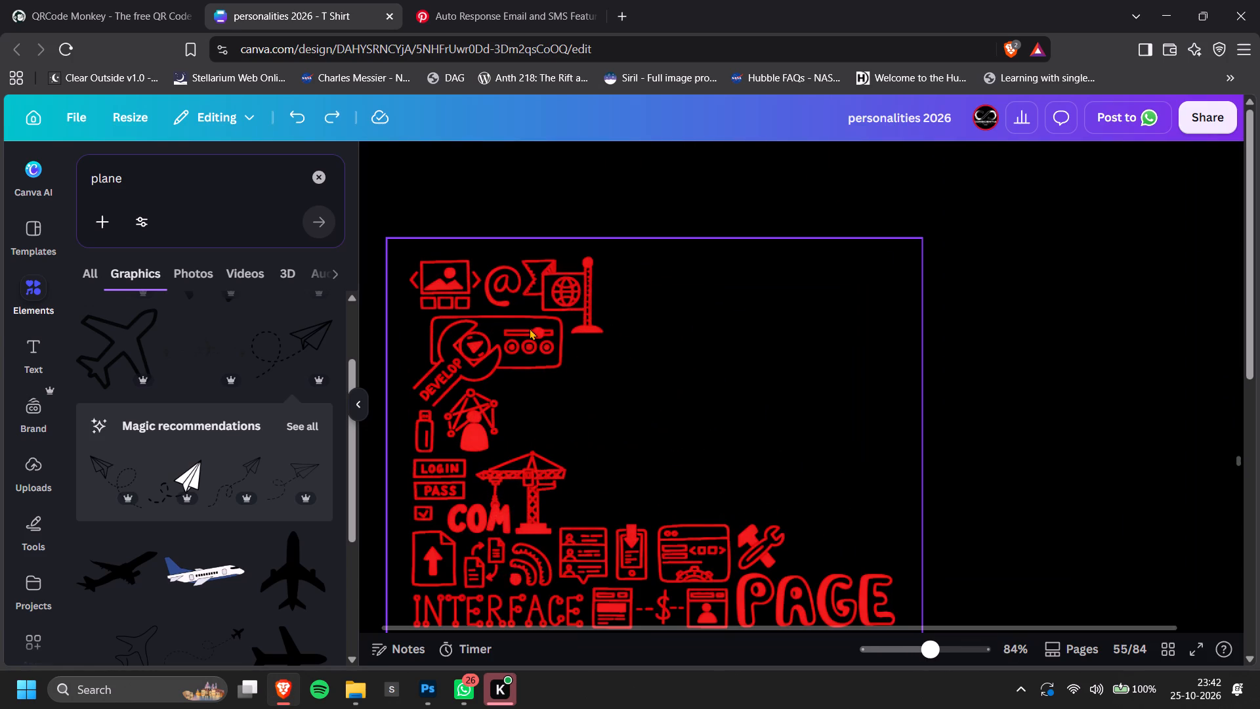
Put a copy of page 55's doodle without the globe sign in the original spot, moving the version with the sign aside.
key(ctrl+shift+z)
click(509, 339)
key(ctrl+c)
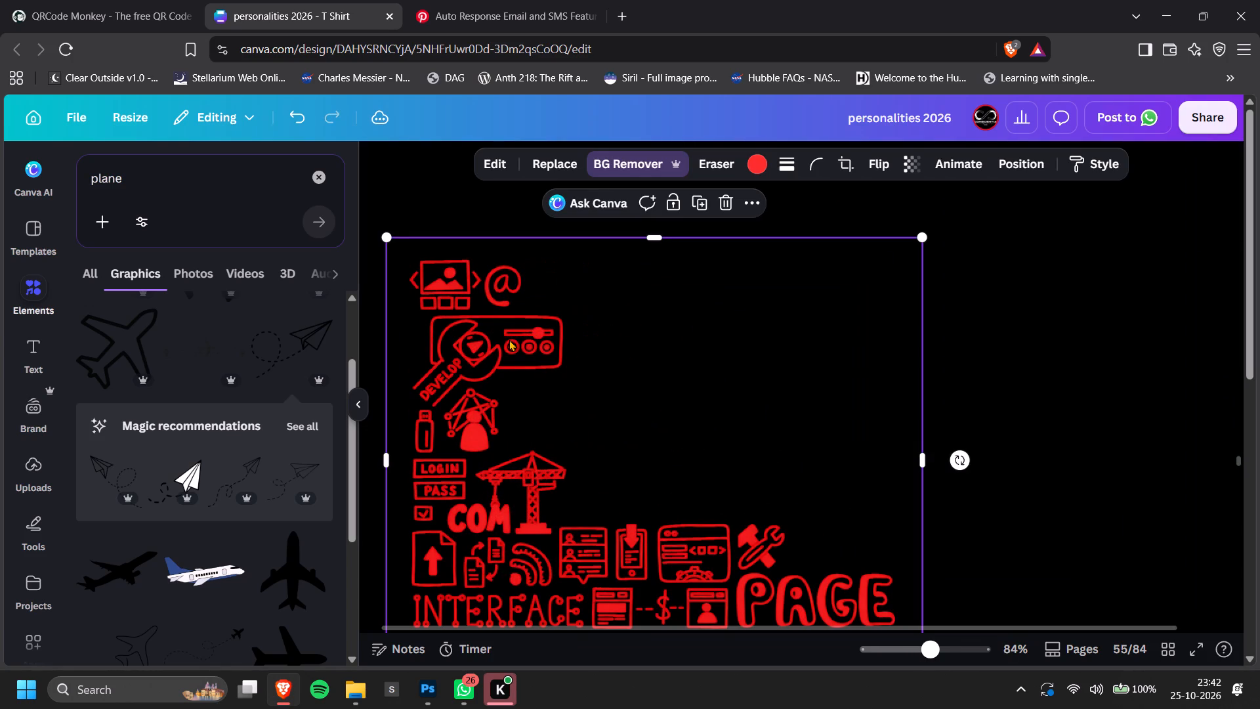
key(ctrl+z)
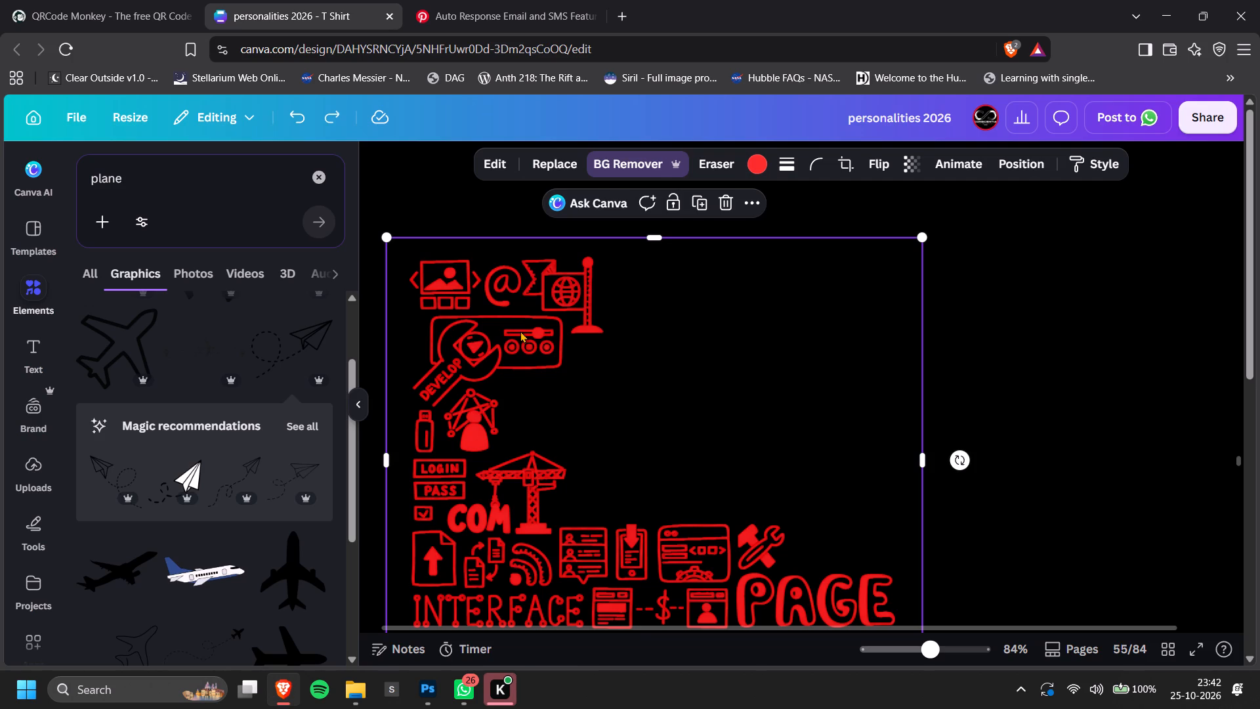
drag(520, 331, 728, 320)
key(ctrl+v)
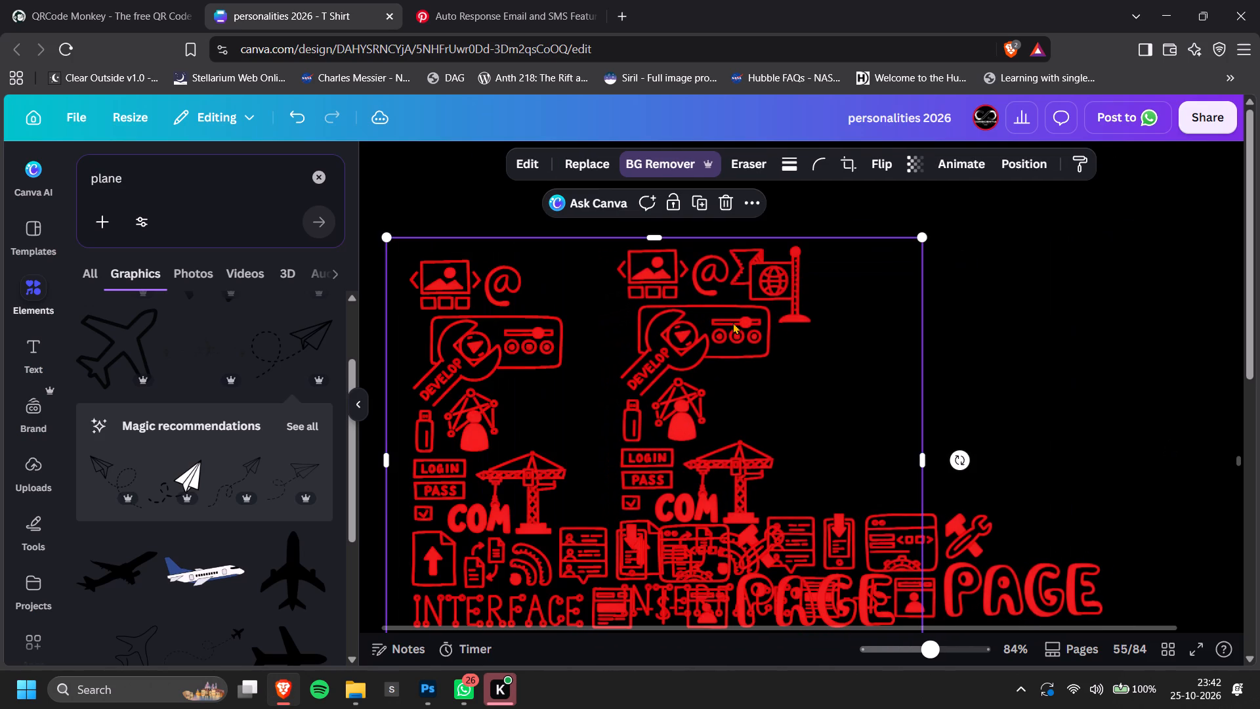
drag(1015, 456, 1030, 426)
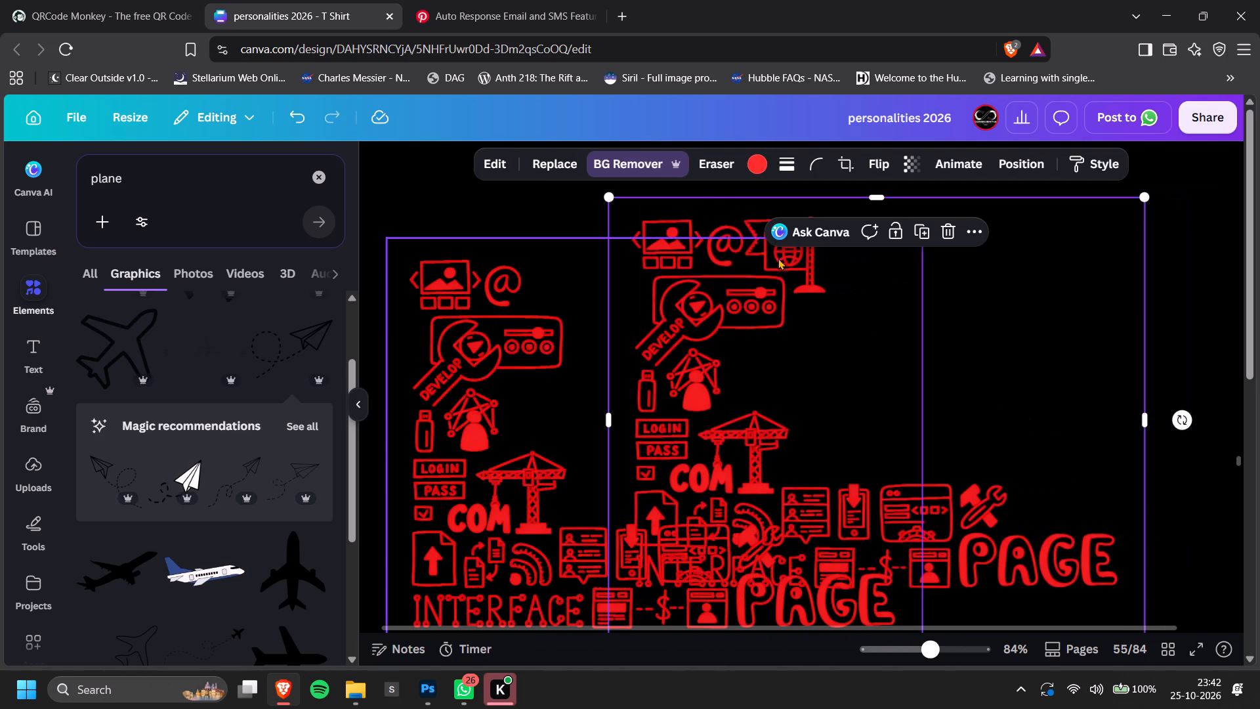
Erase everything except the globe sign from the offset doodle with Pixel Eraser, using size 100 and 24 near the sign.
click(717, 173)
click(723, 233)
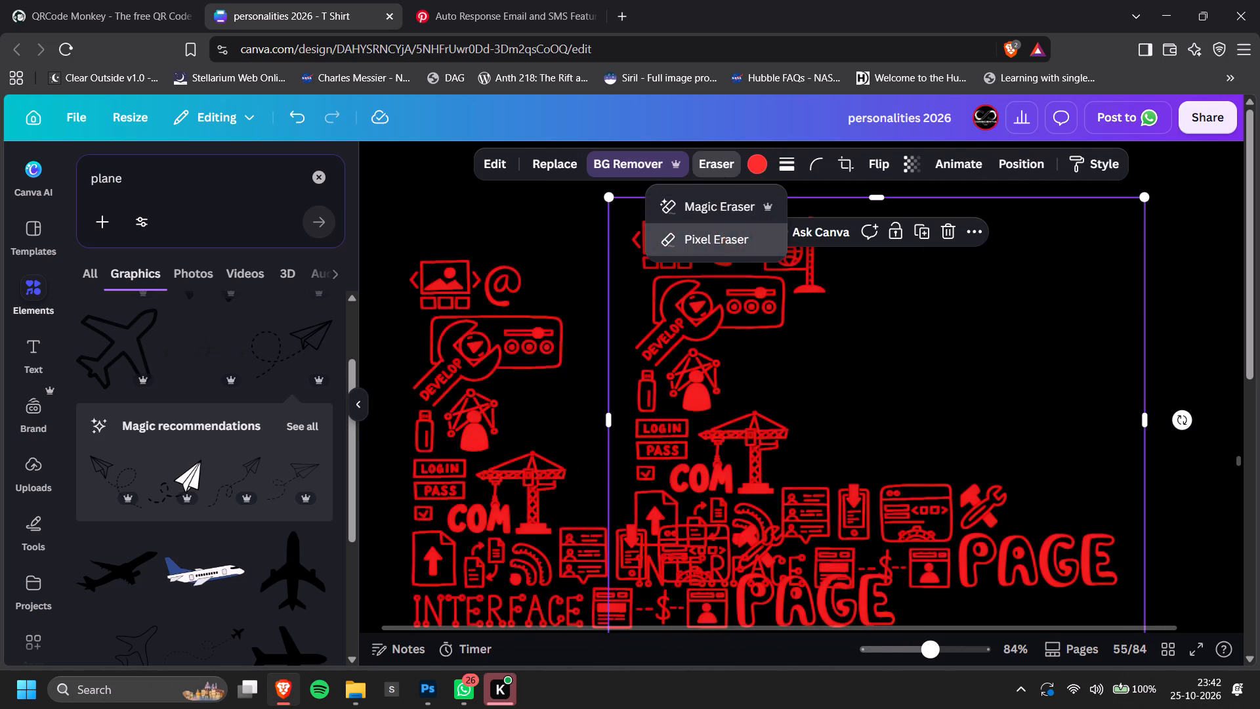
drag(225, 307, 777, 348)
drag(556, 215, 598, 223)
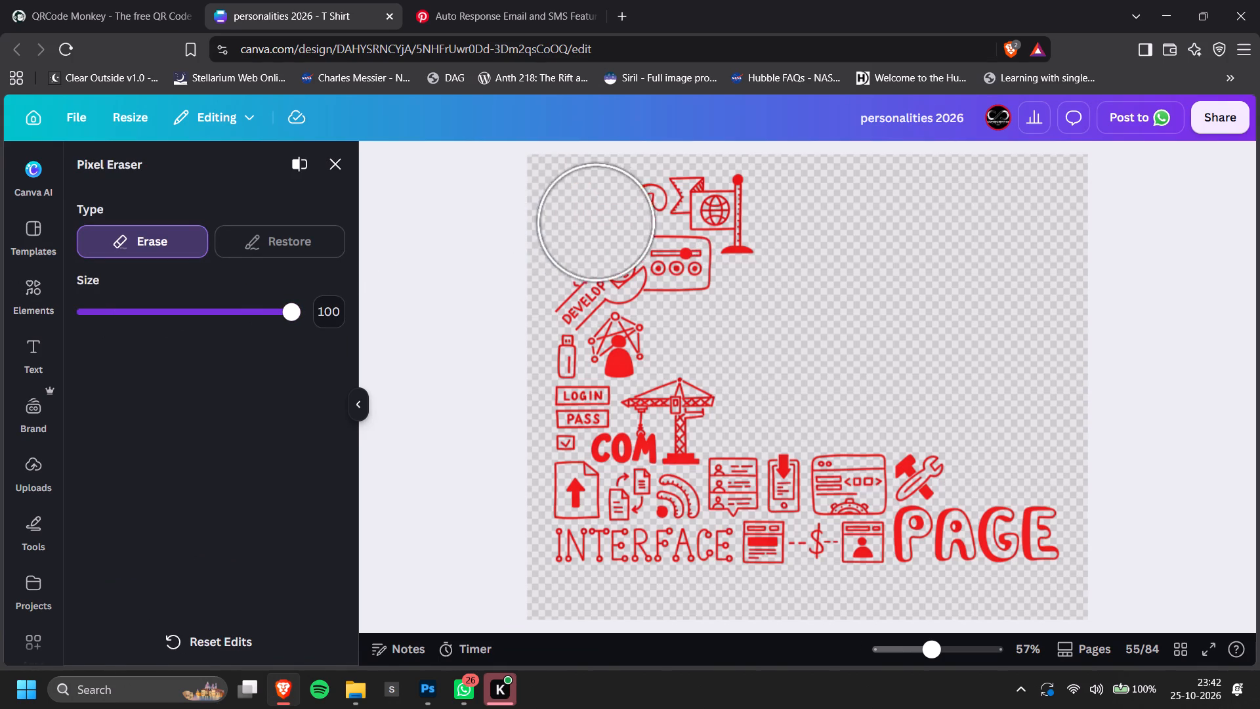
drag(598, 223, 668, 293)
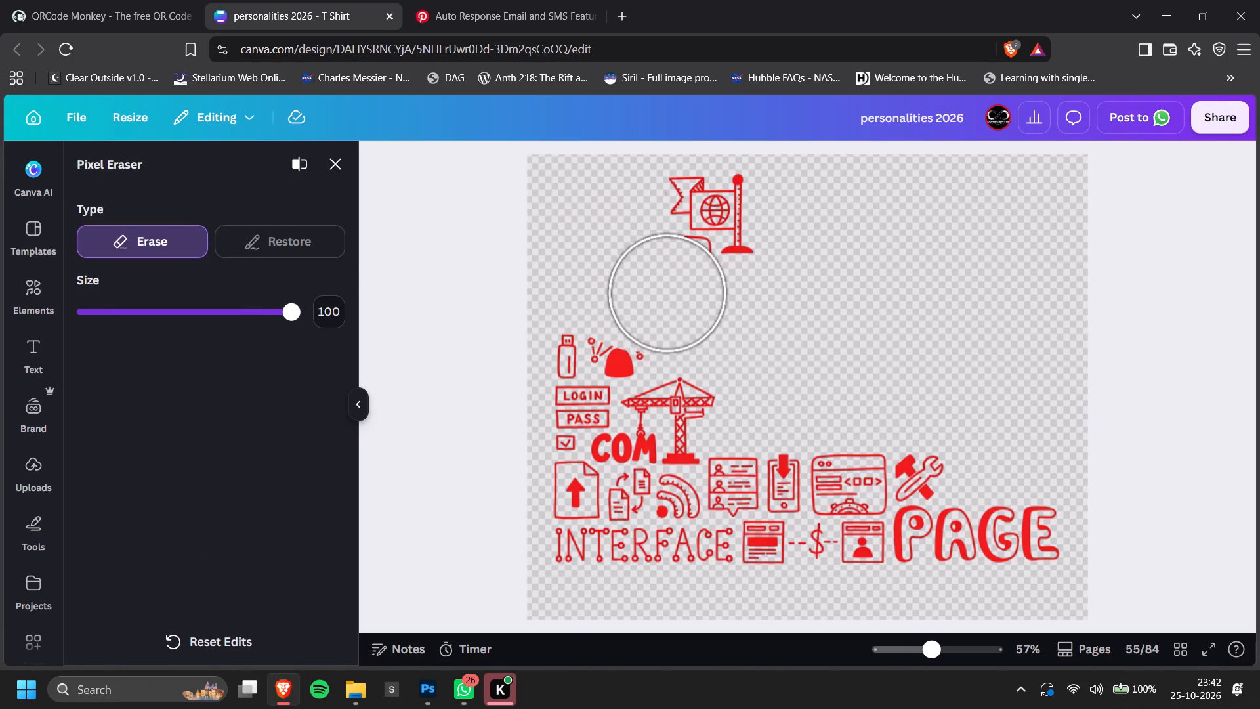
drag(668, 293, 671, 291)
drag(139, 311, 133, 311)
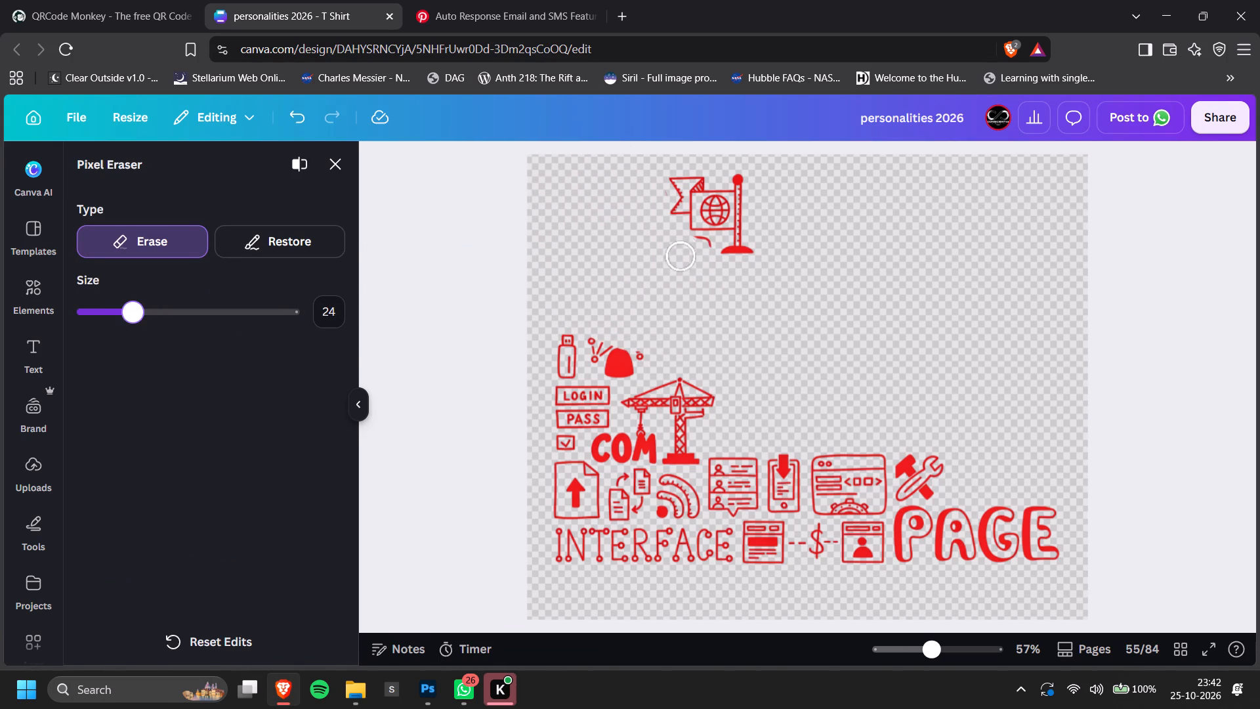
click(698, 248)
drag(158, 317, 632, 362)
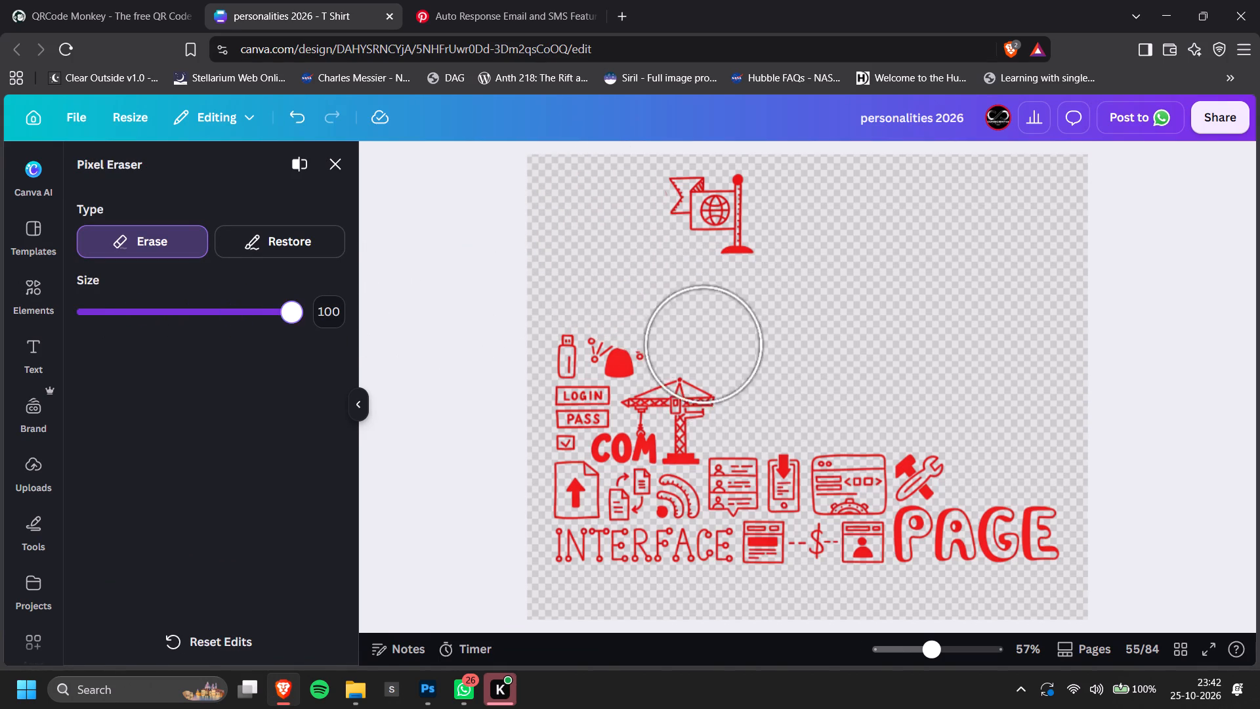
drag(603, 322, 928, 542)
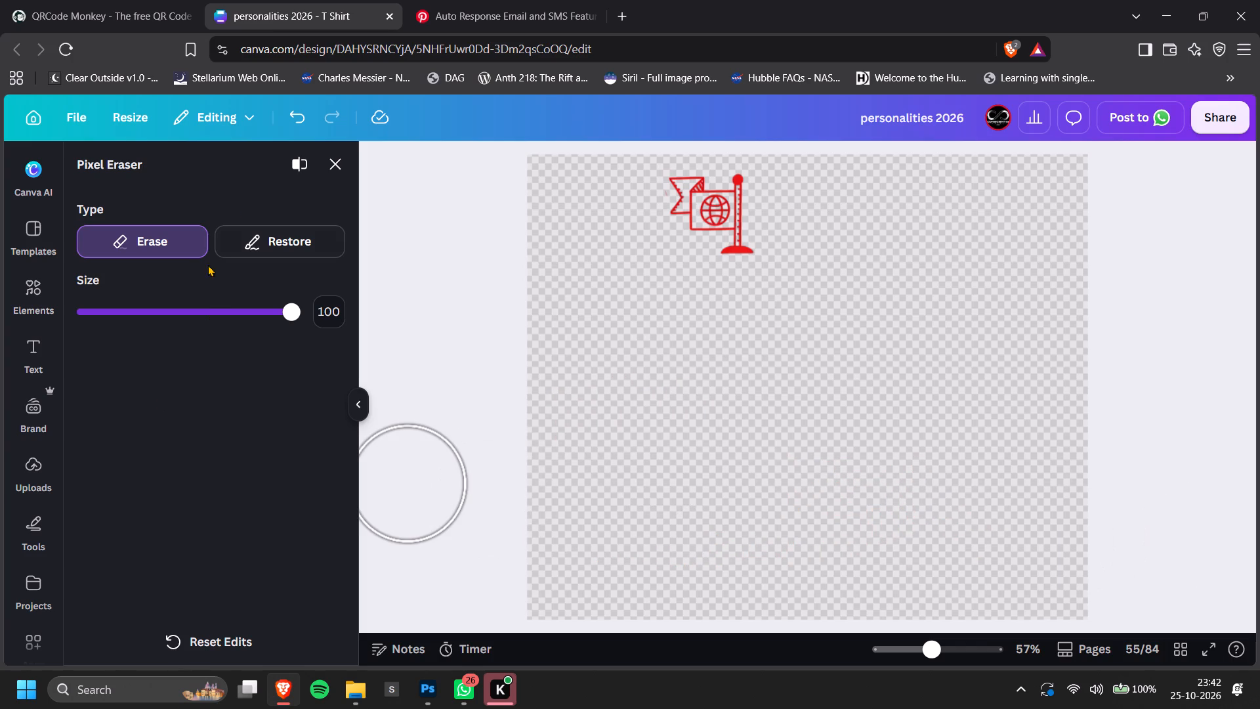
click(337, 164)
Crop the offset image's empty bottom and side areas so its frame fits closely around the globe sign.
ctrl+scroll(654, 333, down, 3)
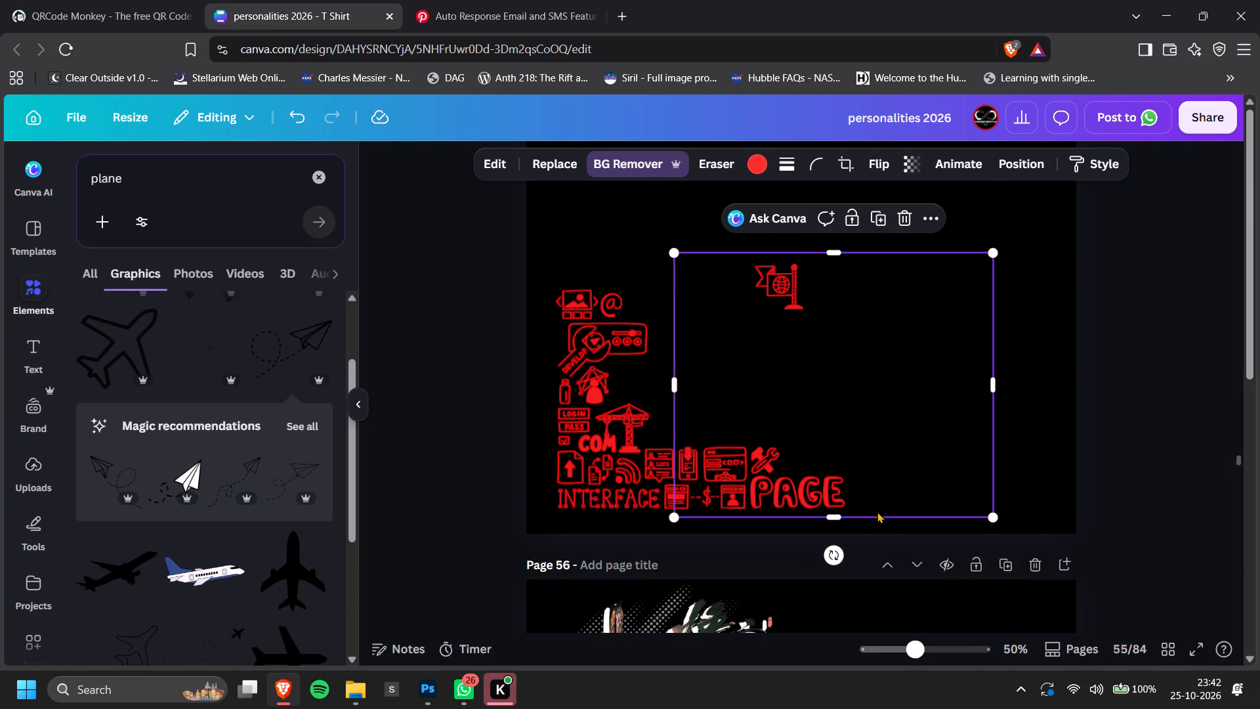
drag(875, 517, 892, 318)
drag(997, 297, 753, 295)
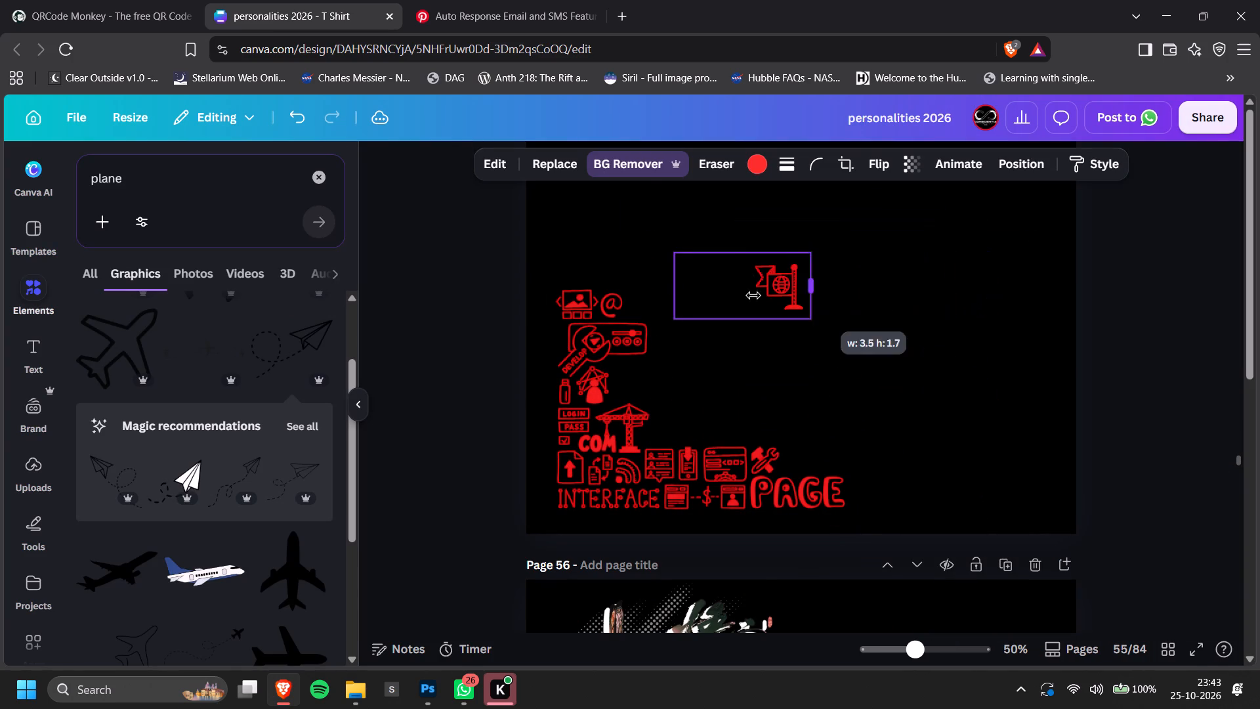
drag(753, 295, 816, 312)
click(667, 284)
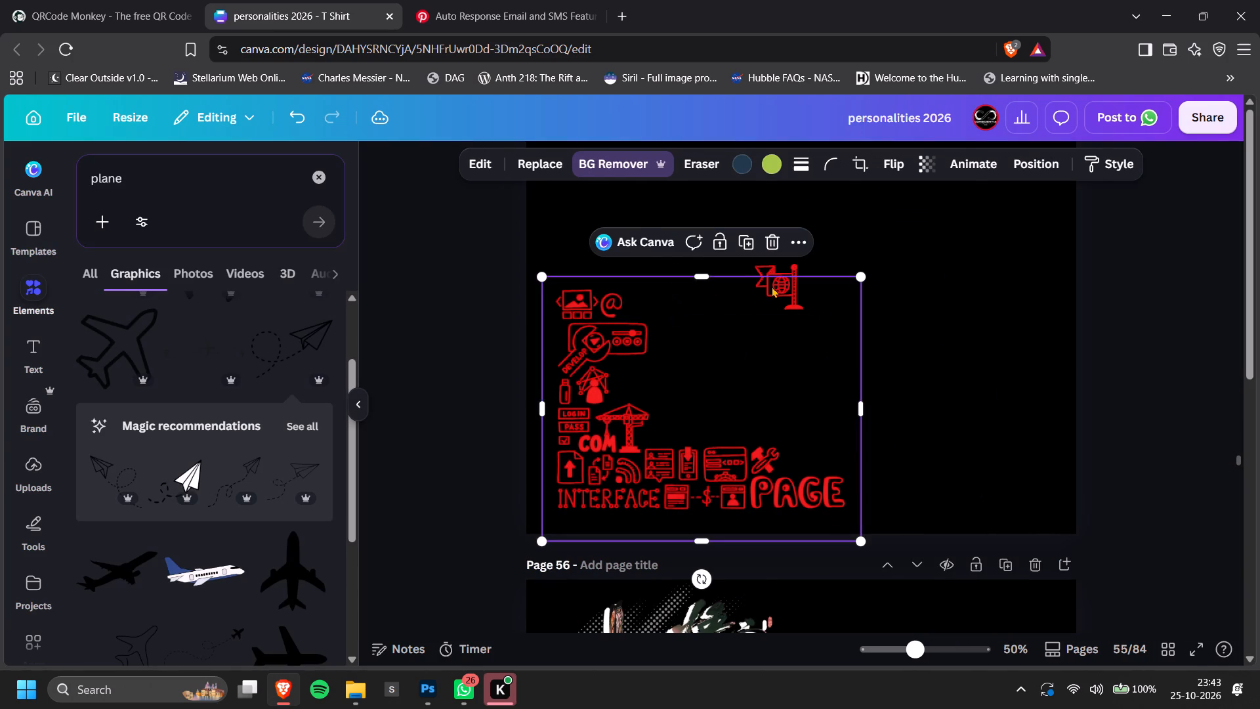
click(782, 266)
drag(674, 280, 747, 303)
Place the cropped globe sign in the empty space beside the crane, above the contact-list icon, in page 55's doodle.
drag(790, 292, 696, 414)
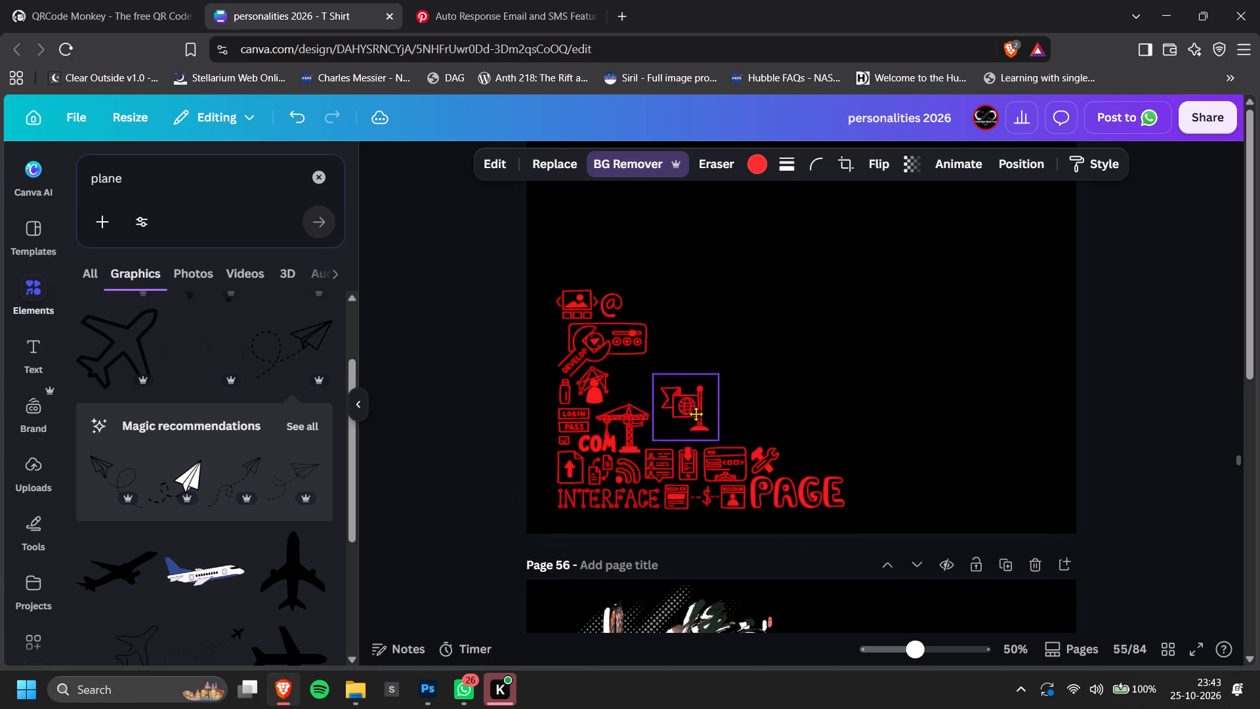
drag(696, 414, 685, 414)
click(1072, 348)
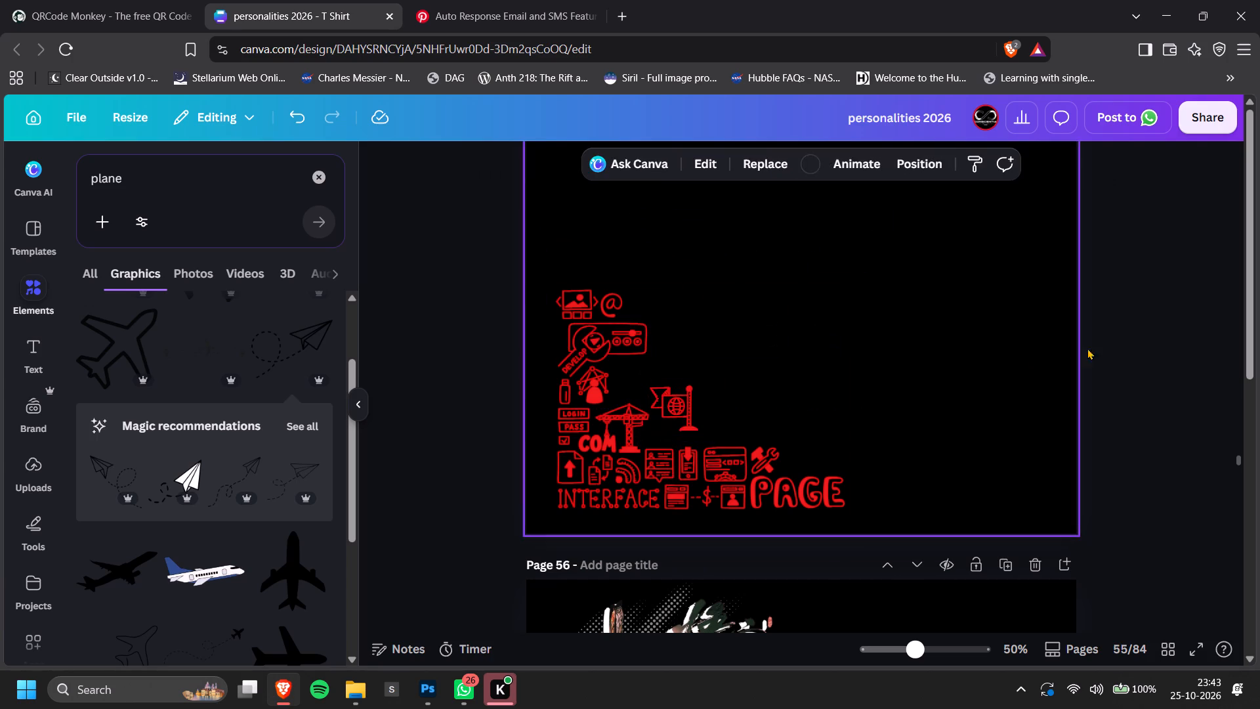
click(1142, 335)
Group the globe sign with the main web-design doodle on page 55.
ctrl+scroll(1144, 339, down, 3)
scroll(1032, 359, up, 1)
scroll(1032, 359, down, 7)
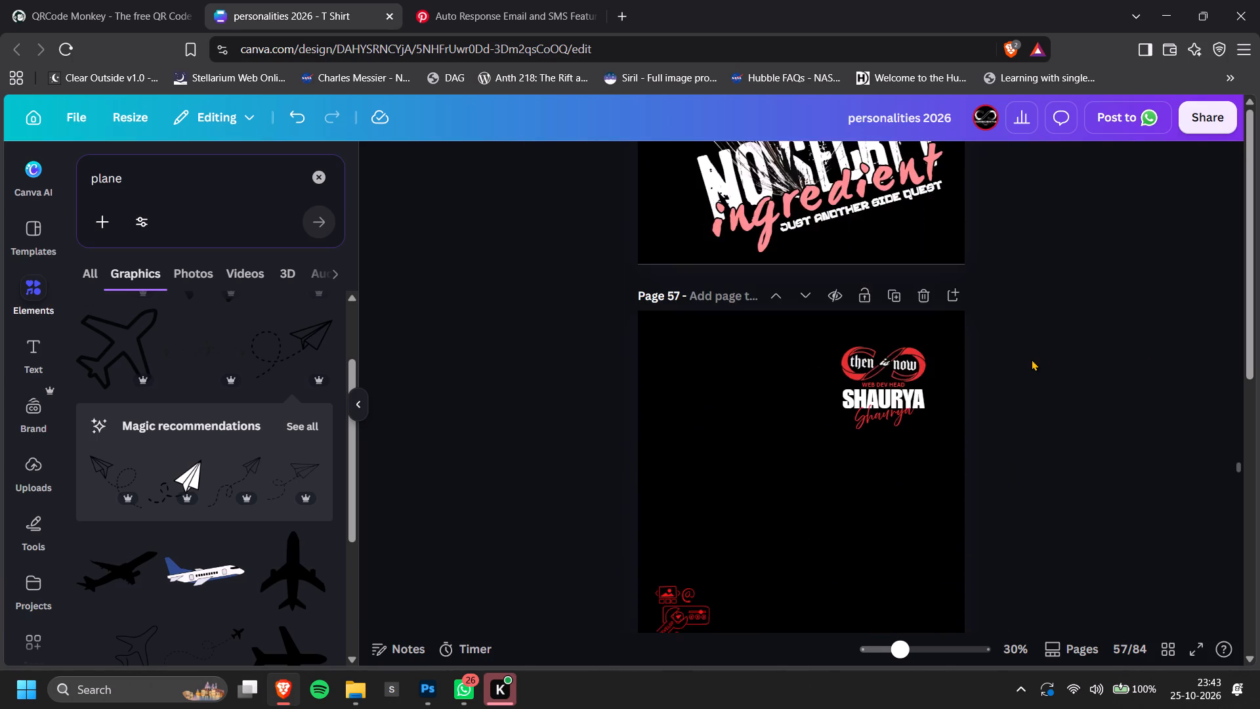
scroll(1032, 359, up, 5)
drag(614, 196, 799, 338)
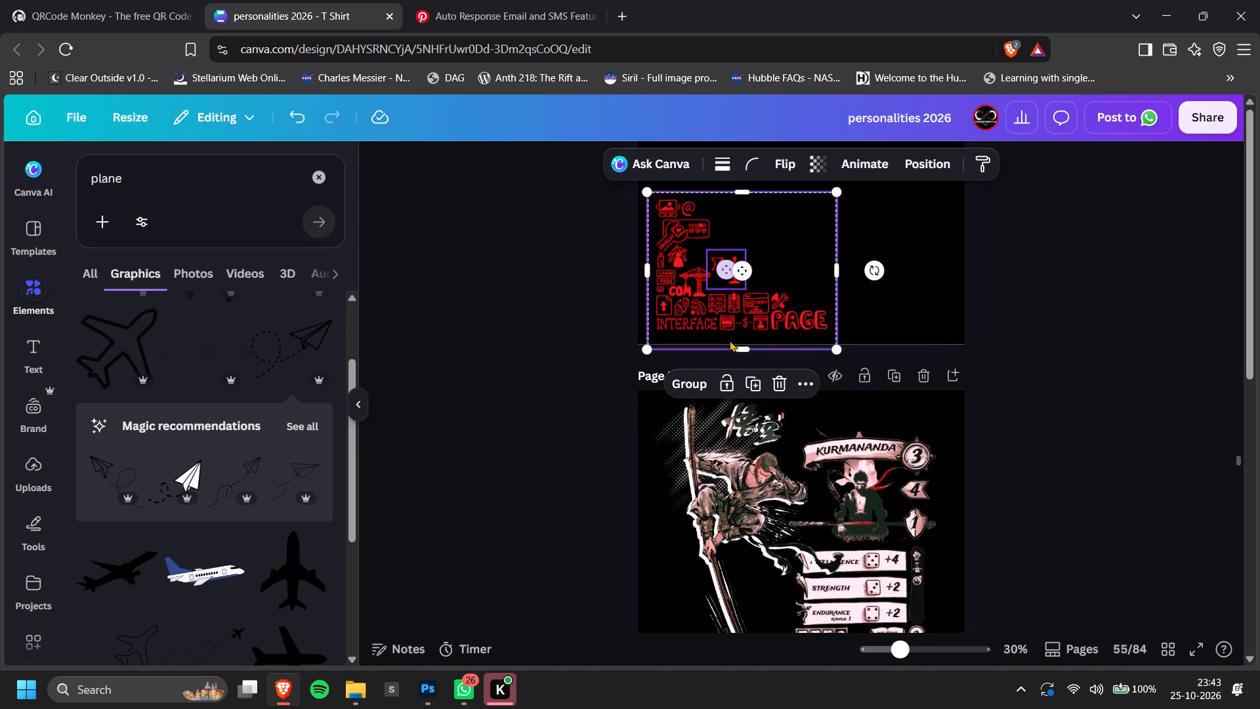
click(693, 385)
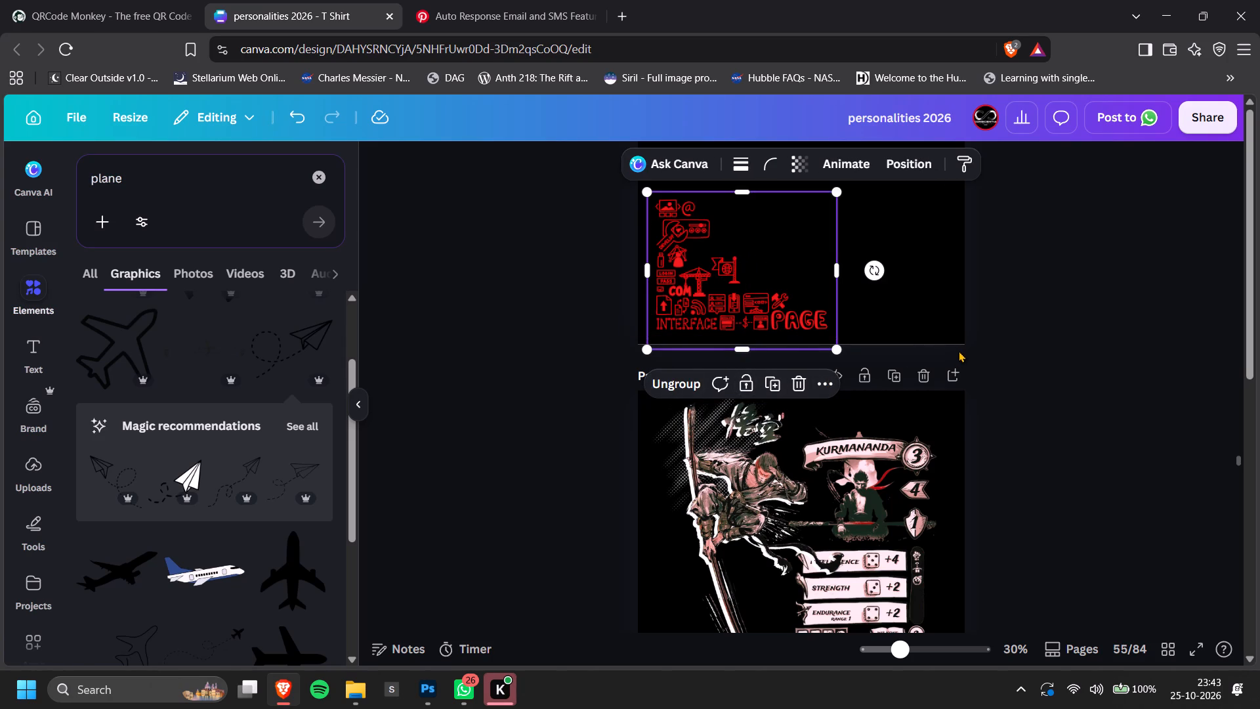
Replace the old web-design doodle on page 57 with a copy of page 55's grouped doodle that includes the globe sign.
key(ctrl+c)
scroll(978, 354, down, 9)
click(693, 246)
scroll(957, 284, up, 1)
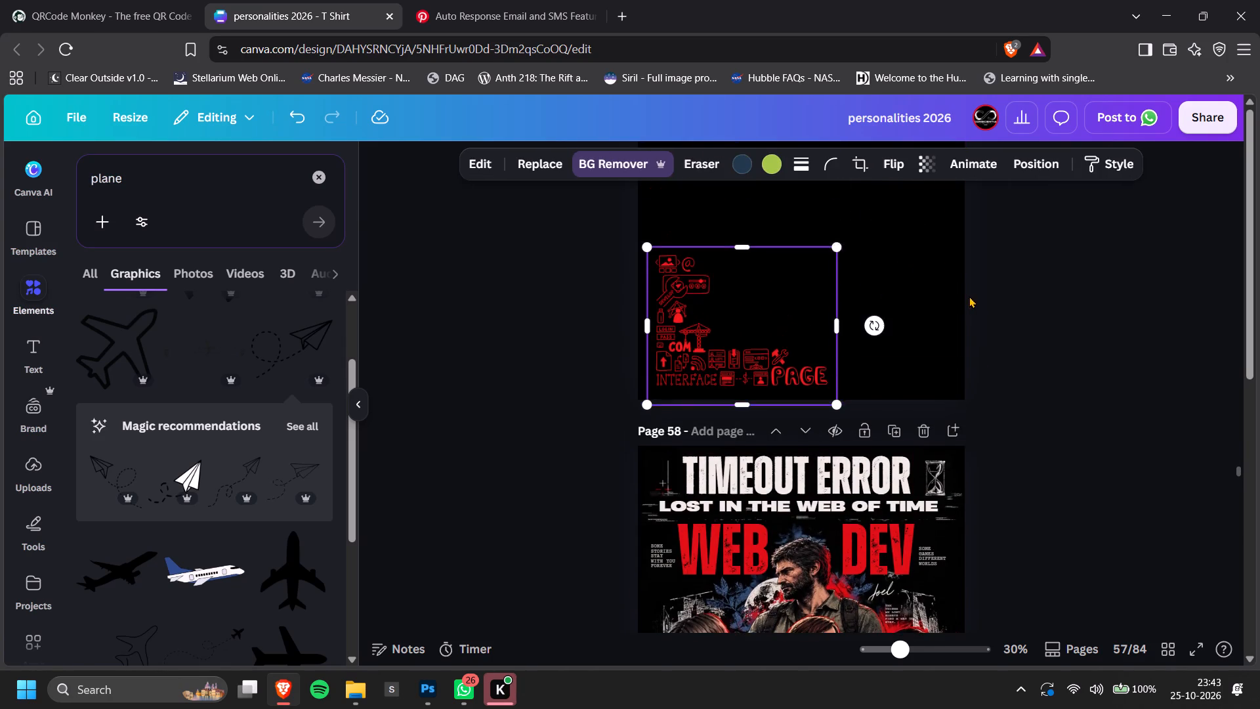
key(BackSpace)
key(ctrl+v)
click(1038, 299)
ctrl+scroll(1038, 311, down, 2)
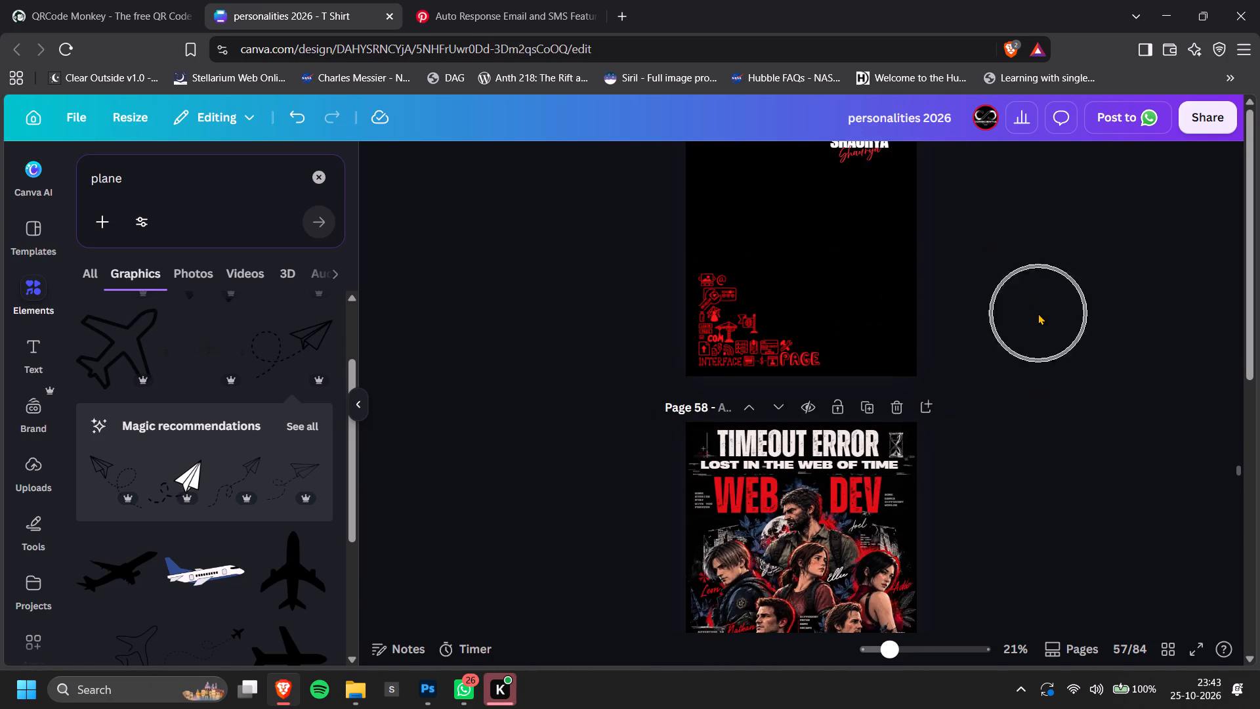
scroll(1038, 315, down, 3)
scroll(1037, 318, up, 2)
scroll(1036, 327, down, 4)
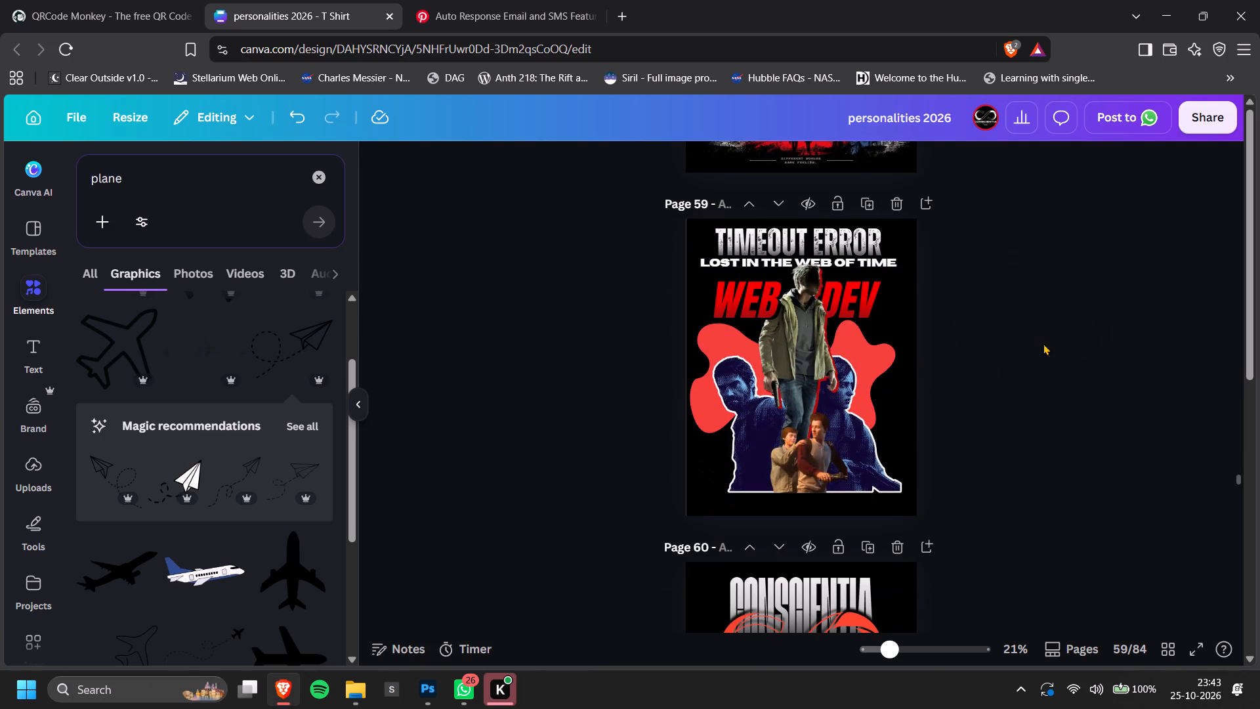
scroll(1078, 476, up, 4)
scroll(1078, 479, down, 1)
ctrl+scroll(1072, 389, up, 2)
scroll(1072, 387, up, 1)
ctrl+scroll(1038, 320, up, 5)
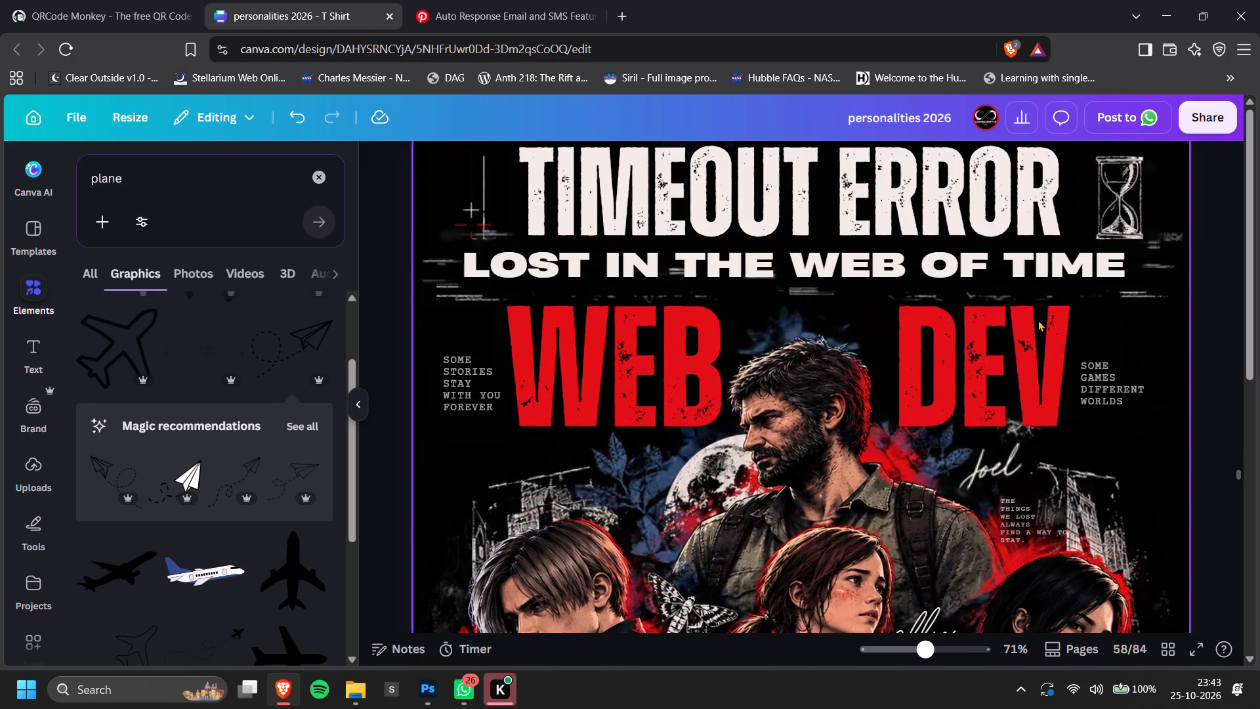